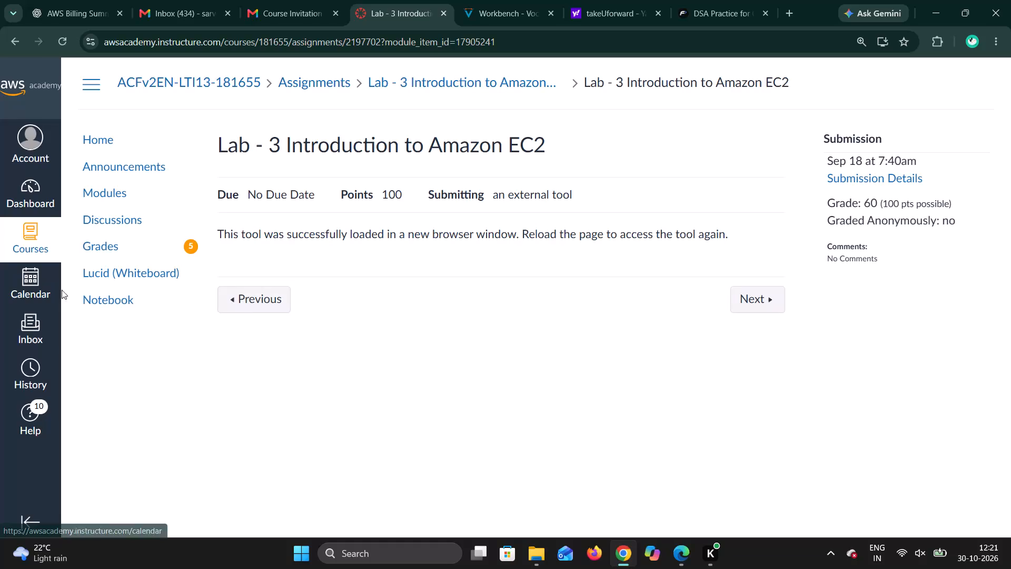
Open Lab - 6 Scale & Load Balance your Architecture from the course modules and load it in a new window.
click(119, 194)
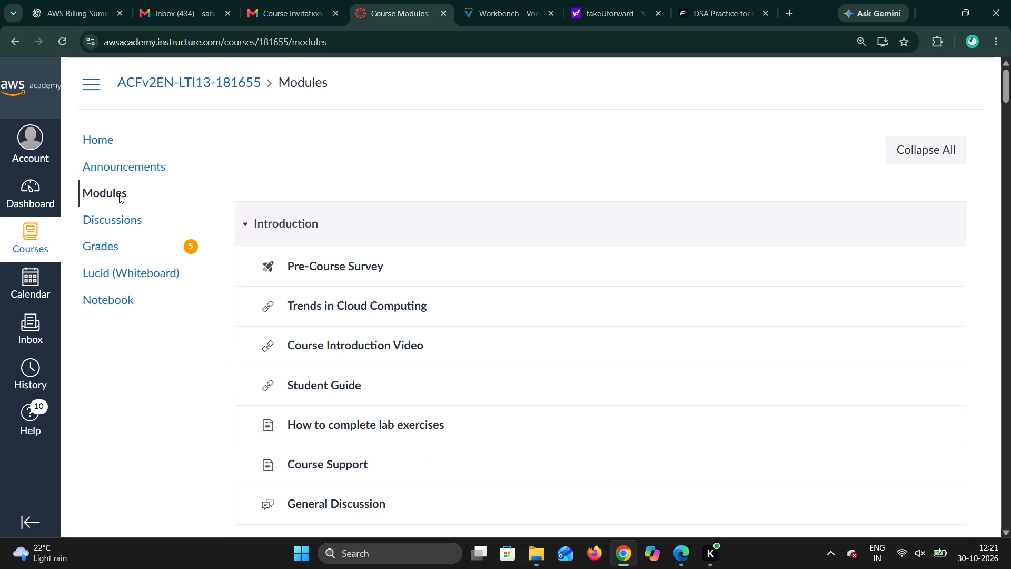
scroll(323, 349, down, 4)
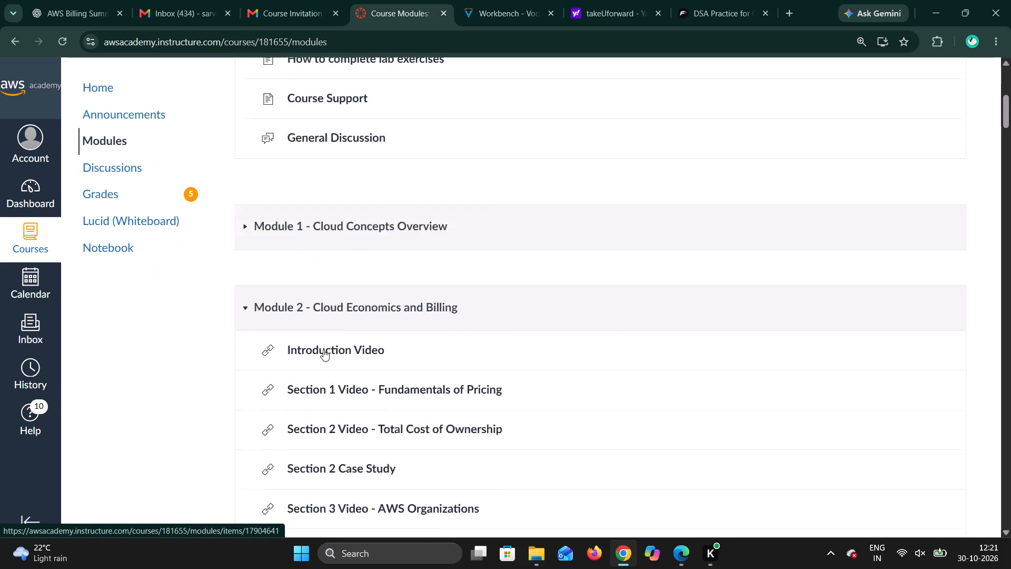
scroll(323, 349, down, 7)
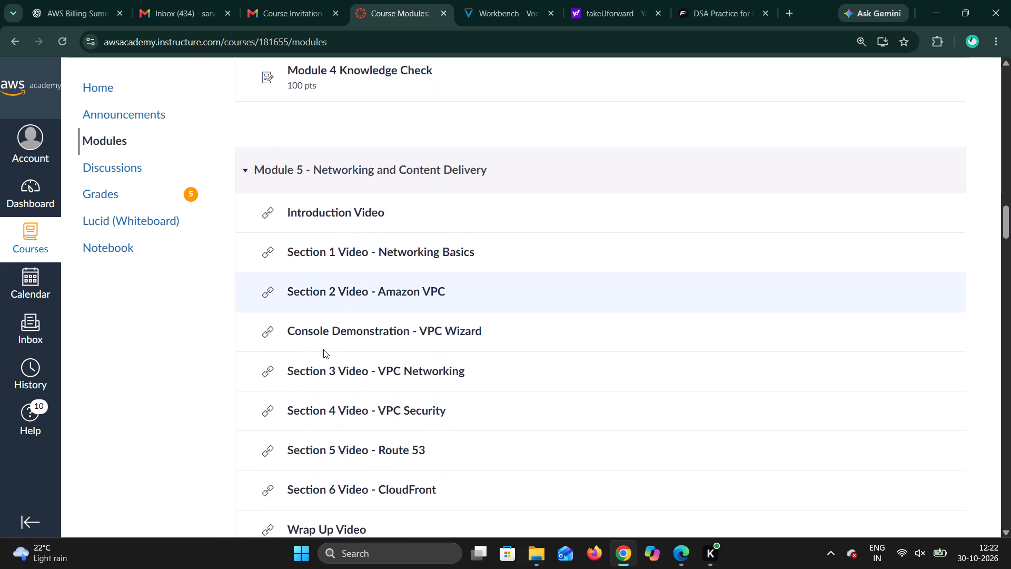
scroll(323, 349, down, 2)
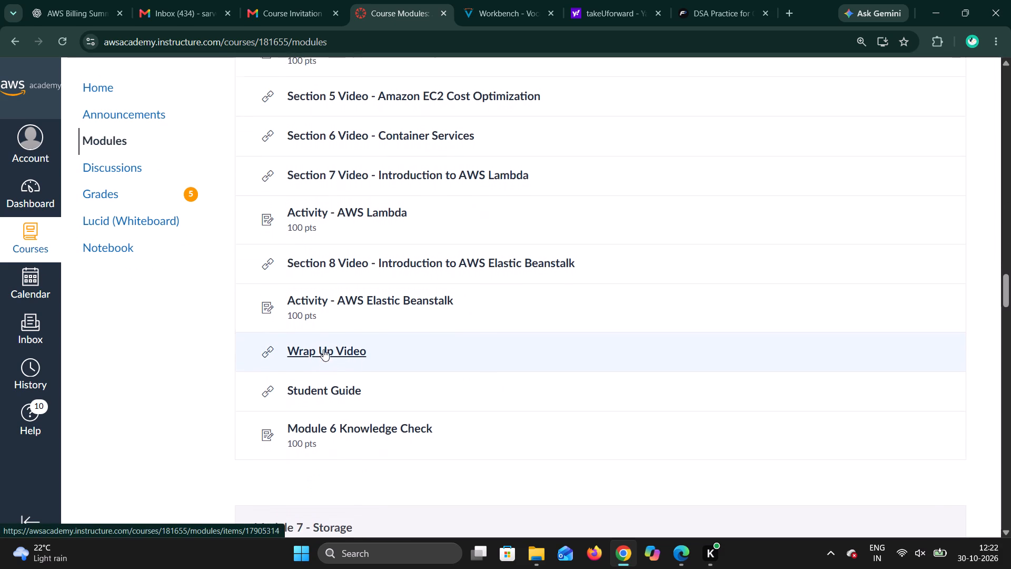
scroll(323, 349, down, 2)
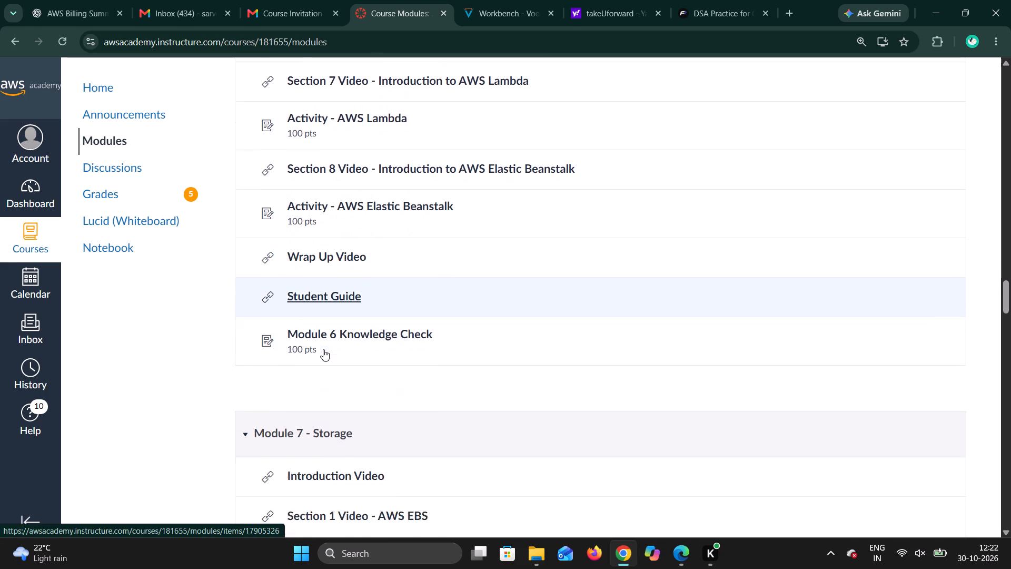
scroll(323, 349, down, 3)
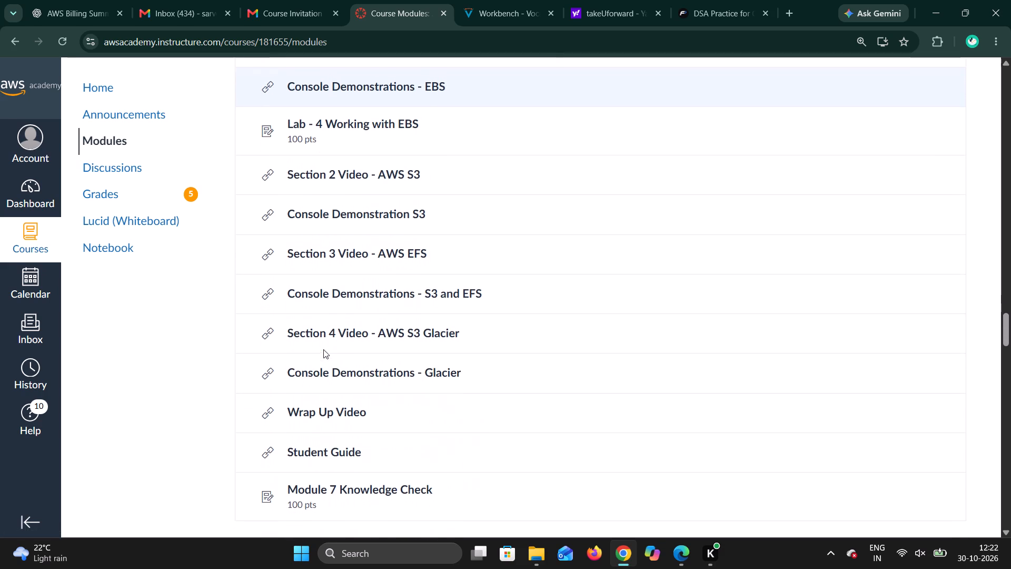
scroll(326, 343, down, 2)
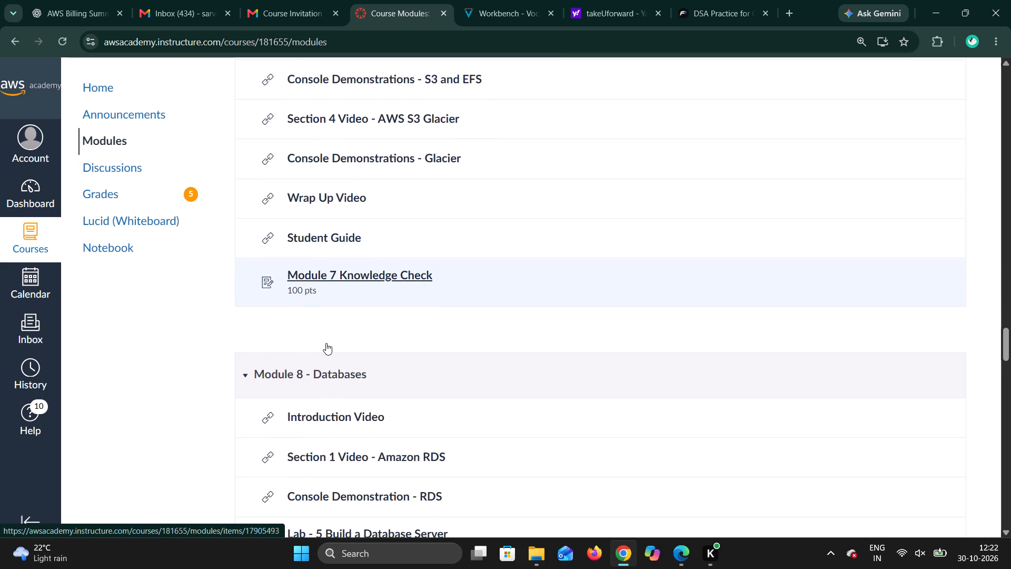
scroll(326, 343, down, 3)
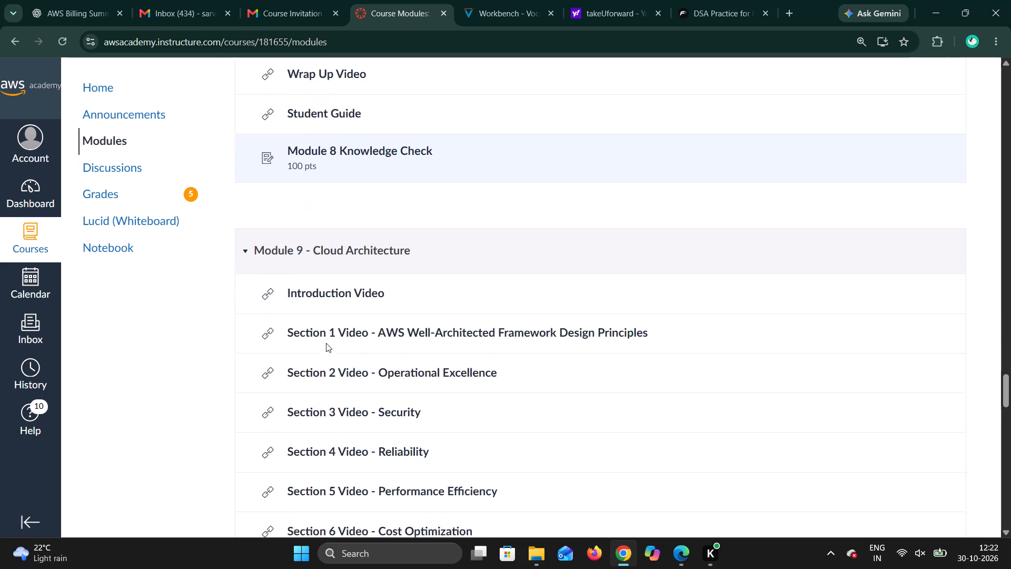
scroll(326, 343, down, 1)
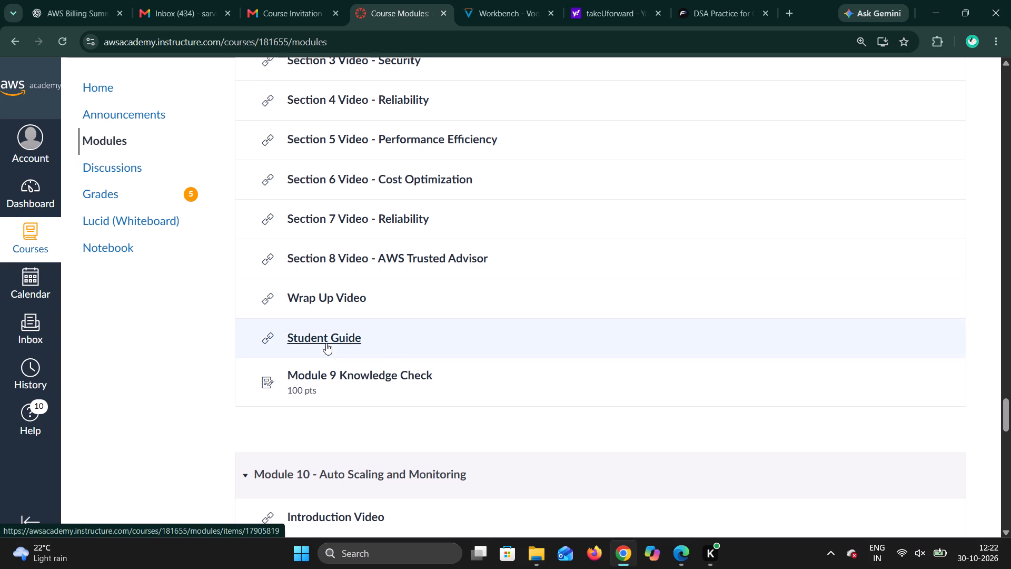
scroll(326, 343, up, 4)
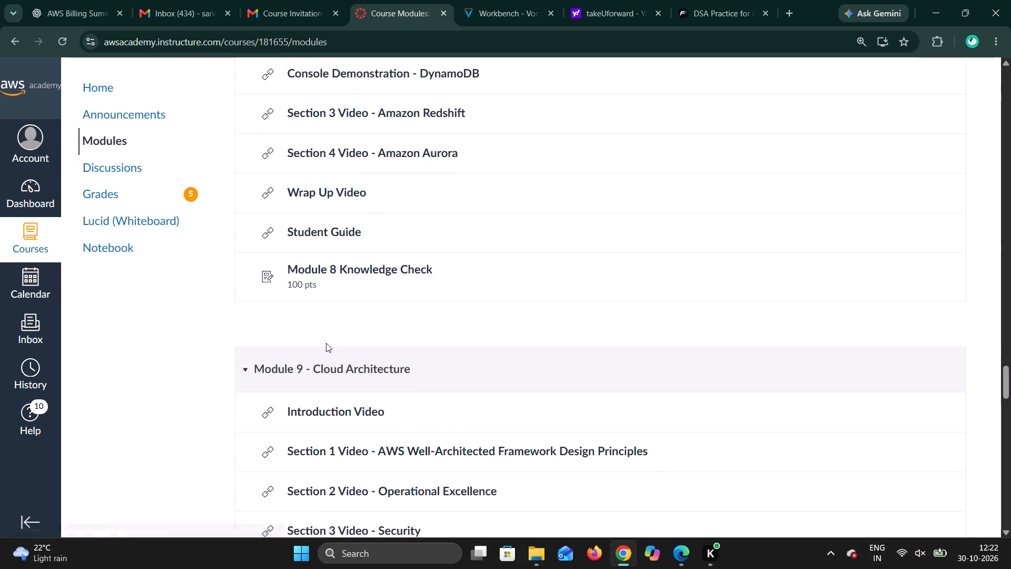
scroll(326, 343, up, 3)
scroll(326, 343, down, 1)
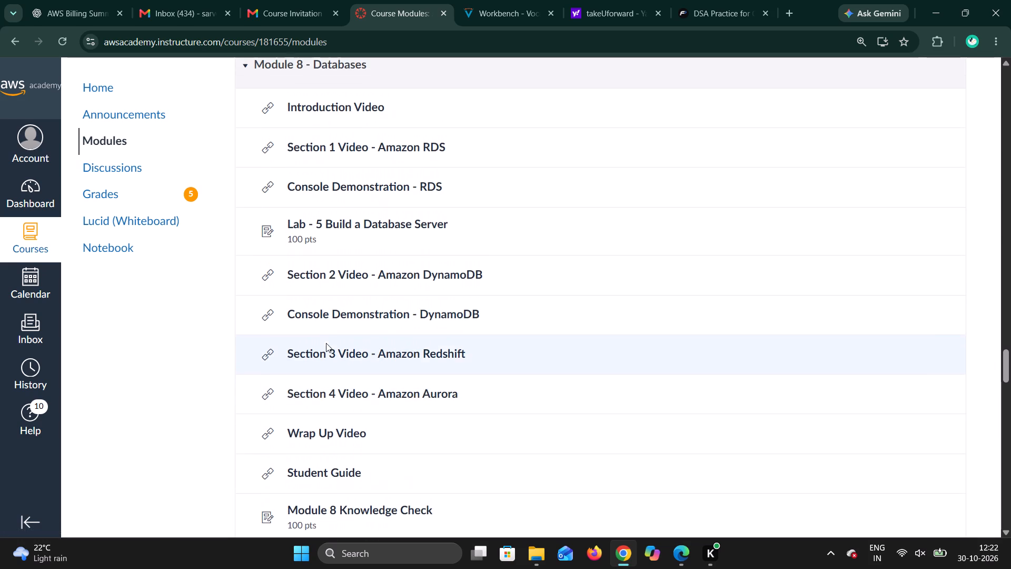
scroll(326, 343, up, 1)
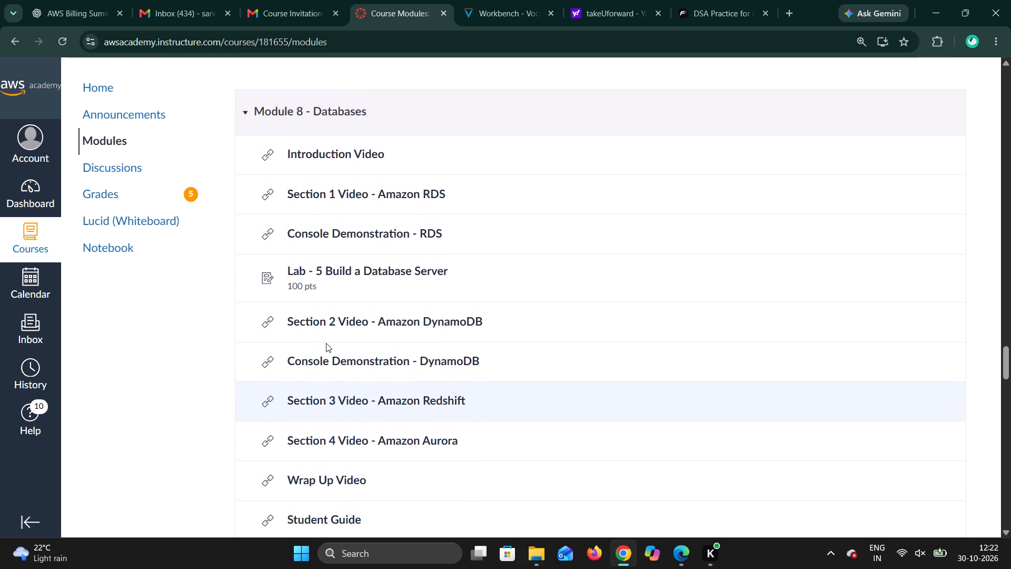
scroll(326, 343, up, 1)
scroll(326, 343, down, 2)
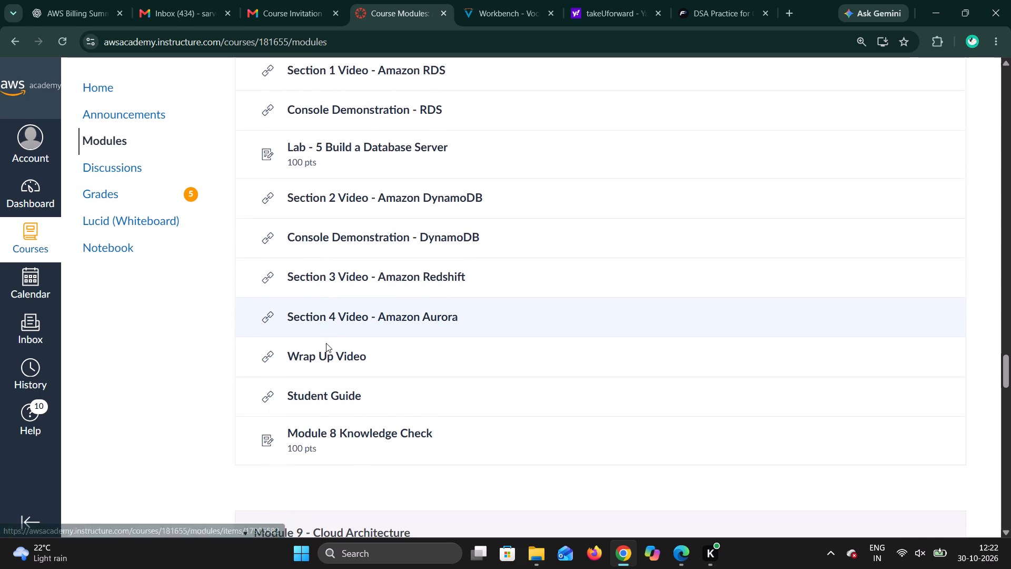
scroll(326, 343, down, 3)
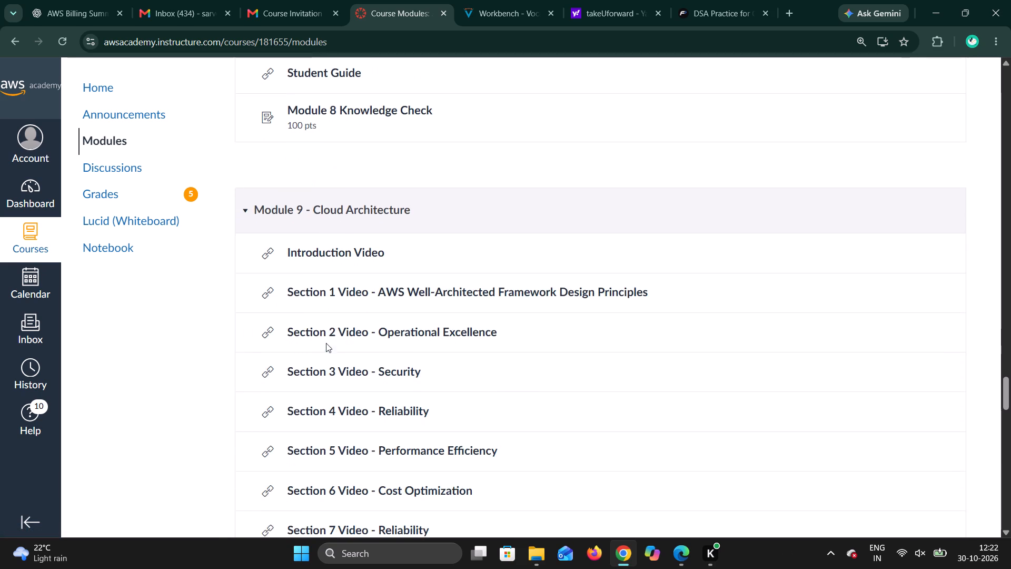
scroll(326, 343, down, 2)
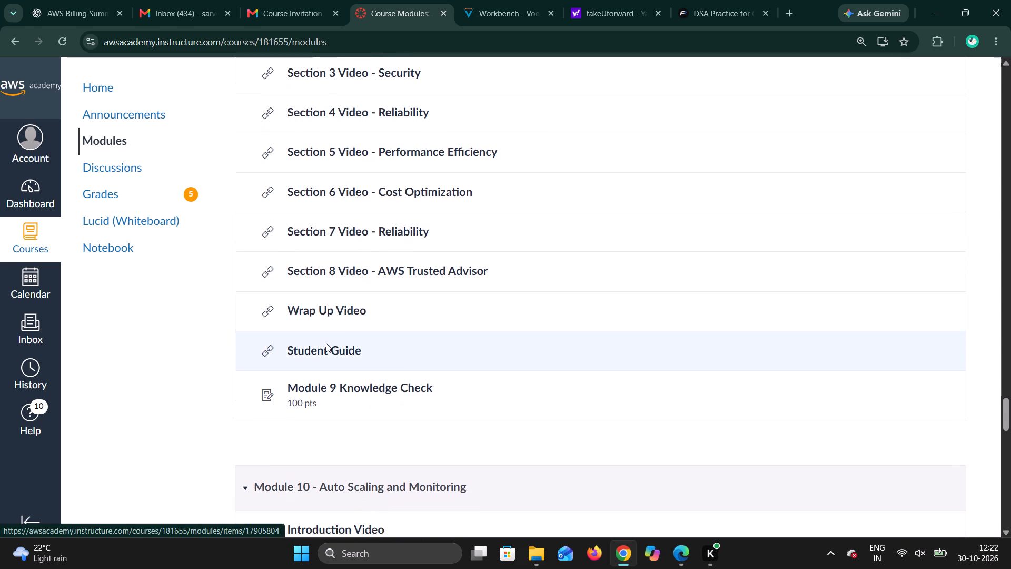
scroll(326, 343, down, 3)
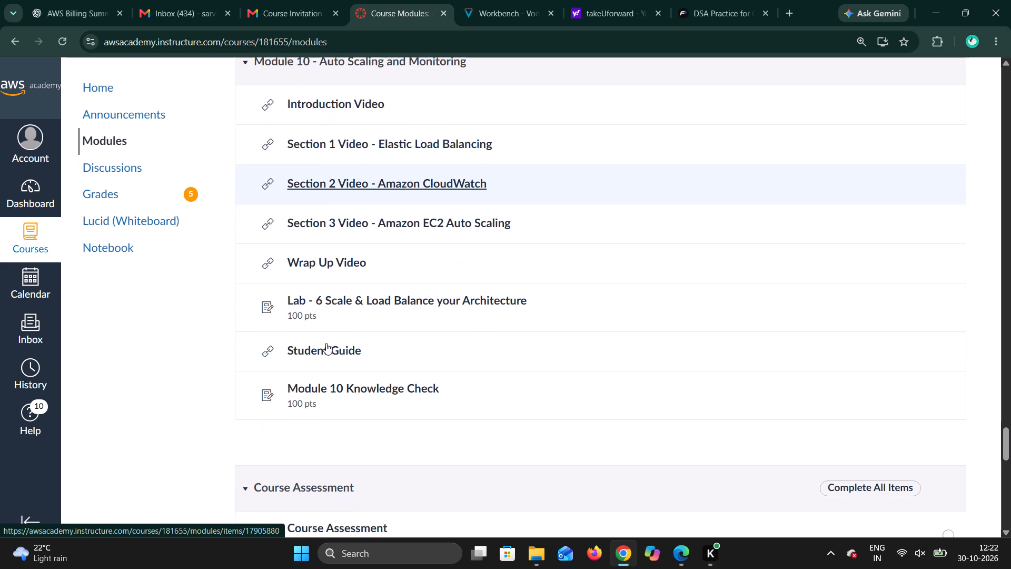
click(335, 305)
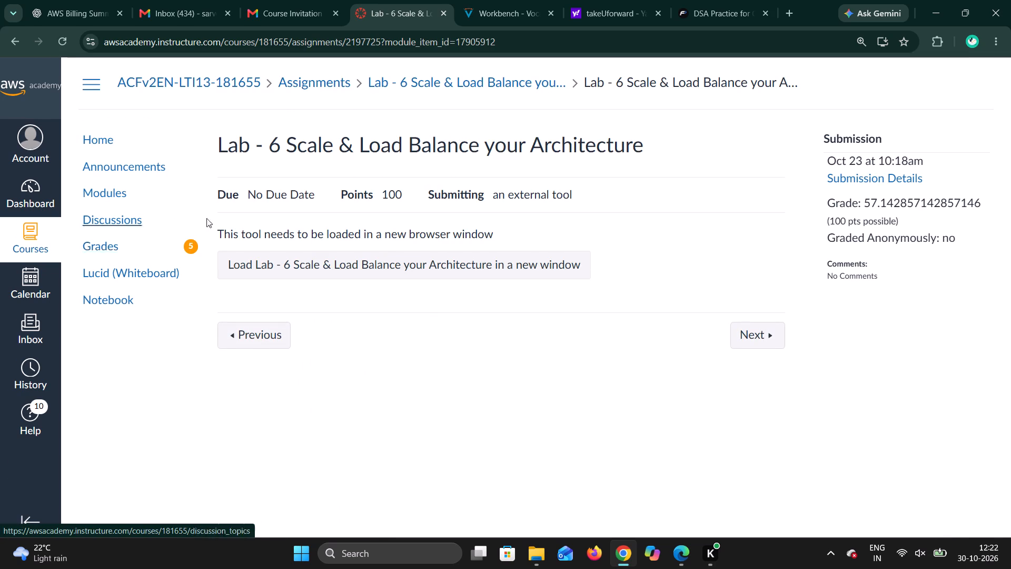
click(451, 268)
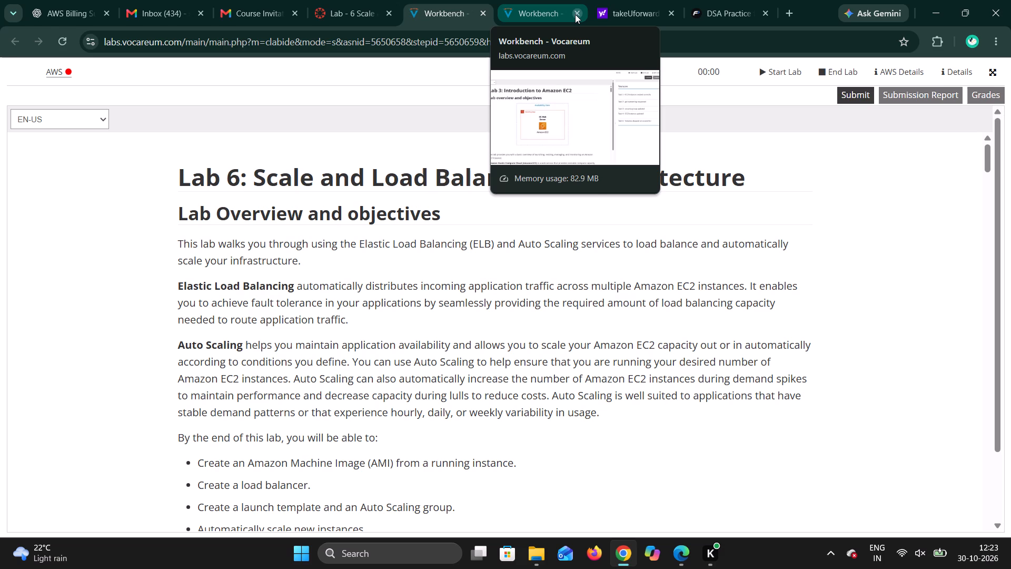
Close the old Lab 3 Workbench tab and the takeUforward search results tab.
click(575, 14)
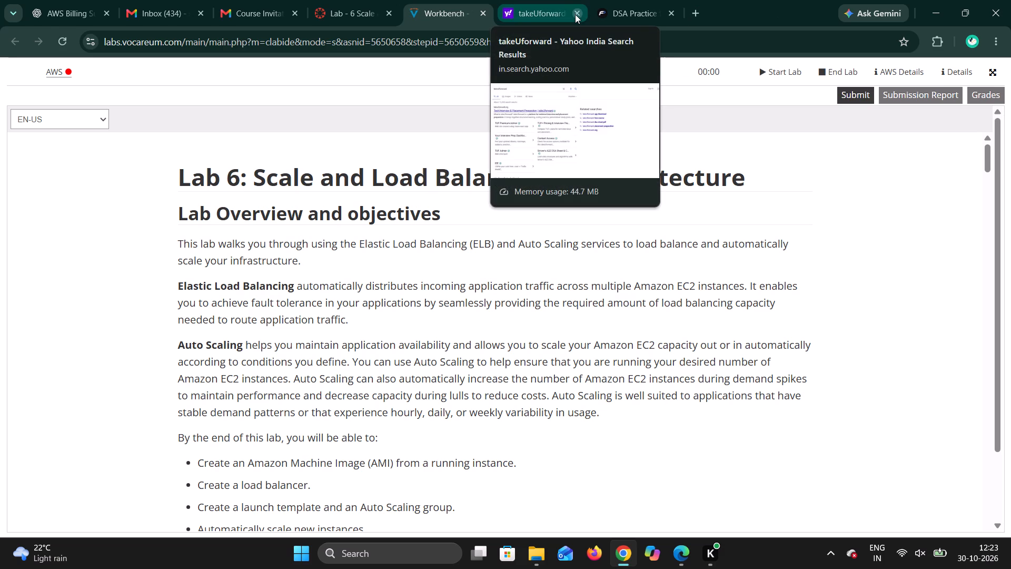
click(575, 14)
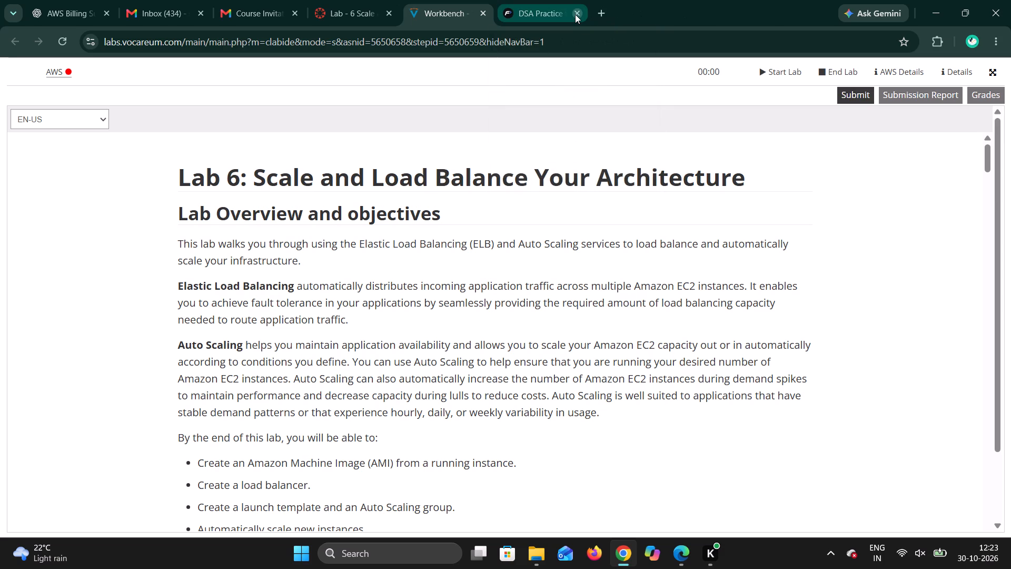
Start the Lab 6 environment.
click(769, 72)
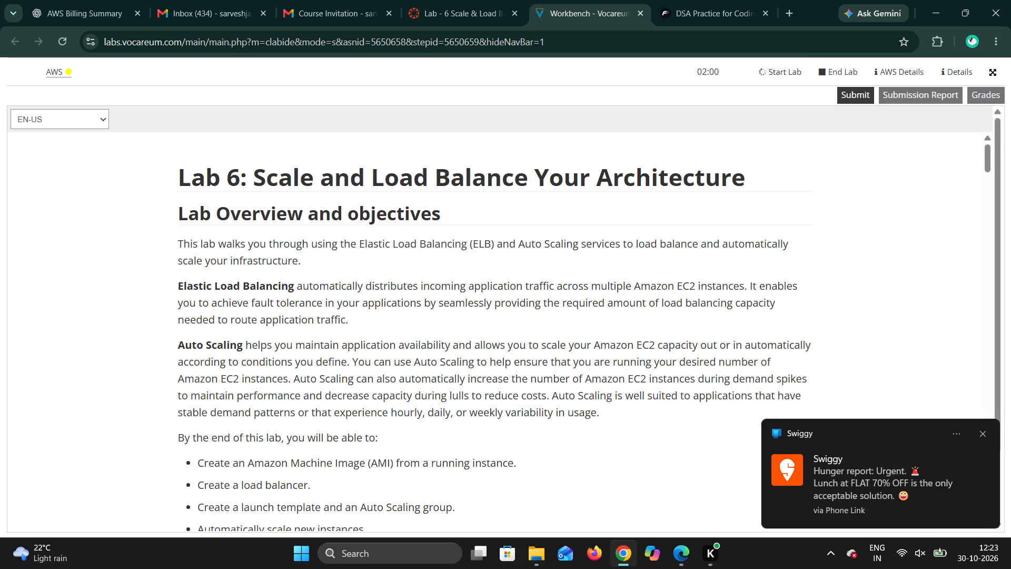
scroll(720, 293, right, 1)
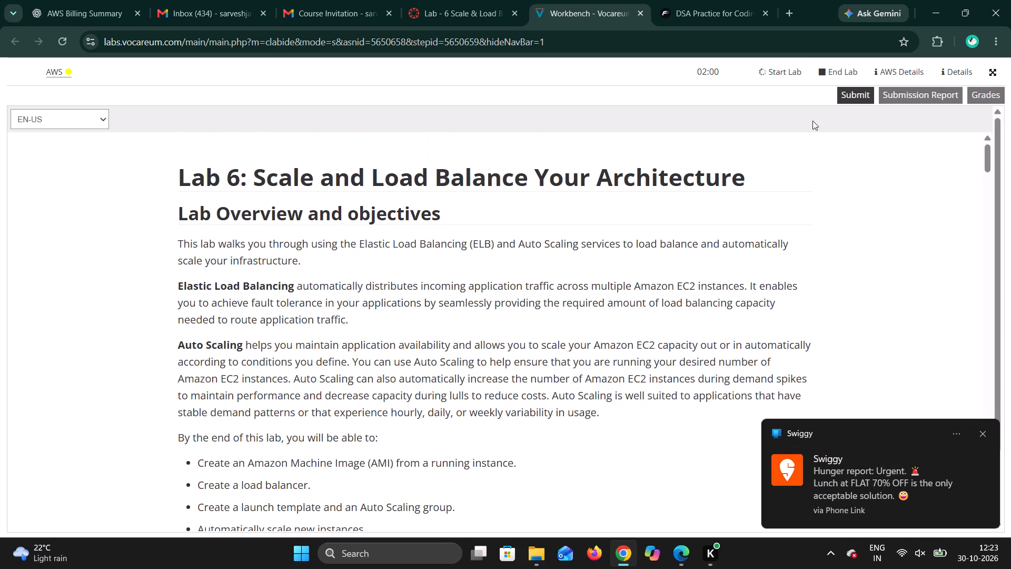
scroll(720, 151, up, 1)
scroll(720, 151, down, 3)
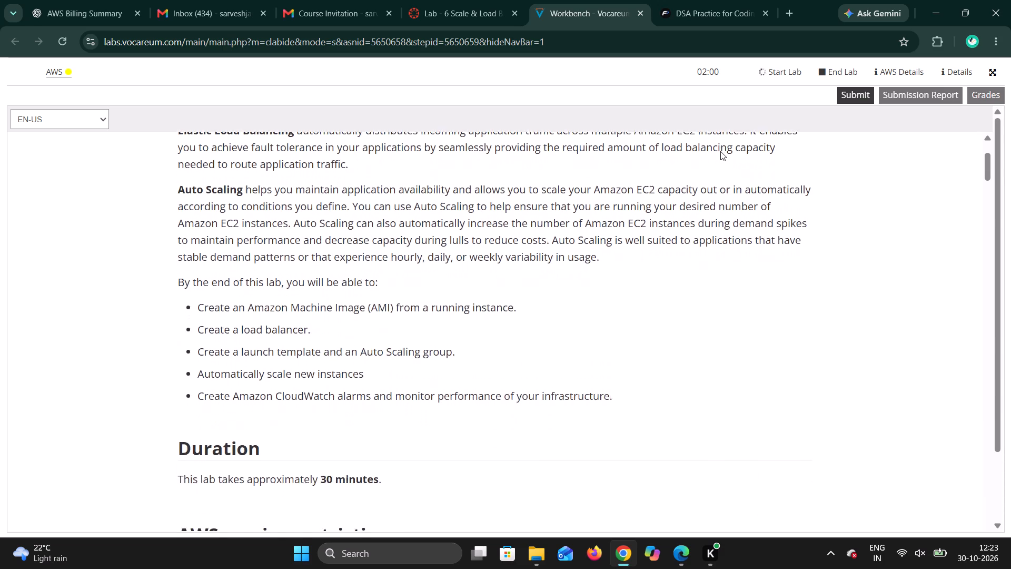
scroll(720, 151, down, 3)
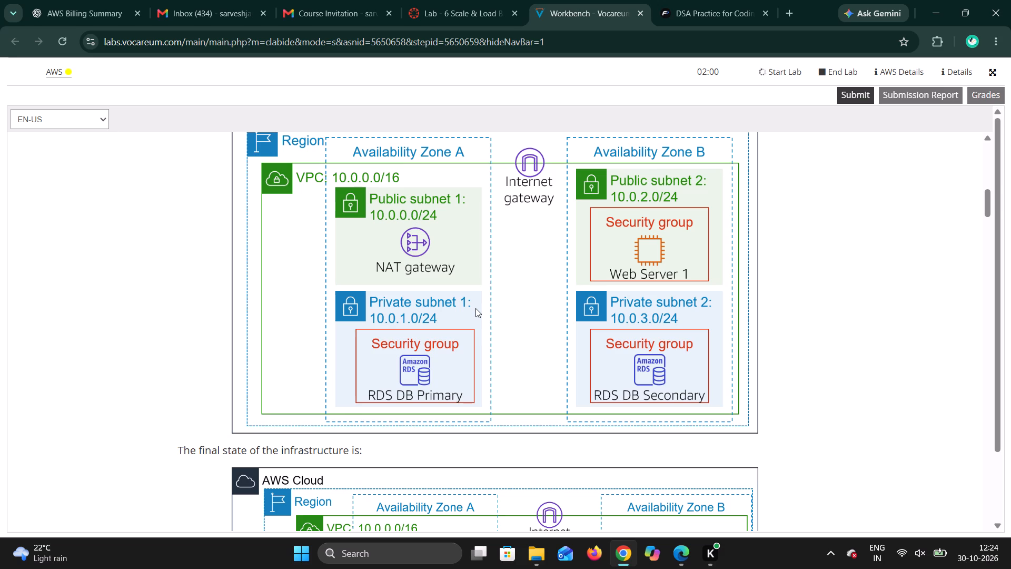
scroll(472, 231, down, 2)
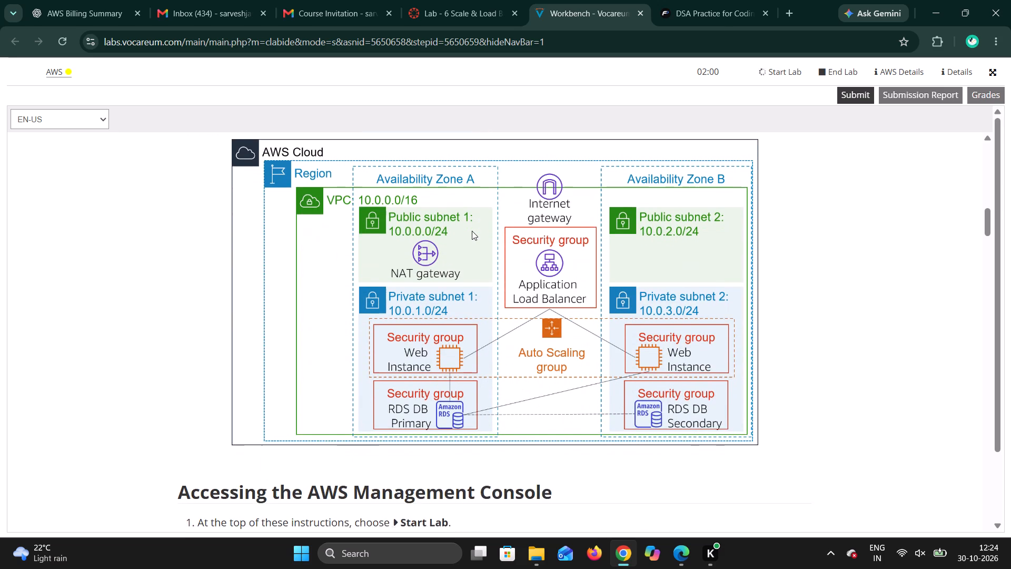
scroll(472, 231, down, 3)
scroll(472, 231, up, 1)
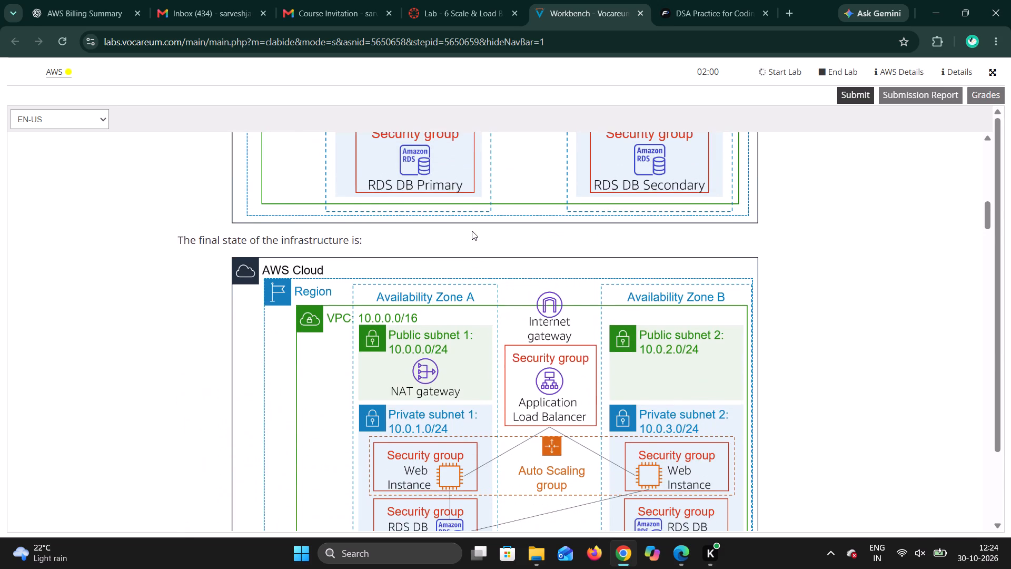
scroll(472, 231, up, 6)
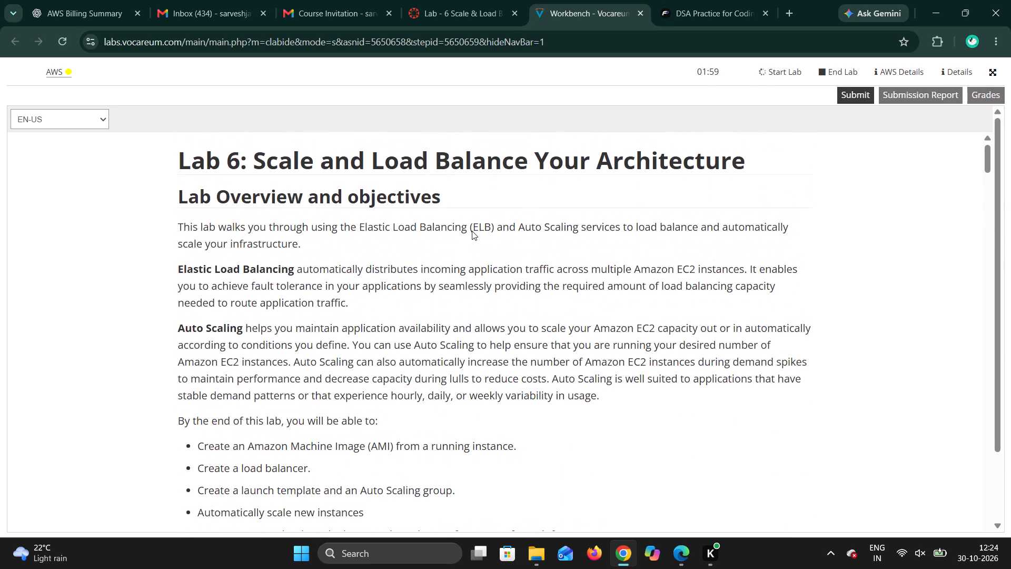
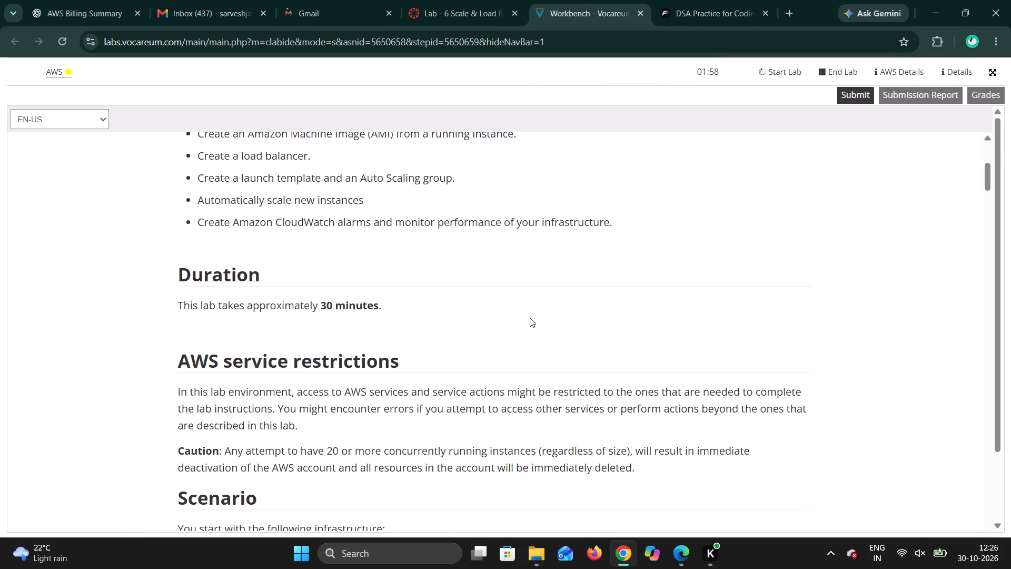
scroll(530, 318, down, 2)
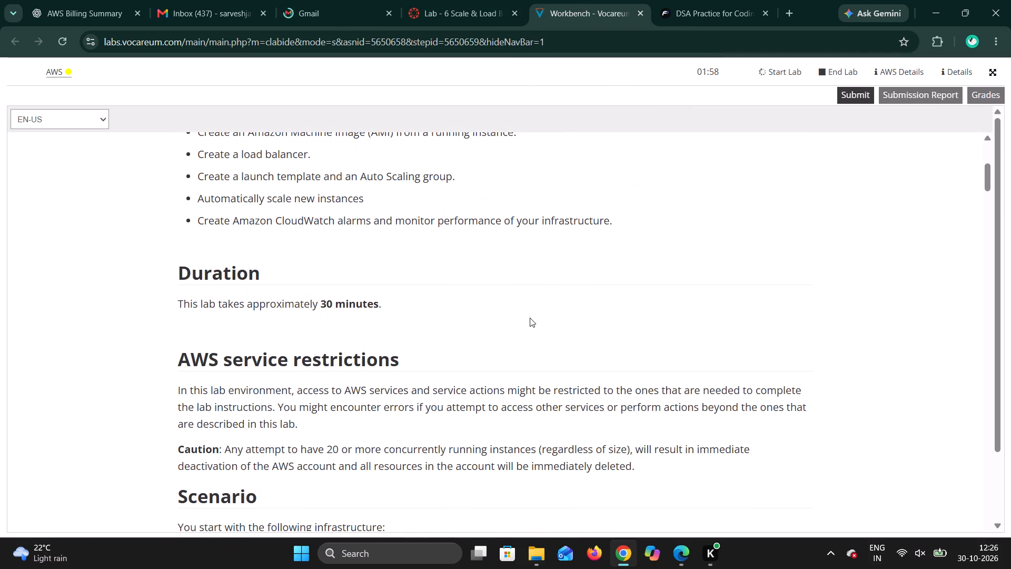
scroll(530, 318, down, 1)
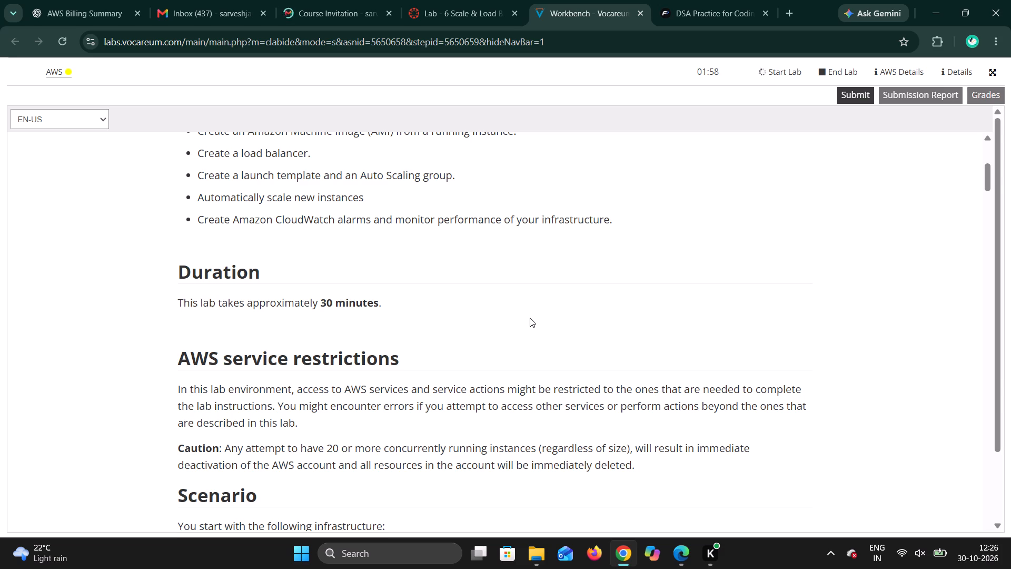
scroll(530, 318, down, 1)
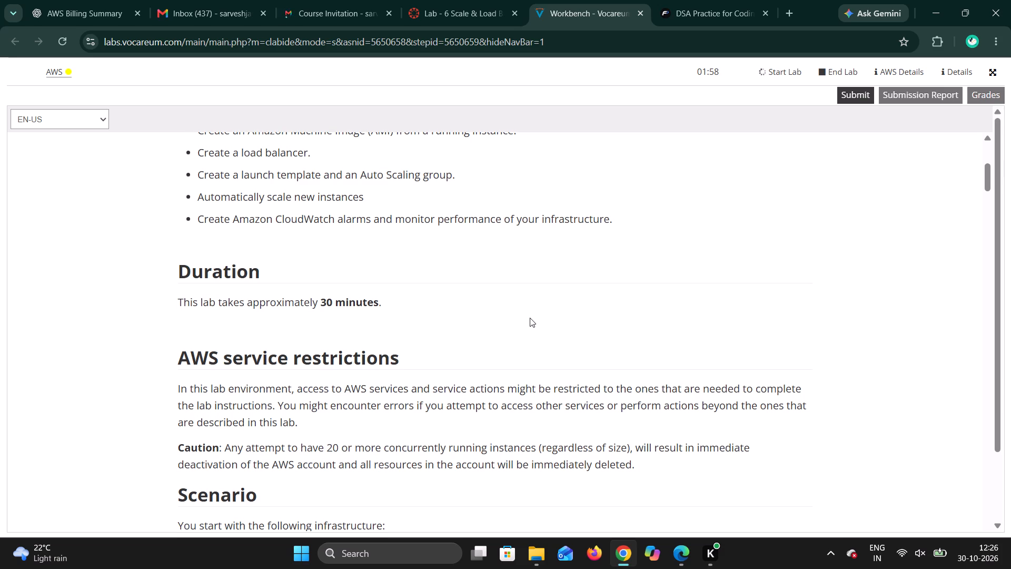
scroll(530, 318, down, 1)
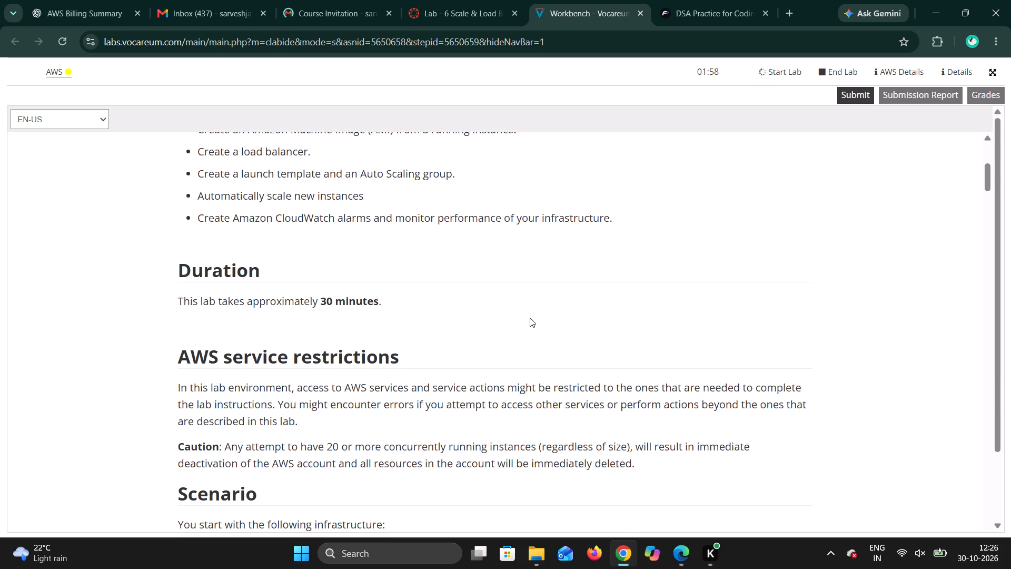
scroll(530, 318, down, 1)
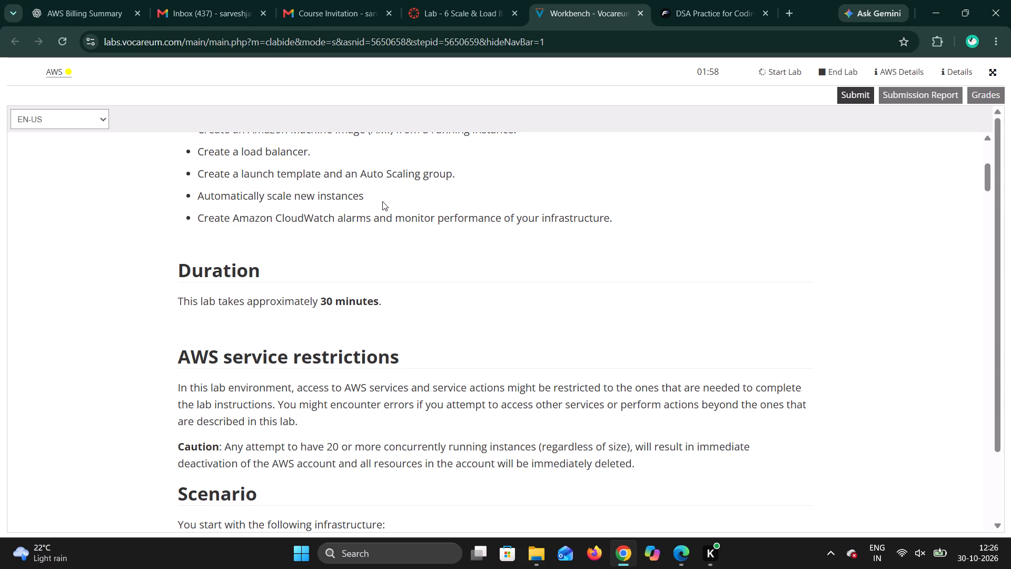
Review the Lab 6 overview, objectives, duration and AWS service restrictions.
scroll(380, 202, down, 1)
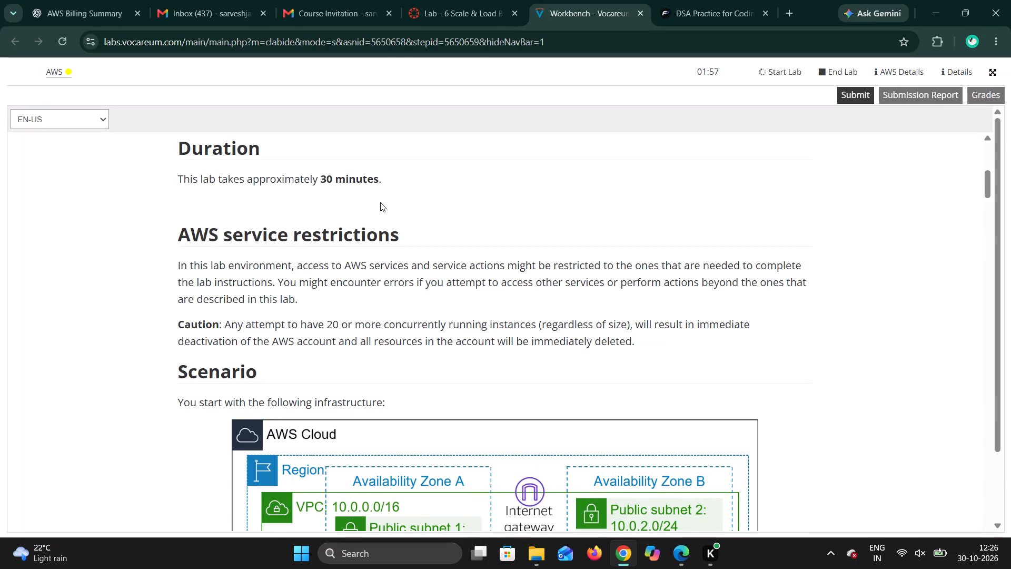
scroll(380, 202, up, 3)
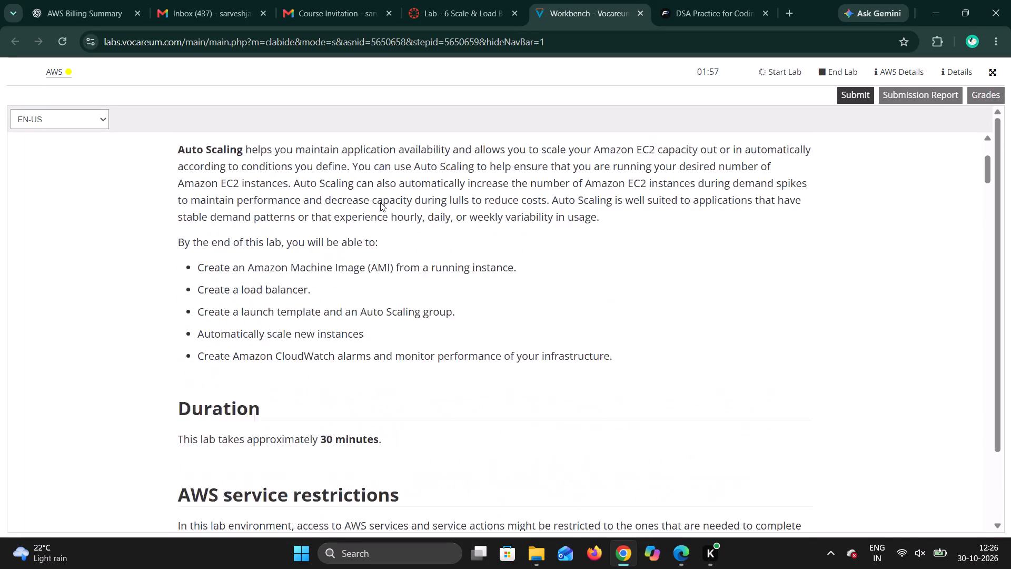
scroll(380, 202, up, 3)
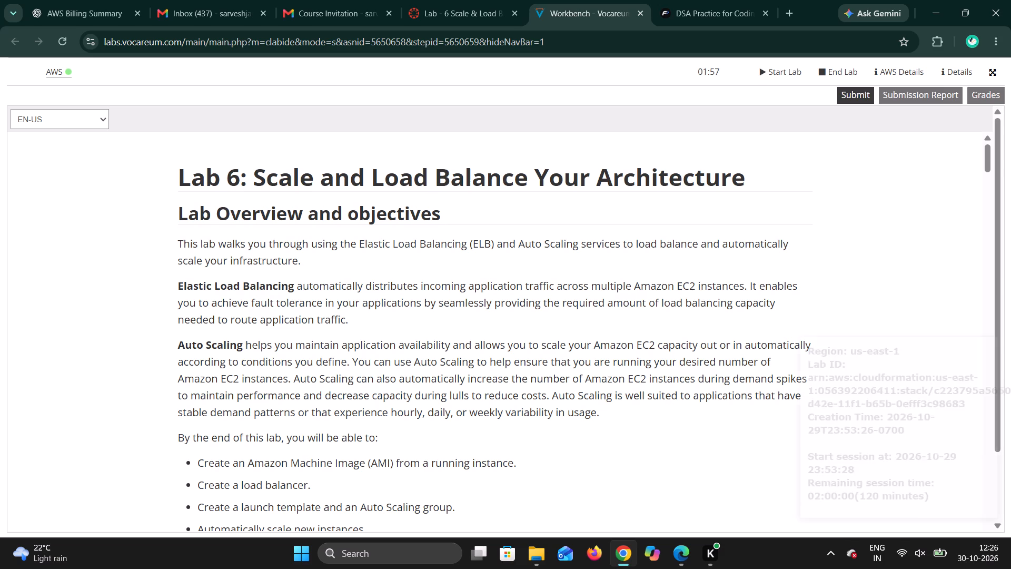
scroll(380, 202, up, 2)
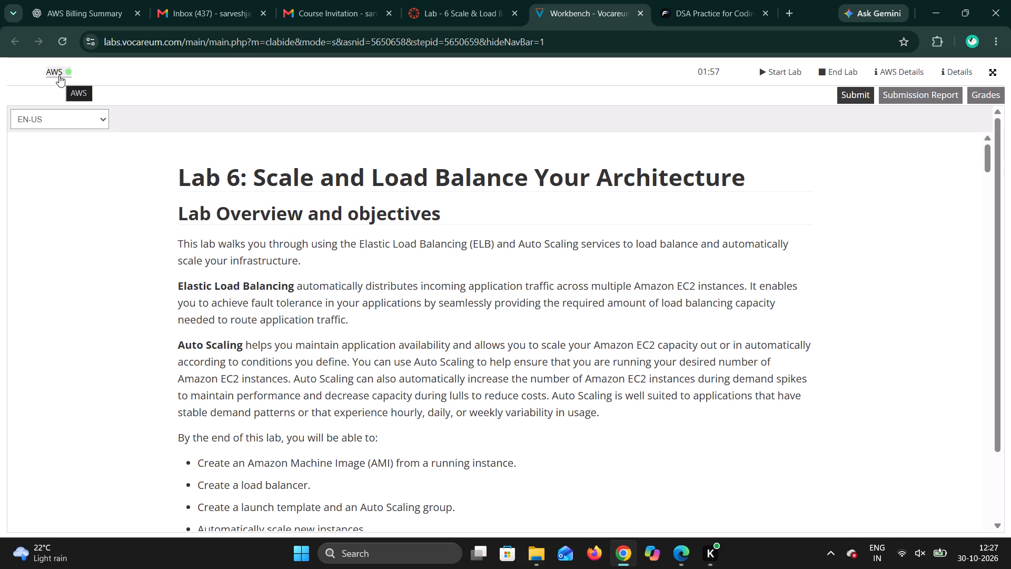
Display the lab's grades with the score for each task.
click(992, 97)
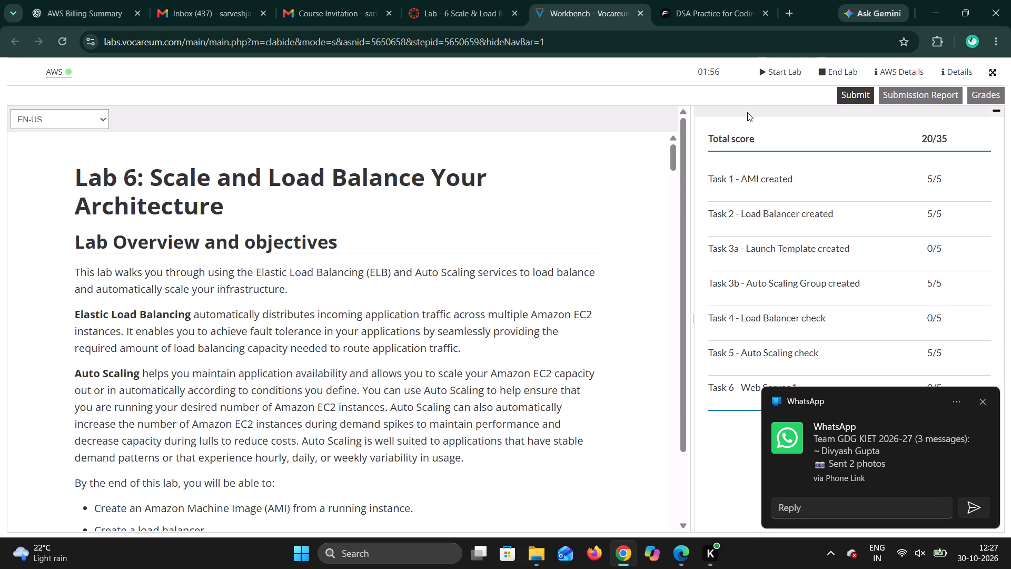
Open the AWS Management Console for the lab and dismiss the WhatsApp notifications.
click(57, 78)
click(60, 74)
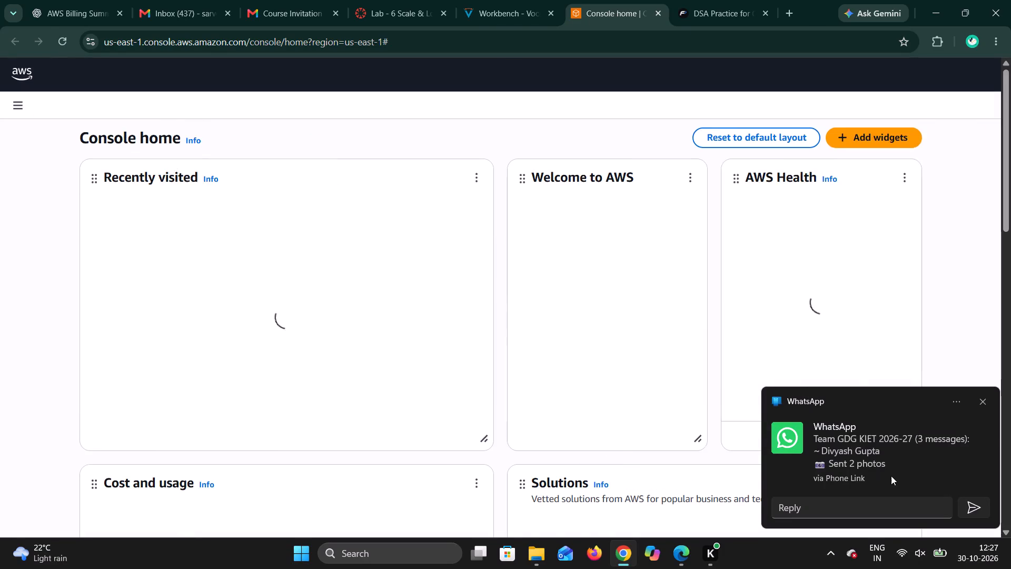
click(983, 399)
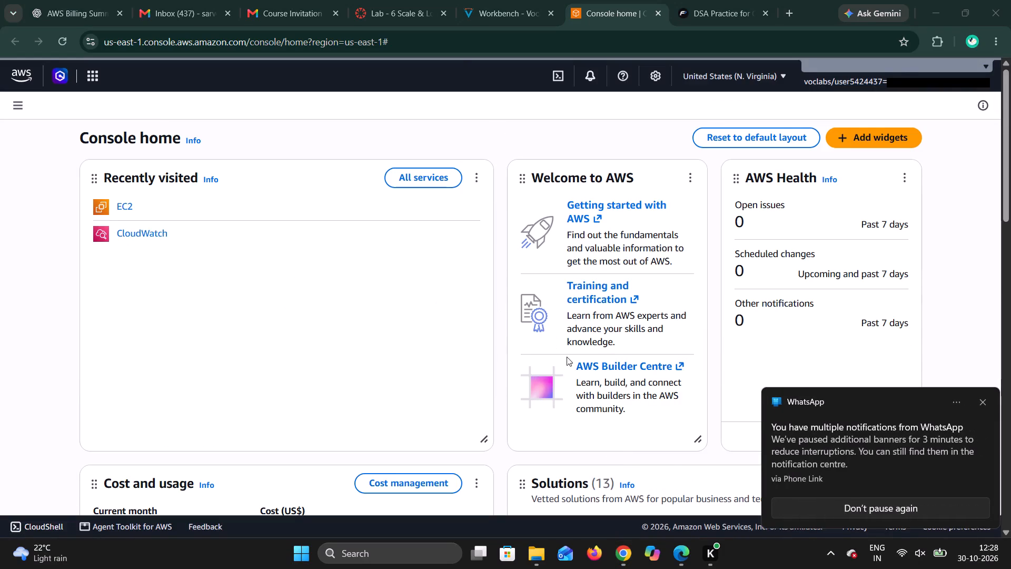
click(988, 403)
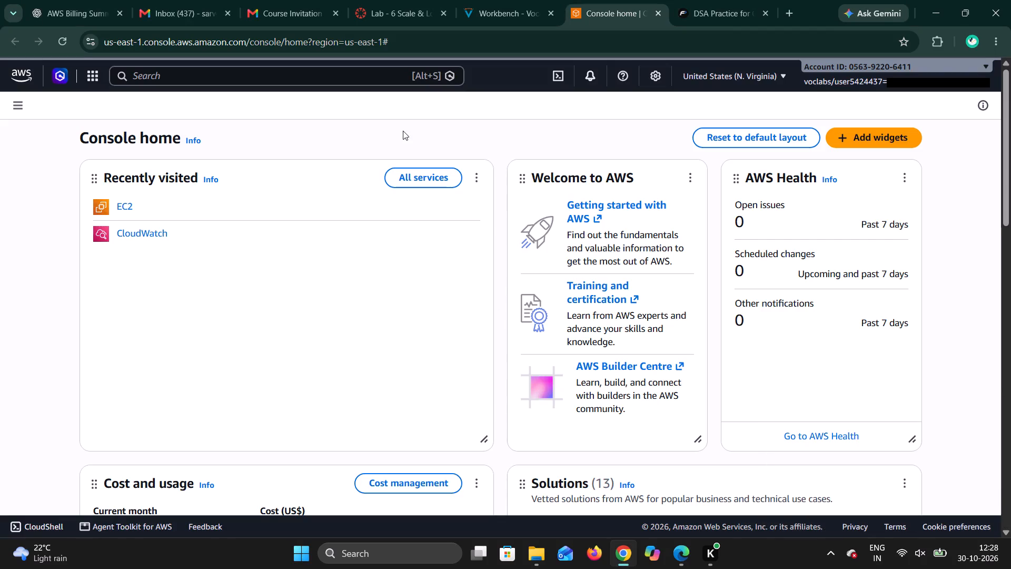
Return to the Vocareum lab instructions and find the steps for creating an AMI from Web Server 1.
click(493, 8)
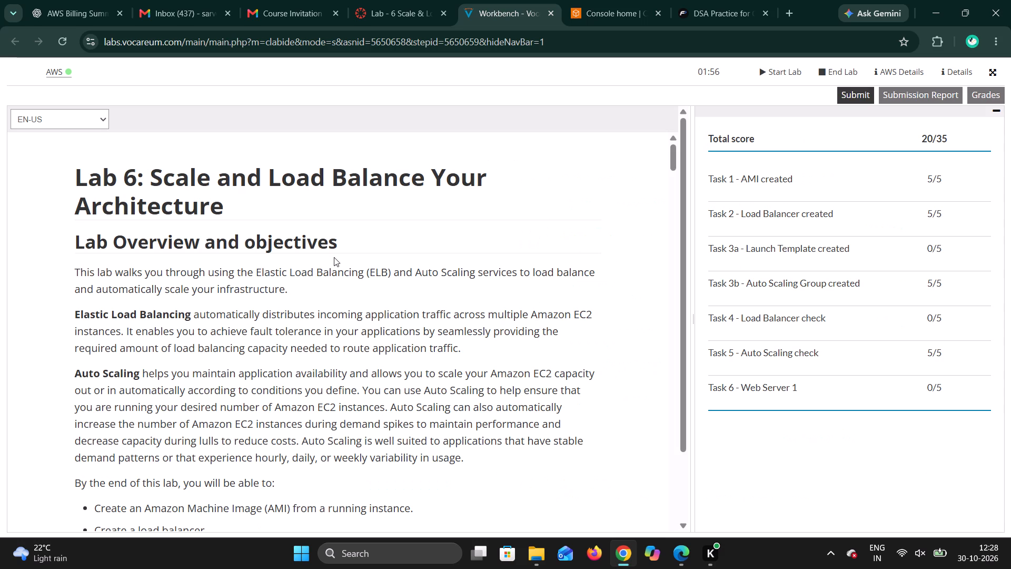
scroll(334, 257, down, 7)
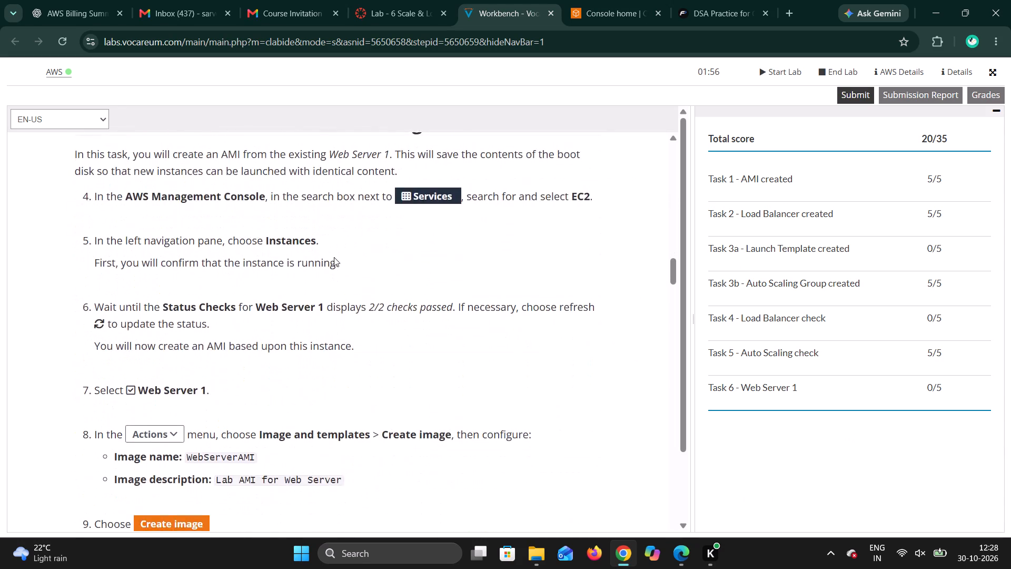
Skim the Lab 6 instructions from Task 1 through Task 4, returning to the start of Task 3.
scroll(334, 257, down, 2)
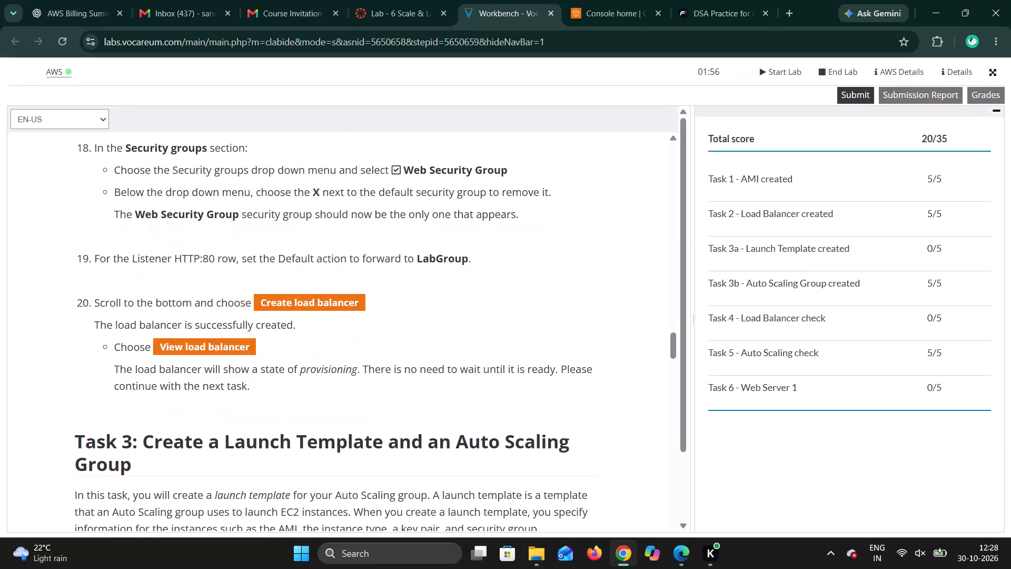
scroll(334, 257, down, 3)
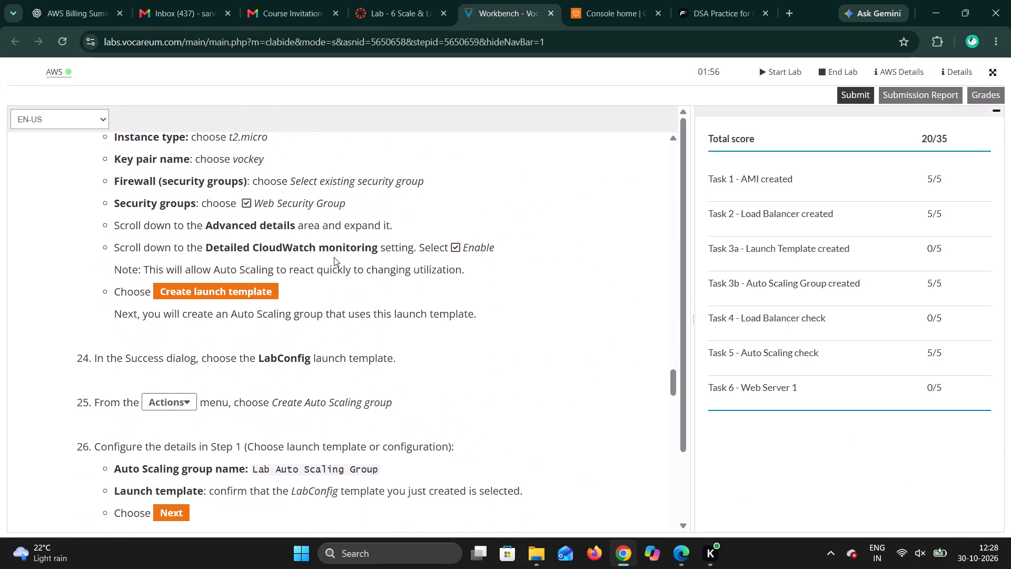
scroll(334, 257, down, 4)
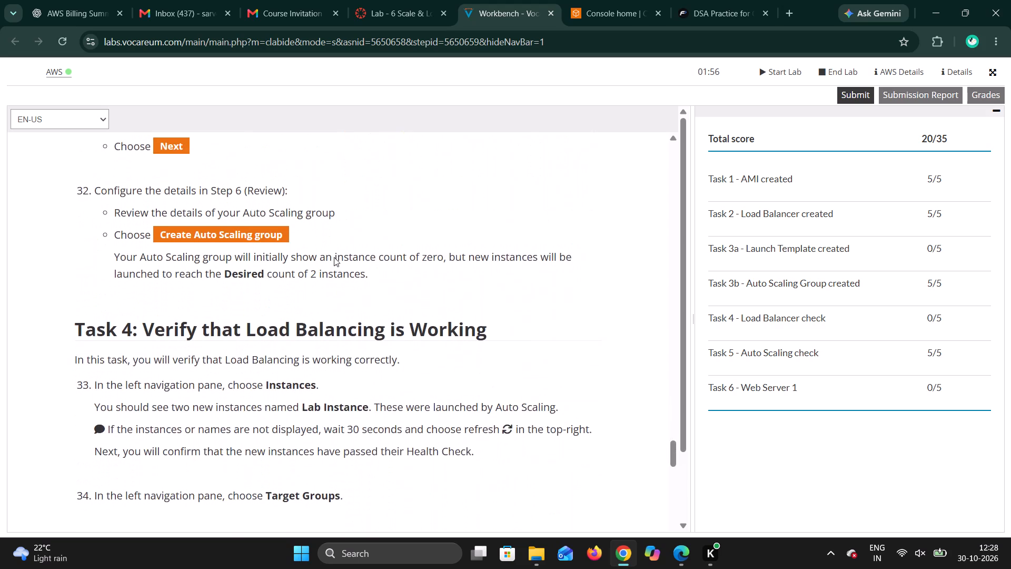
scroll(334, 257, up, 3)
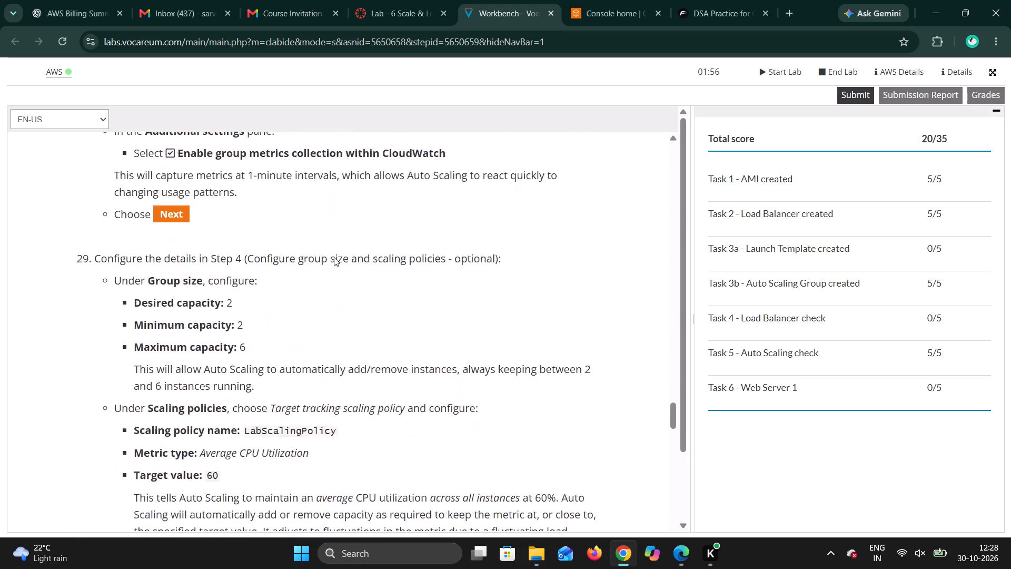
scroll(334, 257, up, 4)
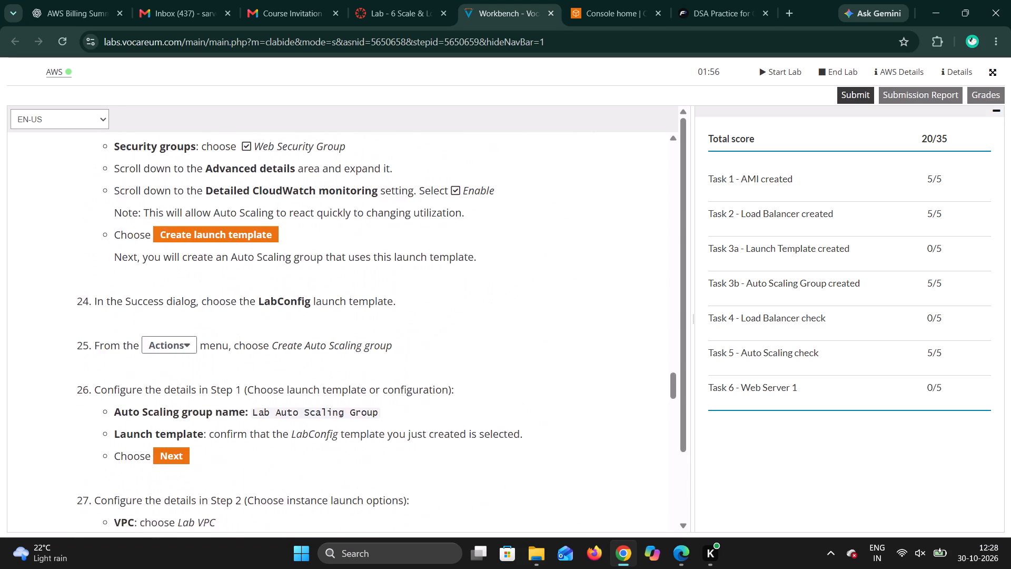
scroll(334, 257, up, 4)
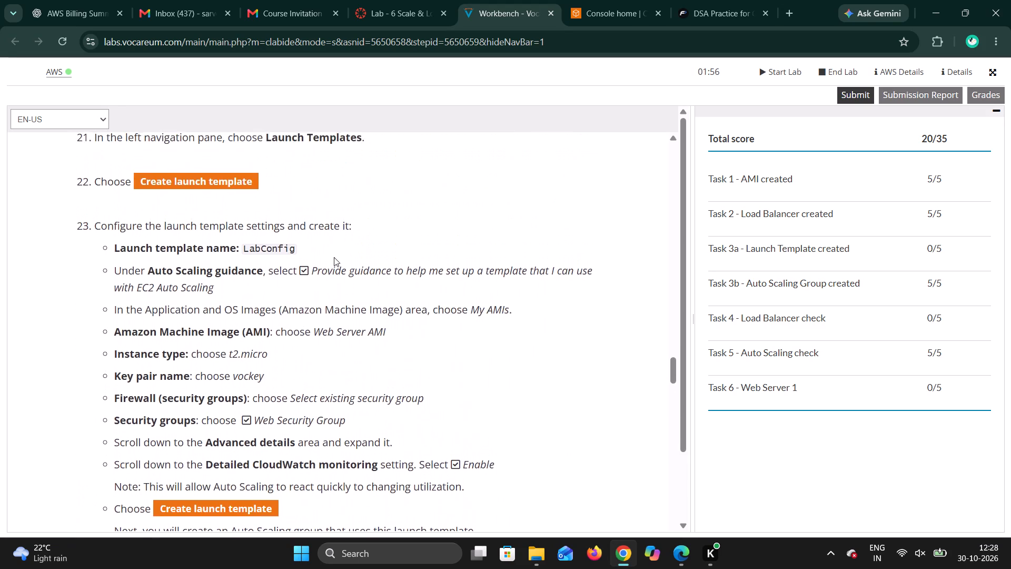
scroll(334, 257, up, 2)
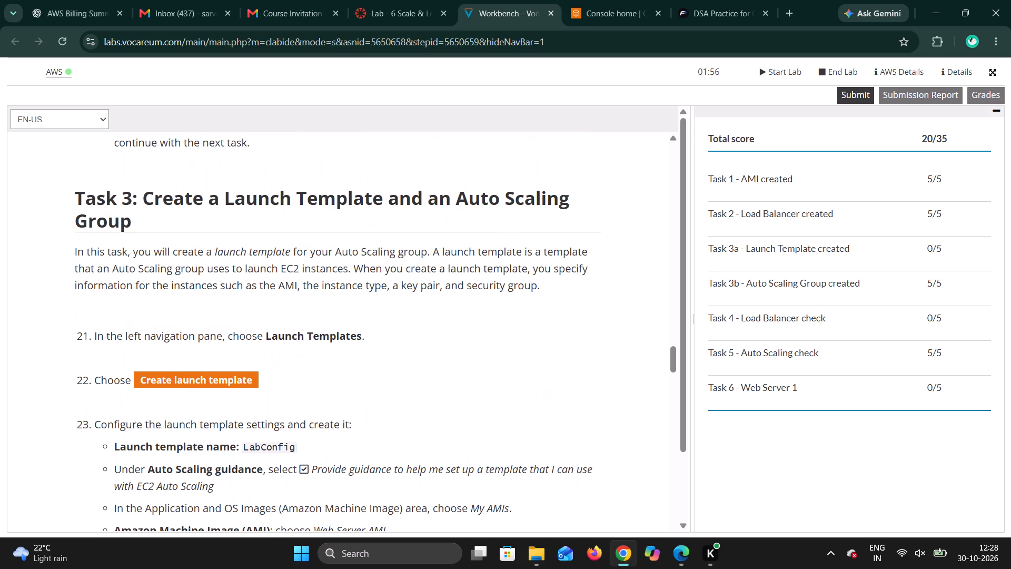
Read the Task 3 instructions for creating the LabConfig launch template and its required settings.
scroll(334, 257, down, 2)
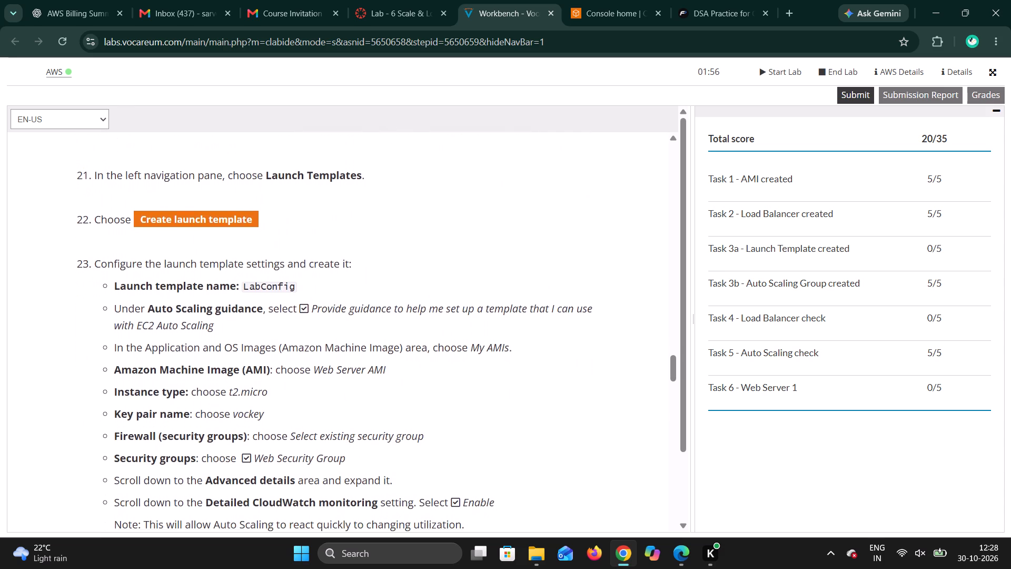
scroll(334, 257, down, 2)
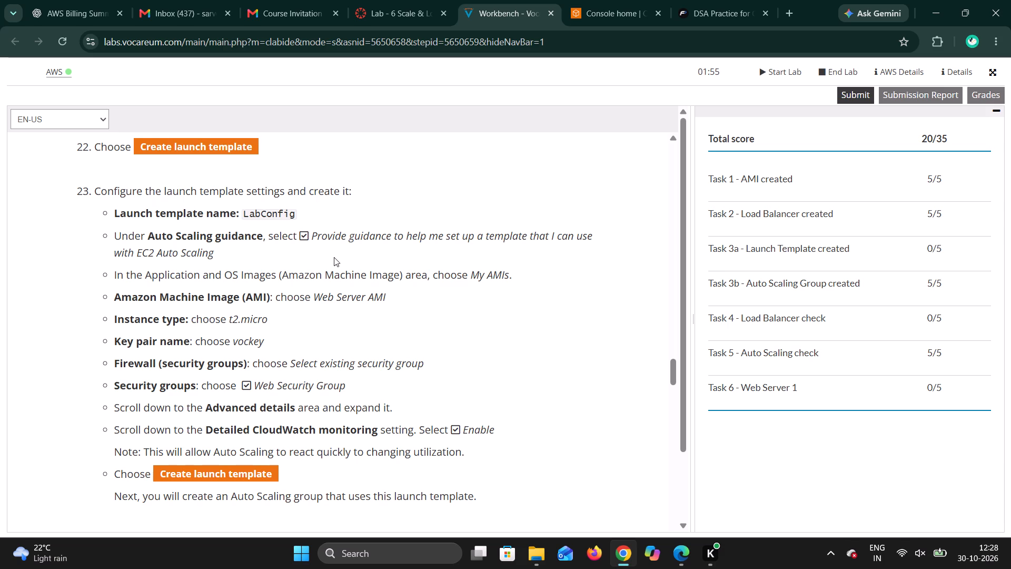
scroll(334, 257, down, 2)
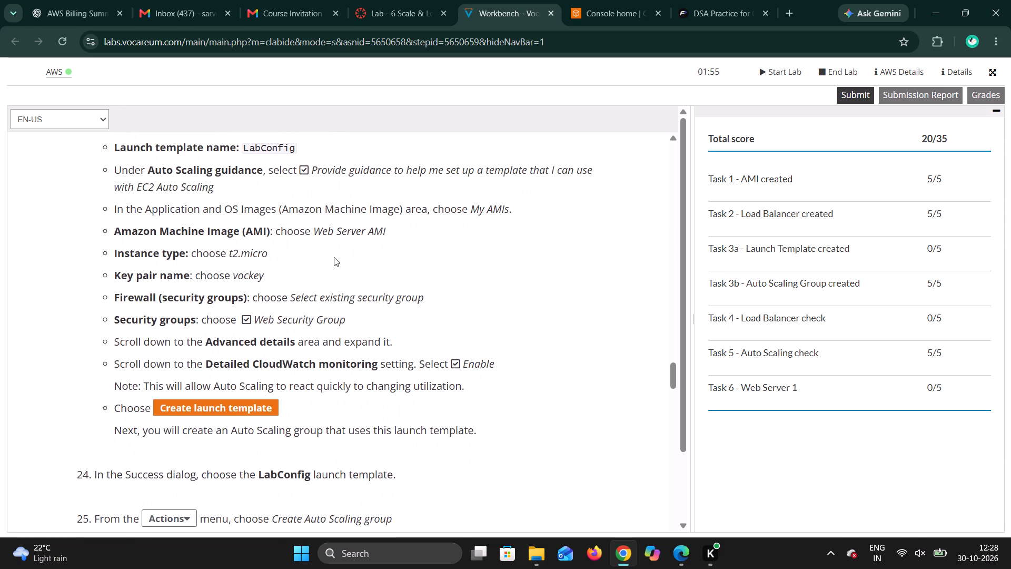
scroll(334, 257, down, 2)
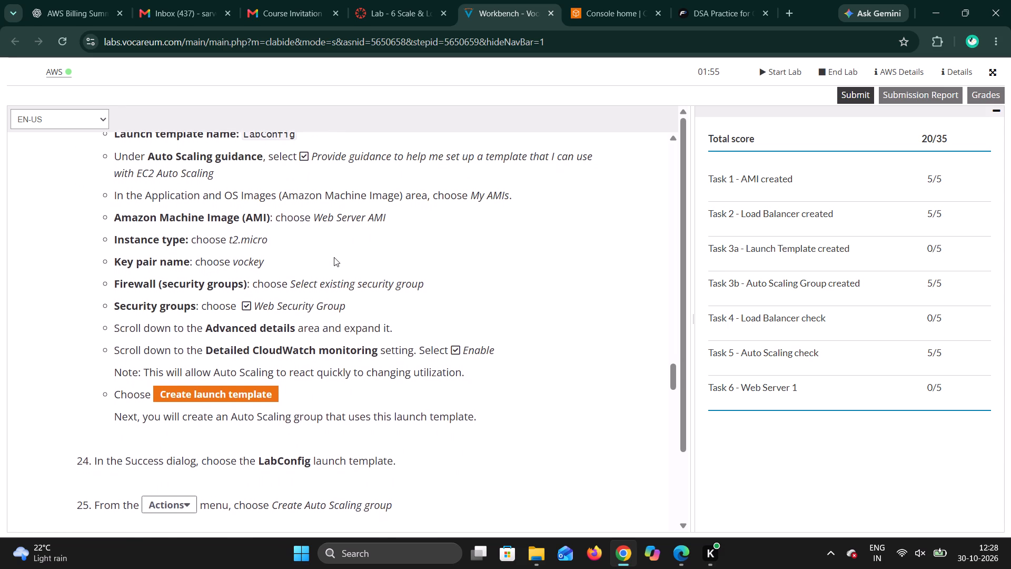
scroll(334, 257, down, 2)
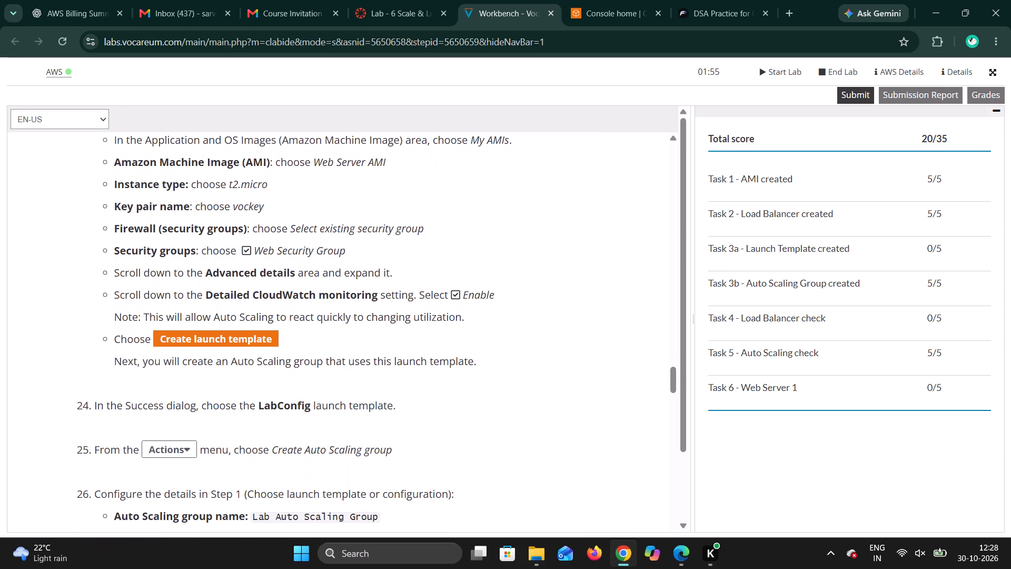
scroll(334, 257, down, 1)
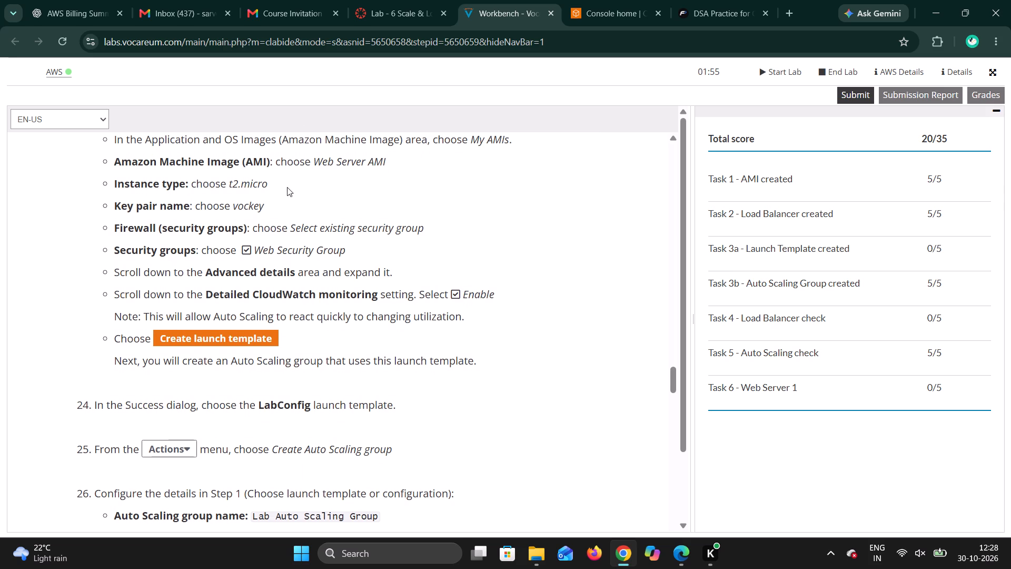
scroll(287, 188, up, 2)
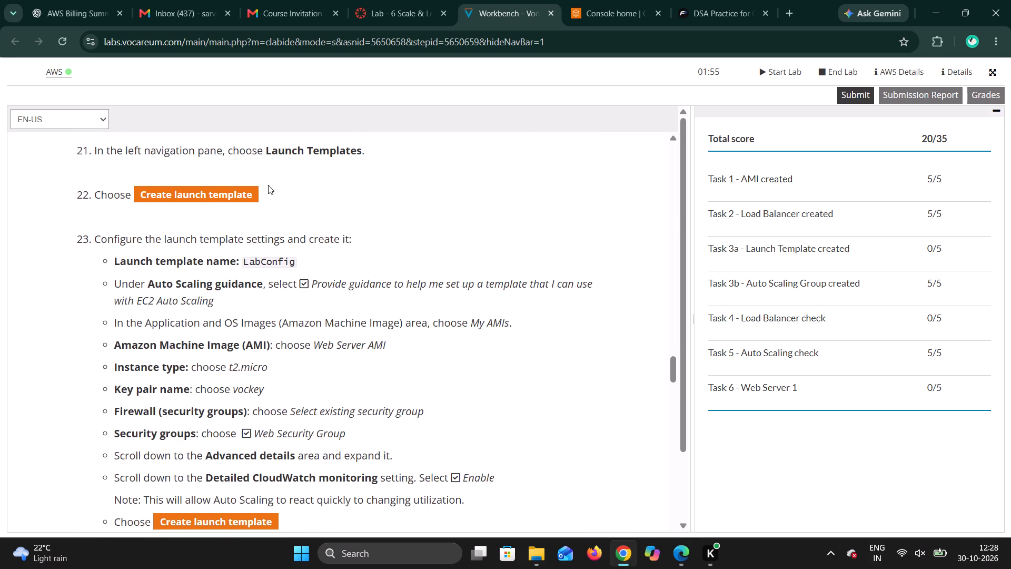
scroll(252, 227, up, 1)
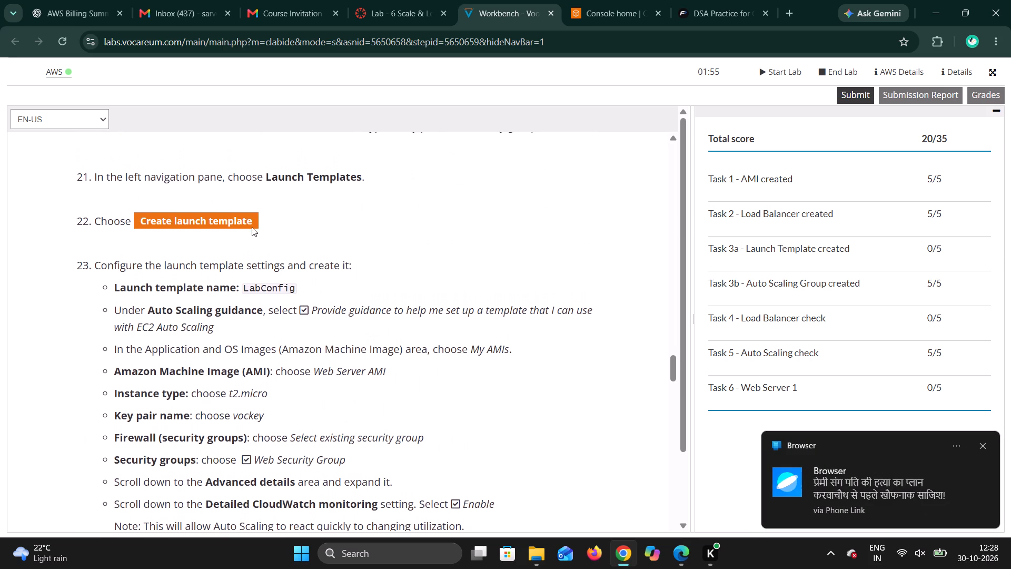
scroll(252, 227, up, 1)
scroll(252, 227, down, 1)
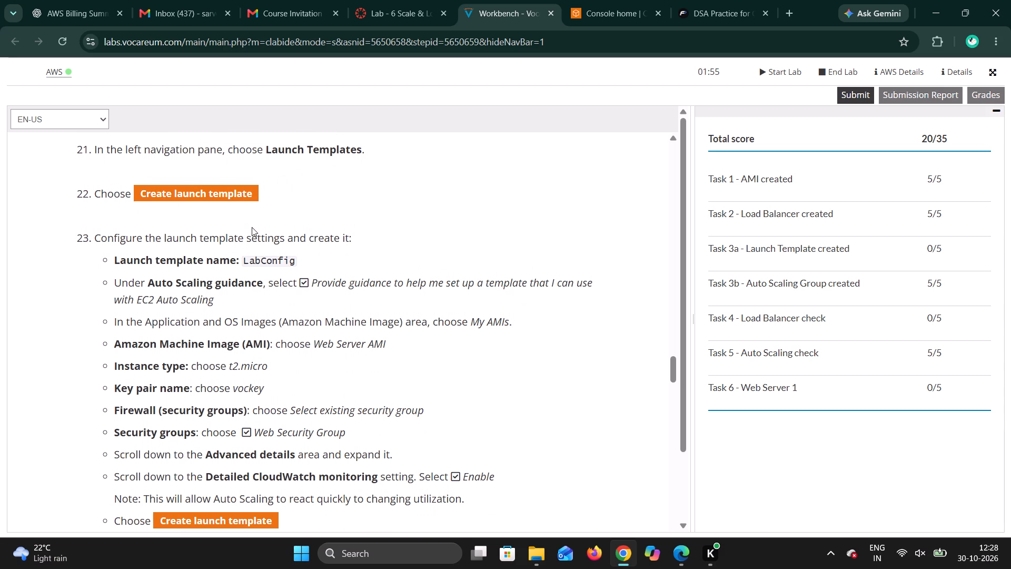
scroll(225, 158, up, 1)
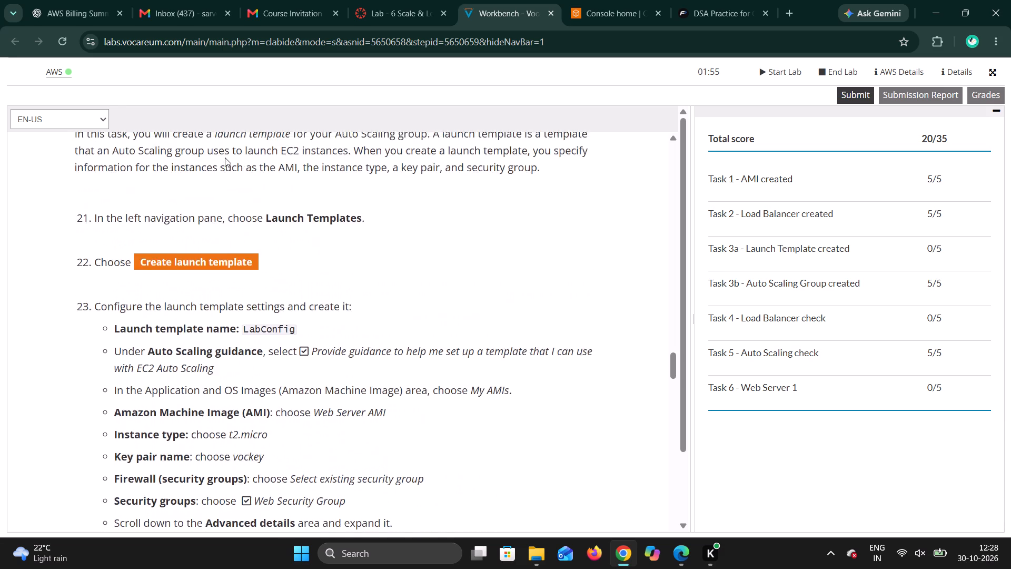
scroll(225, 158, up, 1)
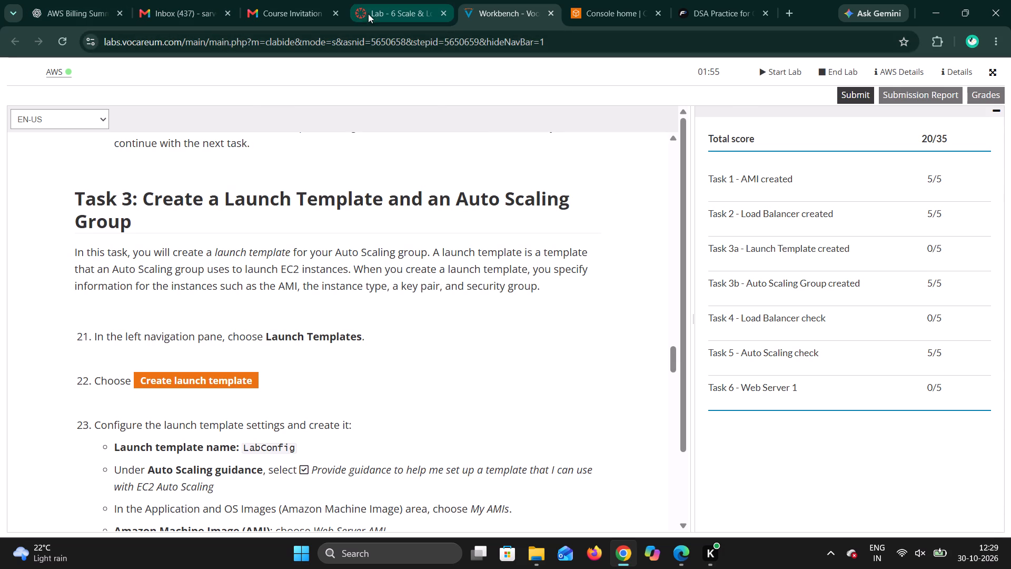
In the AWS console, search for EC2, open the service and go to its Launch Templates page.
click(591, 7)
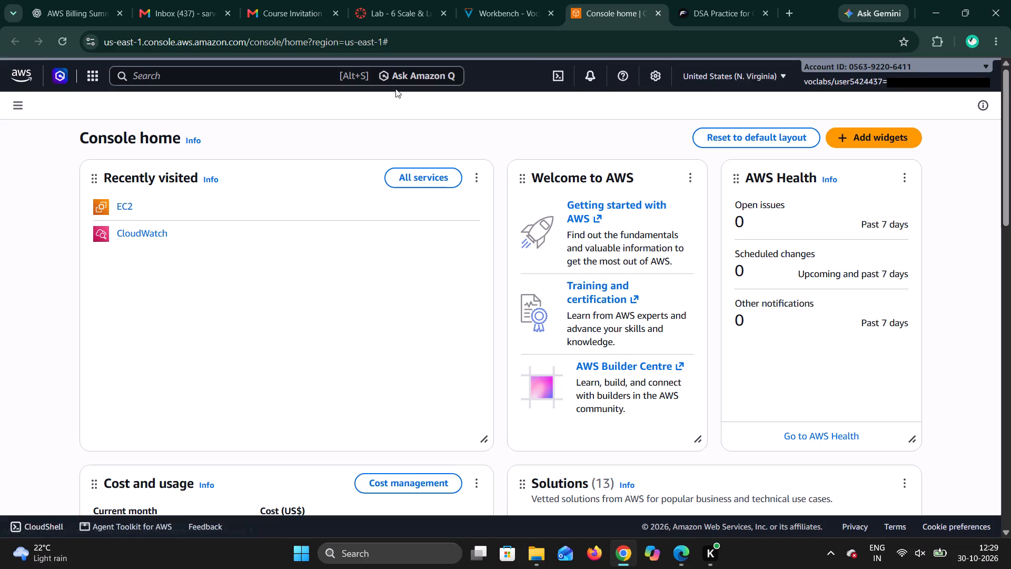
click(494, 6)
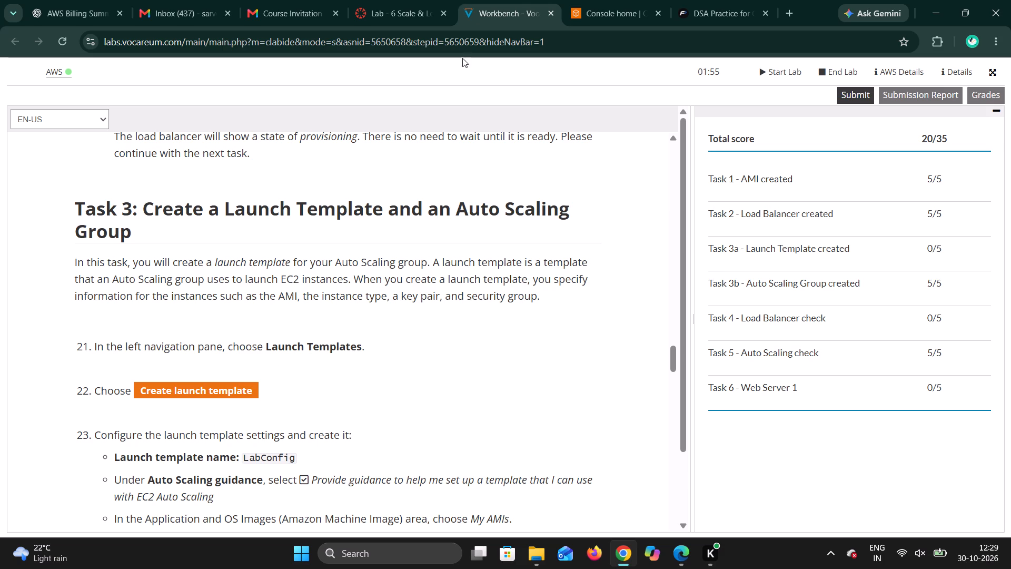
click(593, 8)
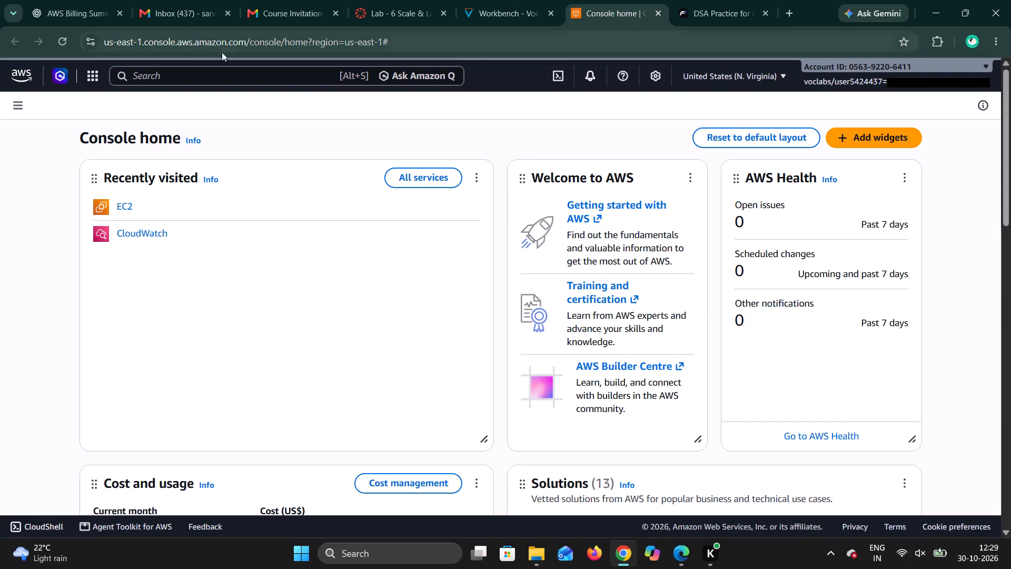
click(203, 77)
text(ec2)
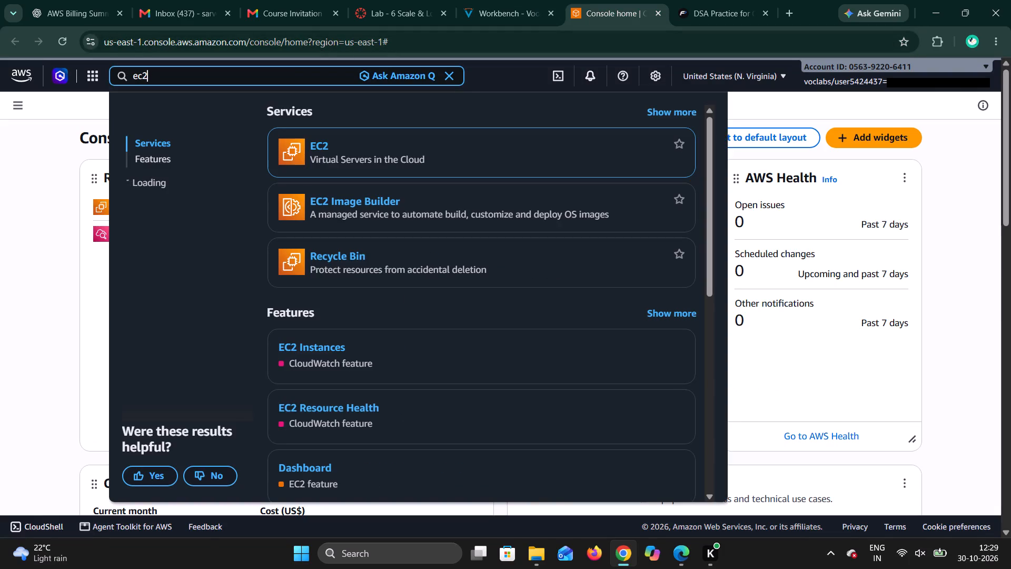
click(313, 143)
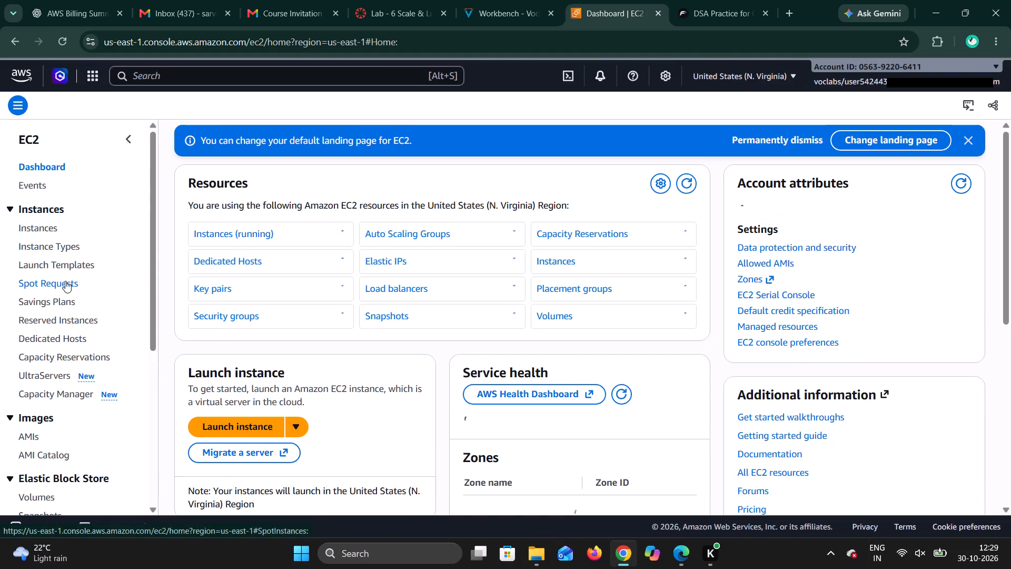
click(63, 285)
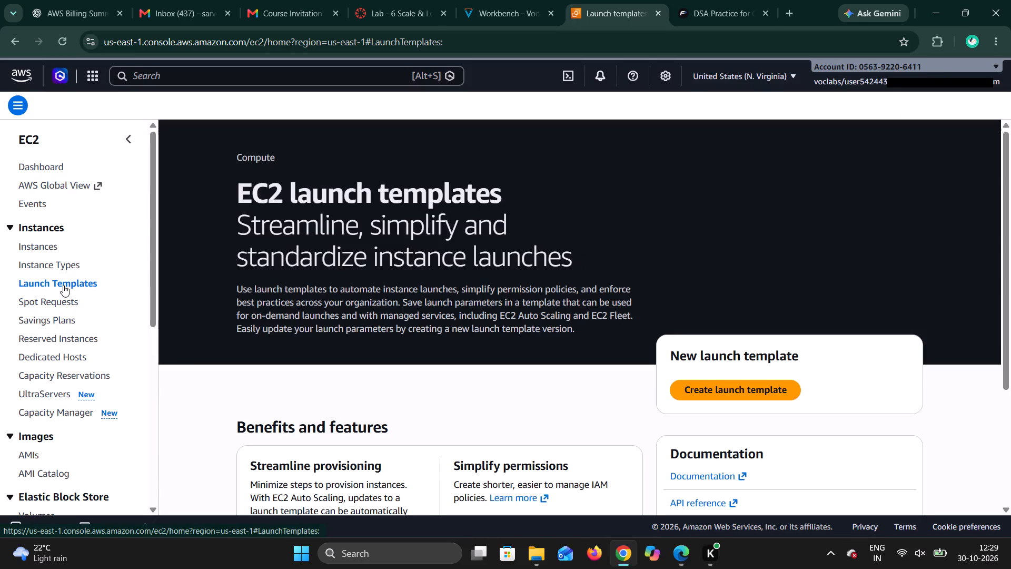
Look over the EC2 launch templates page, check it against the Task 3 lab instructions and return to the console.
scroll(221, 367, down, 1)
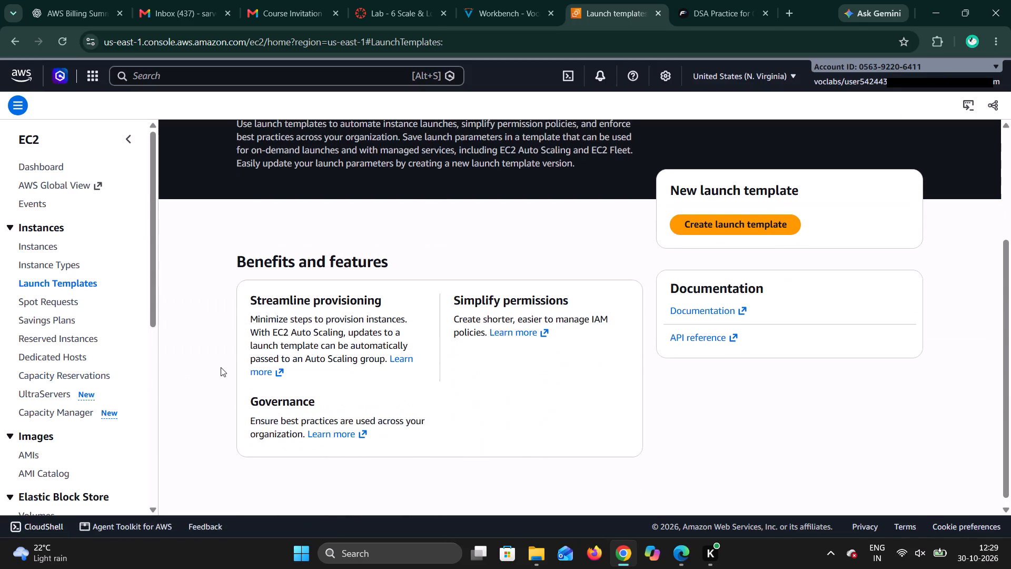
scroll(221, 367, up, 1)
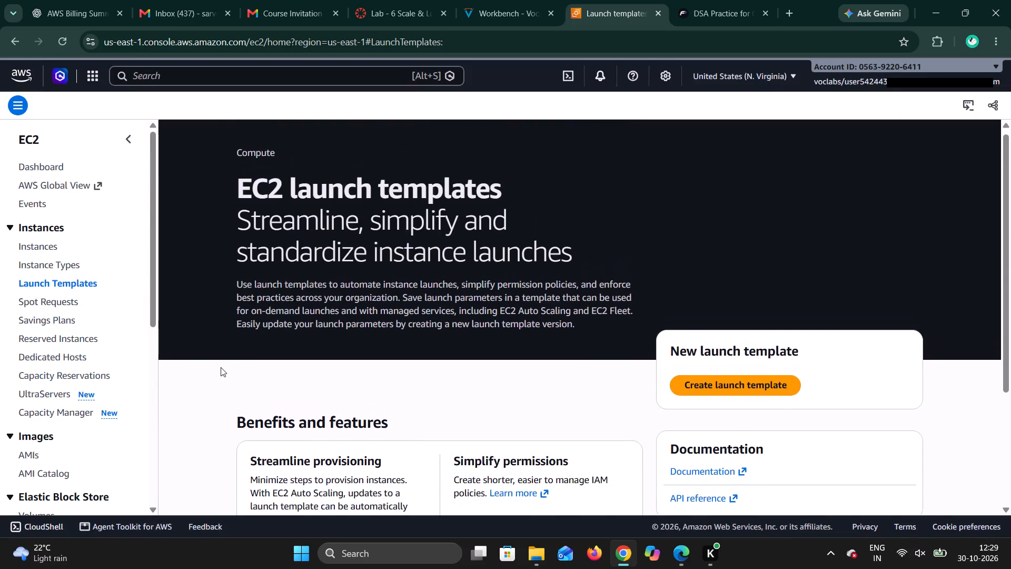
scroll(221, 367, down, 2)
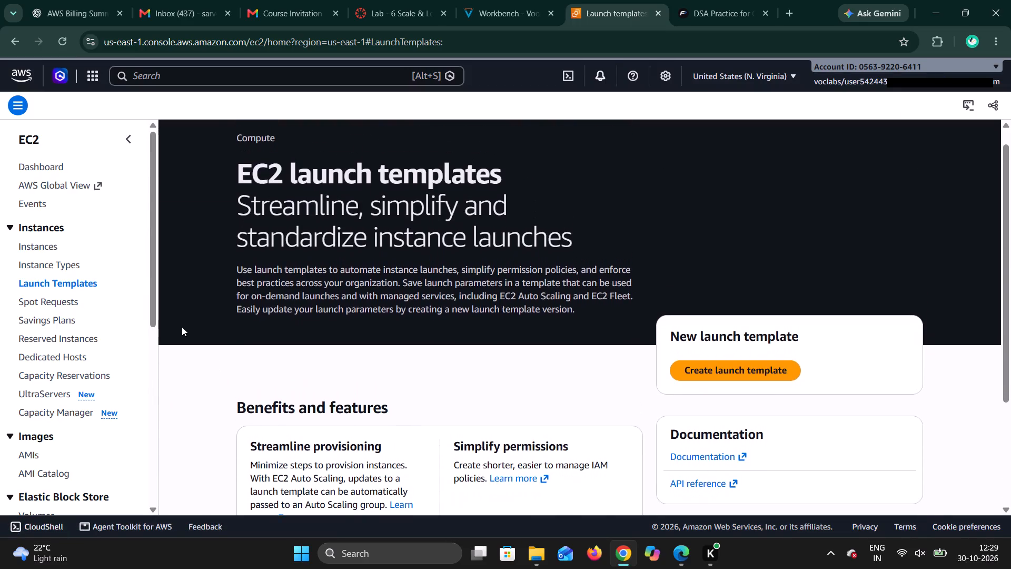
scroll(332, 367, down, 2)
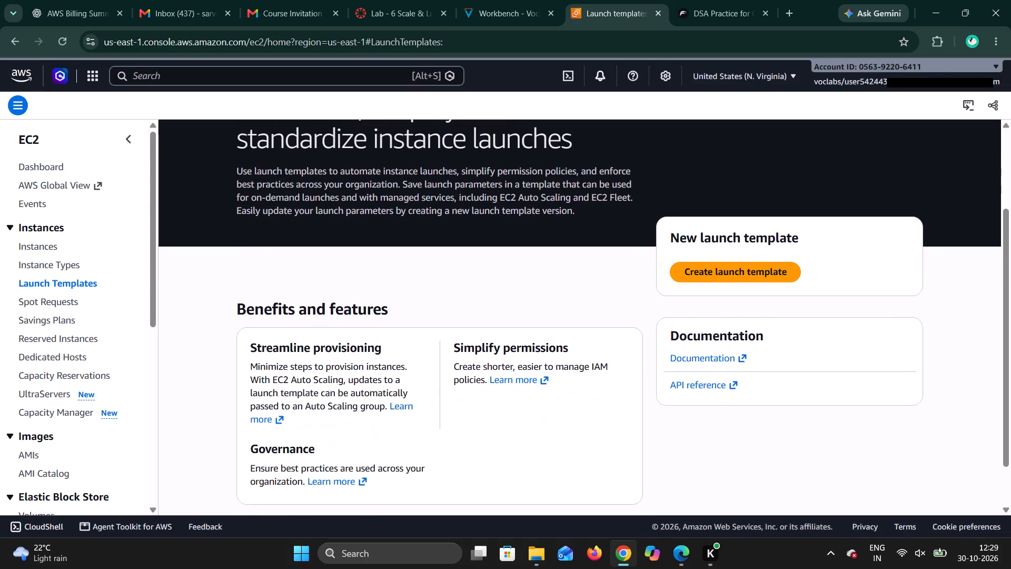
scroll(332, 367, down, 1)
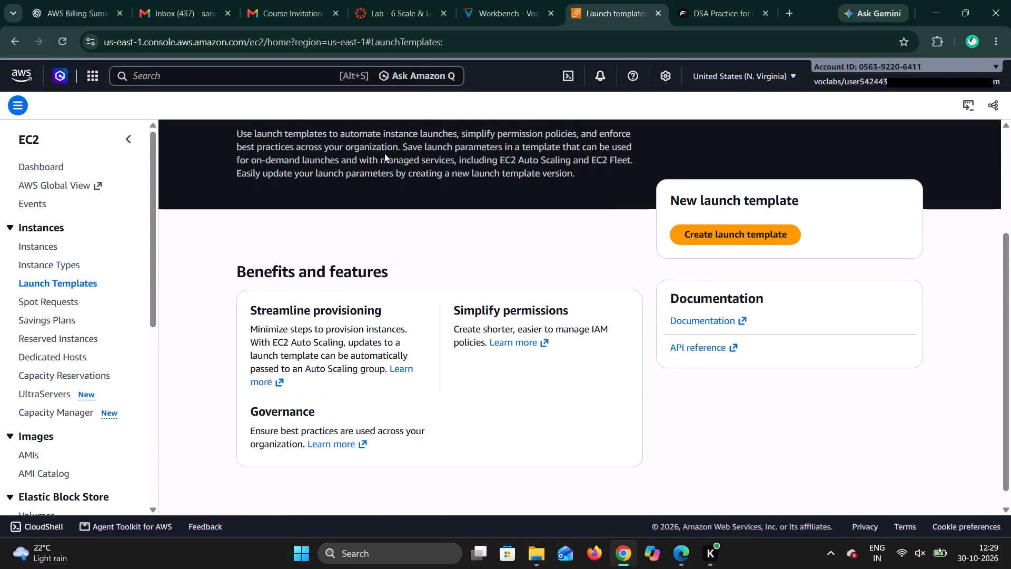
click(492, 9)
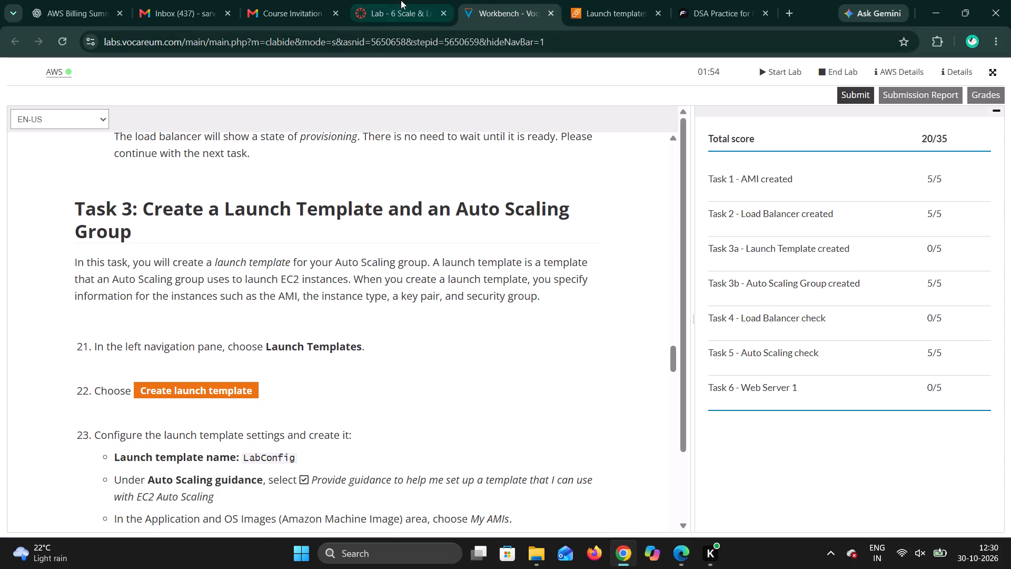
click(611, 18)
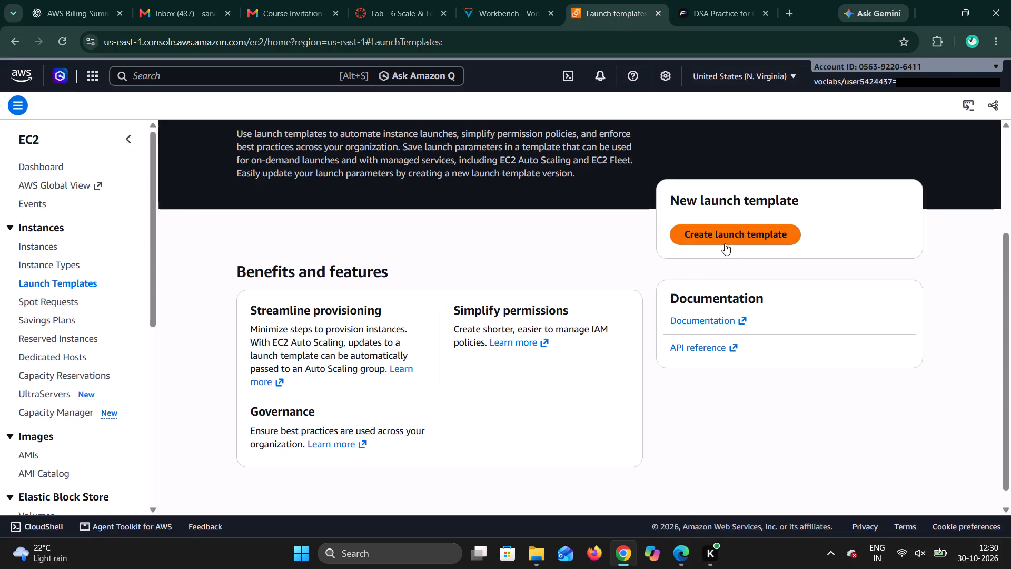
Start a new launch template and name it LabConfig, copying the name from the Task 3 lab instructions.
click(727, 242)
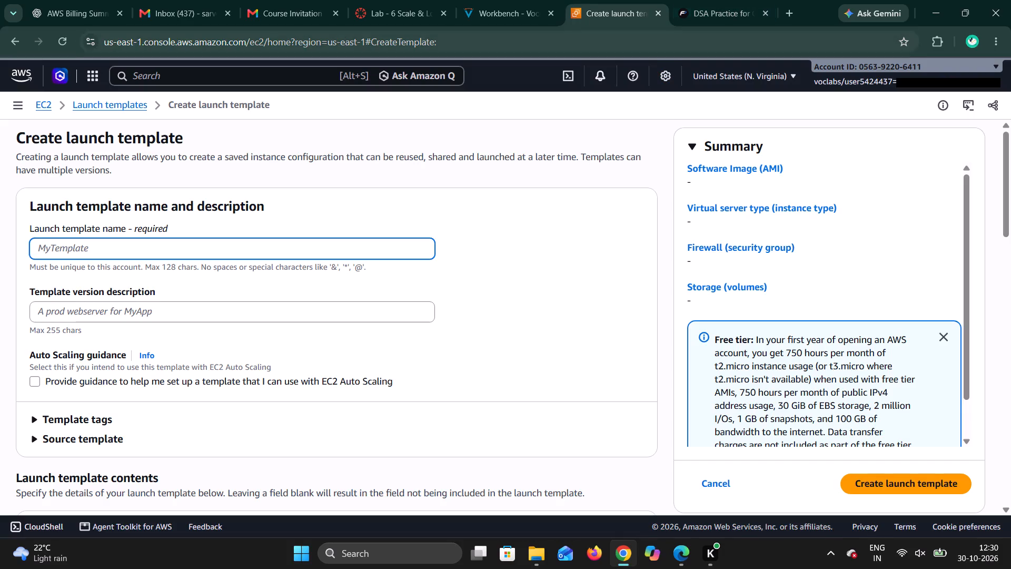
click(495, 19)
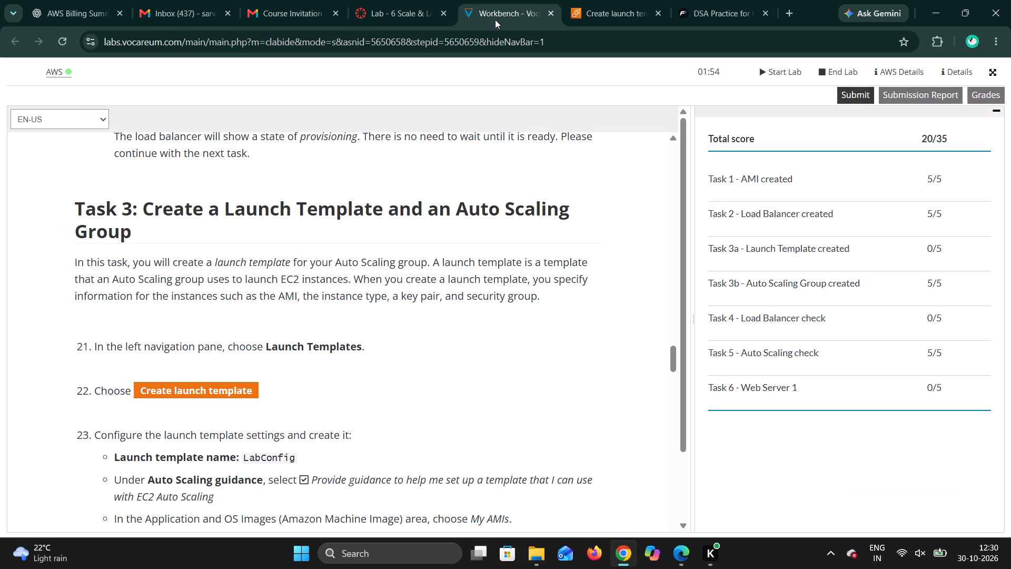
double_click(273, 462)
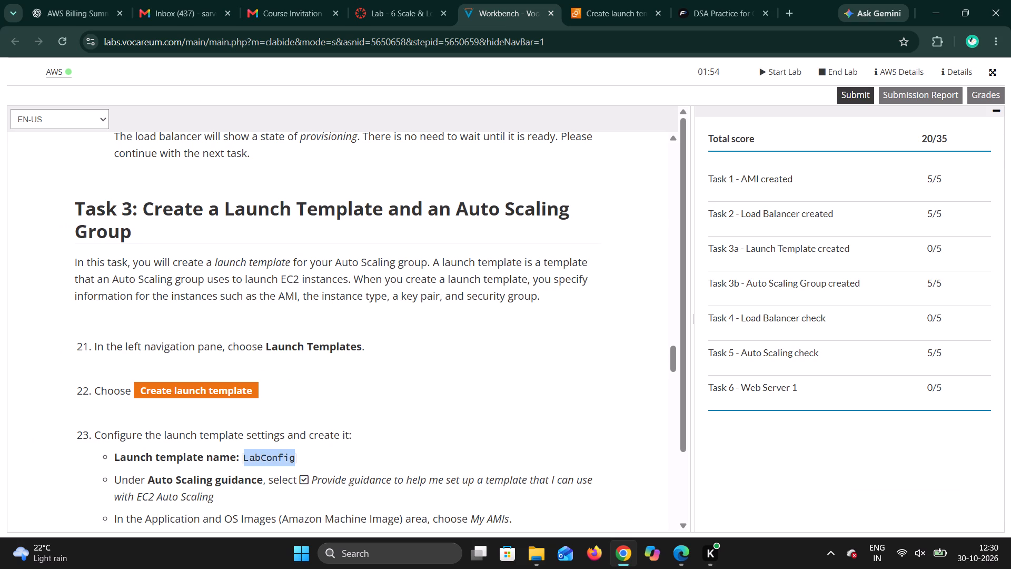
key(ctrl+c)
click(616, 7)
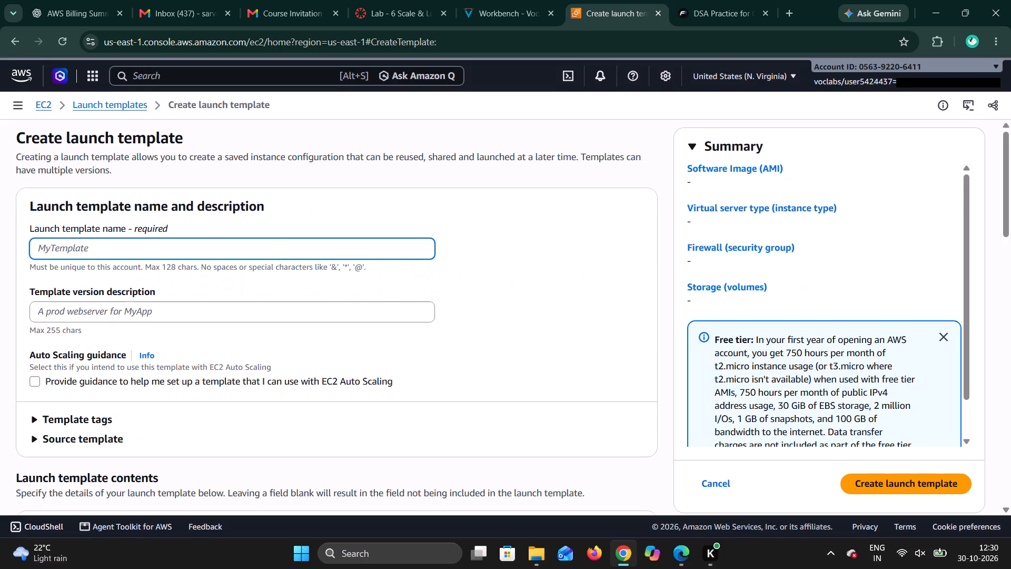
click(227, 251)
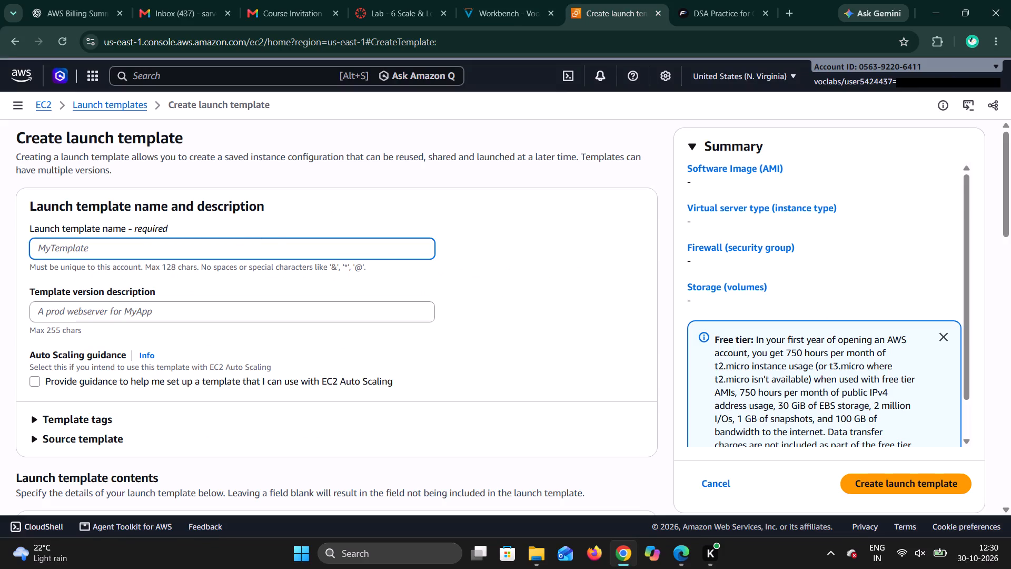
key(ctrl+v)
click(230, 313)
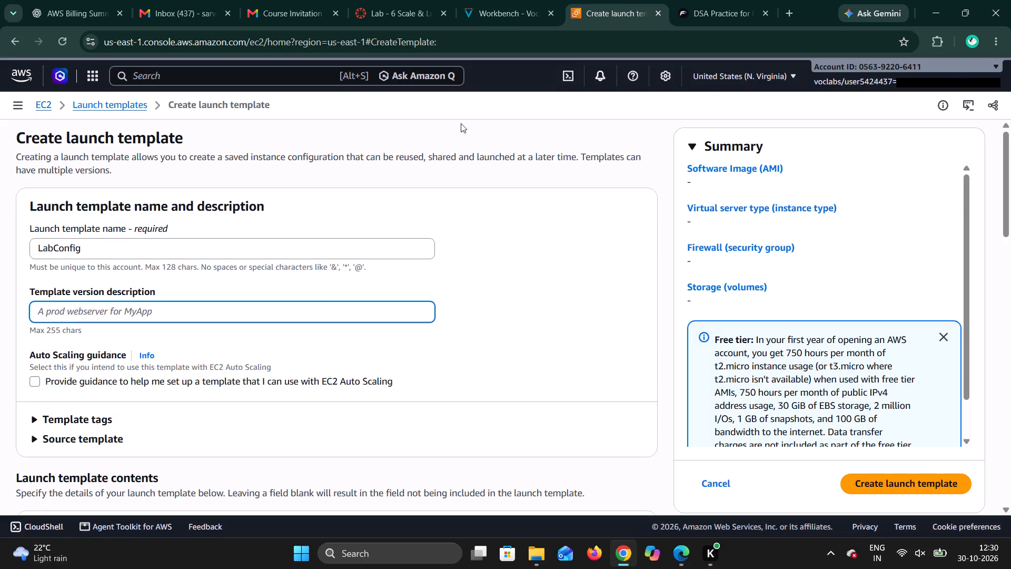
Check the next setting in the lab instructions and enable the EC2 Auto Scaling guidance for the launch template.
click(472, 18)
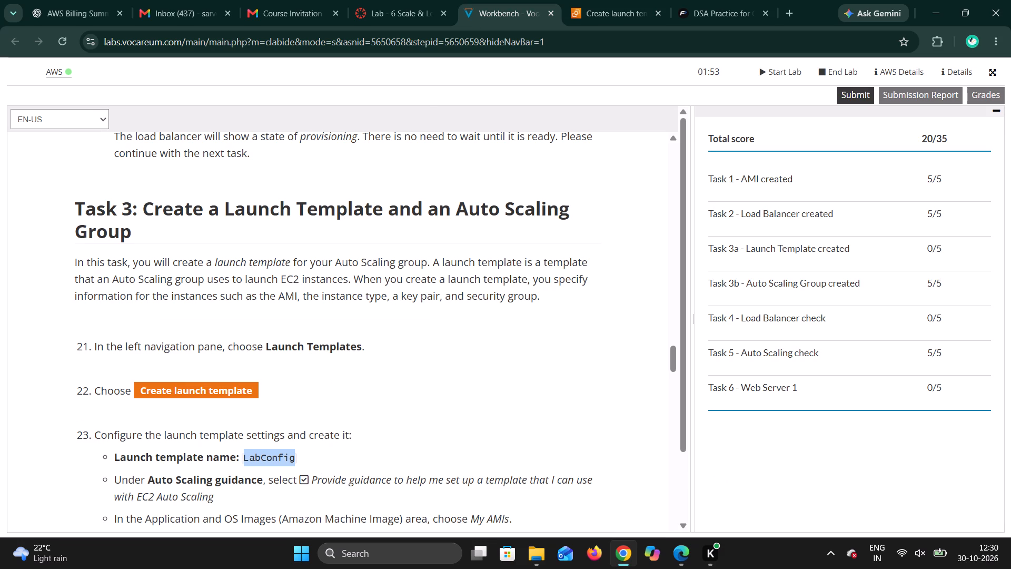
scroll(343, 477, down, 1)
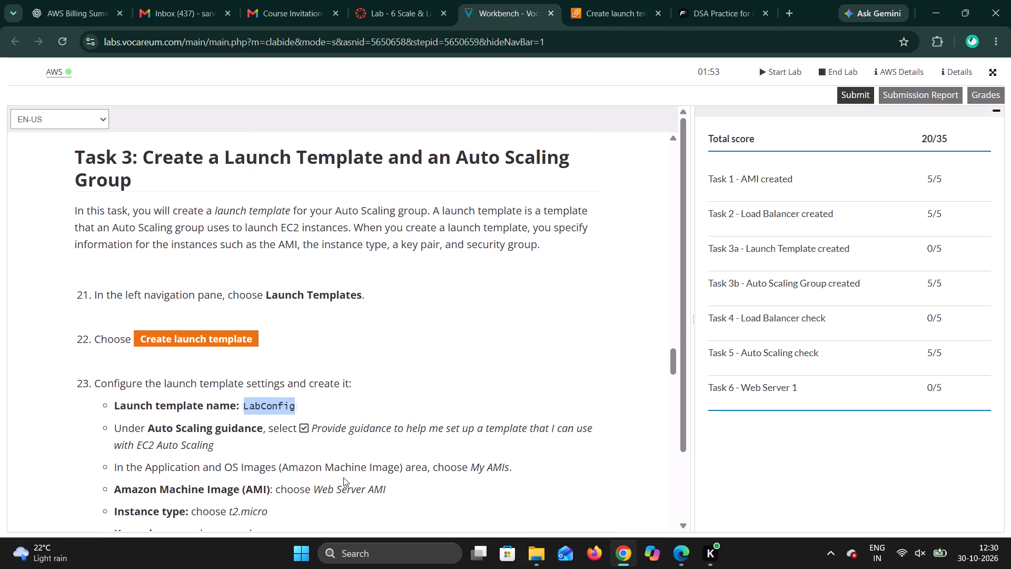
scroll(343, 477, up, 2)
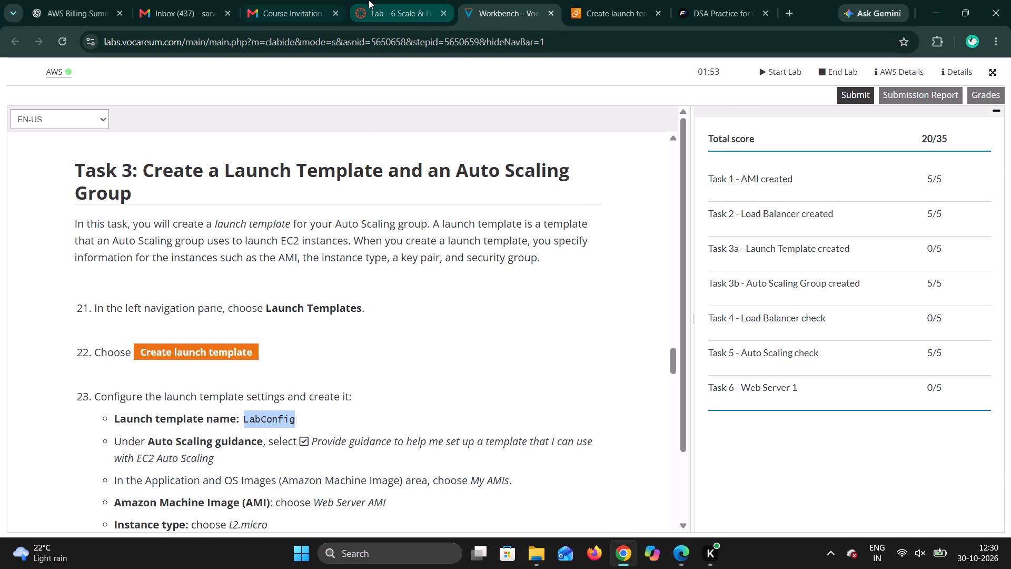
click(605, 14)
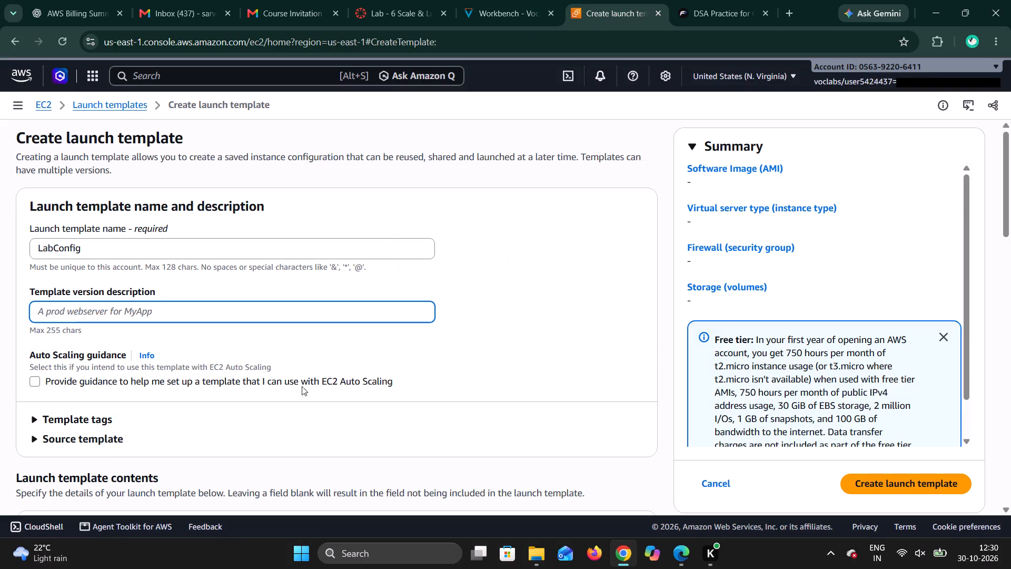
scroll(428, 340, down, 1)
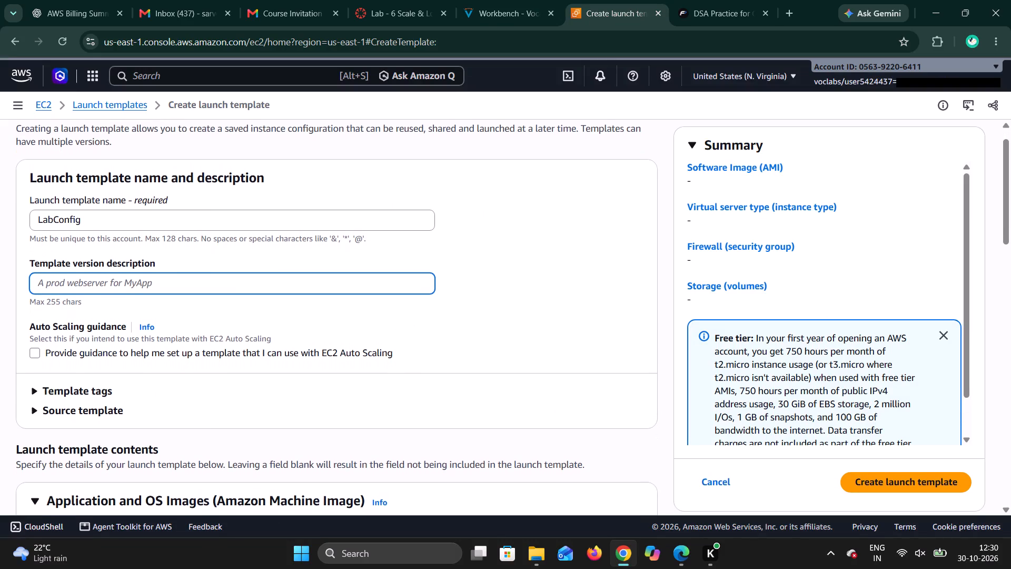
click(33, 350)
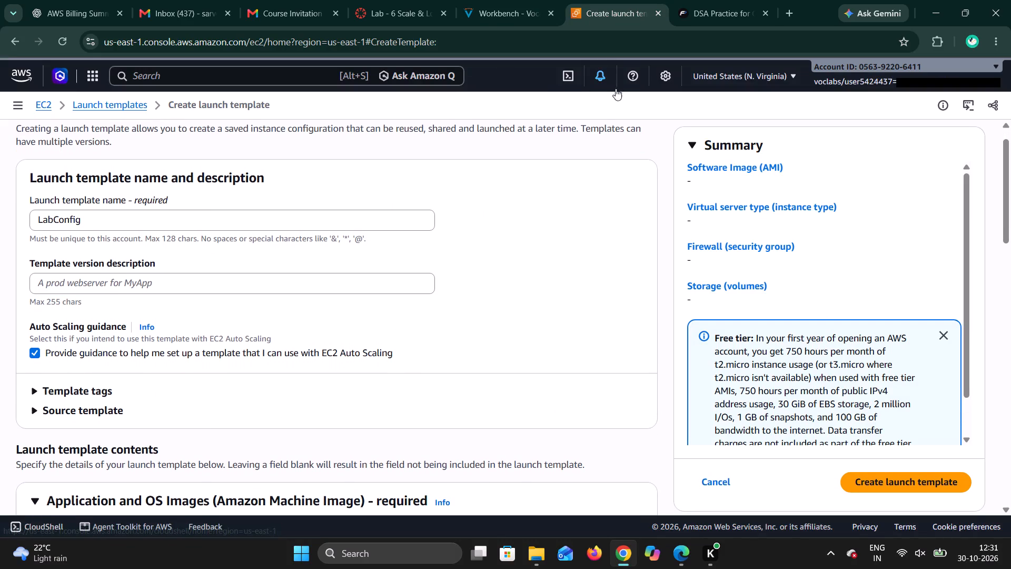
Read the AMI settings in the lab instructions and show the Quick Start images in the template's Application and OS Images section.
click(488, 7)
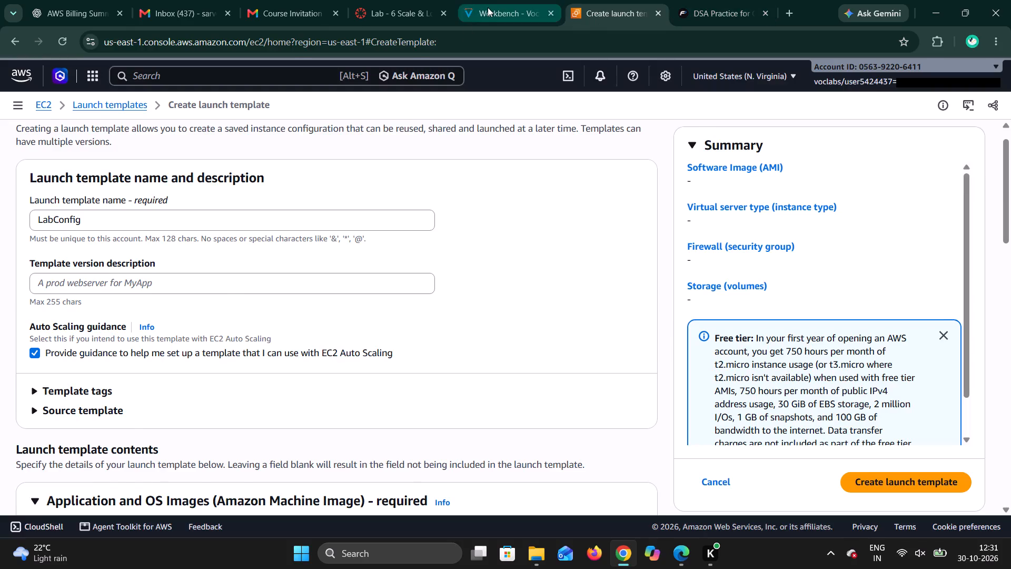
scroll(336, 456, down, 1)
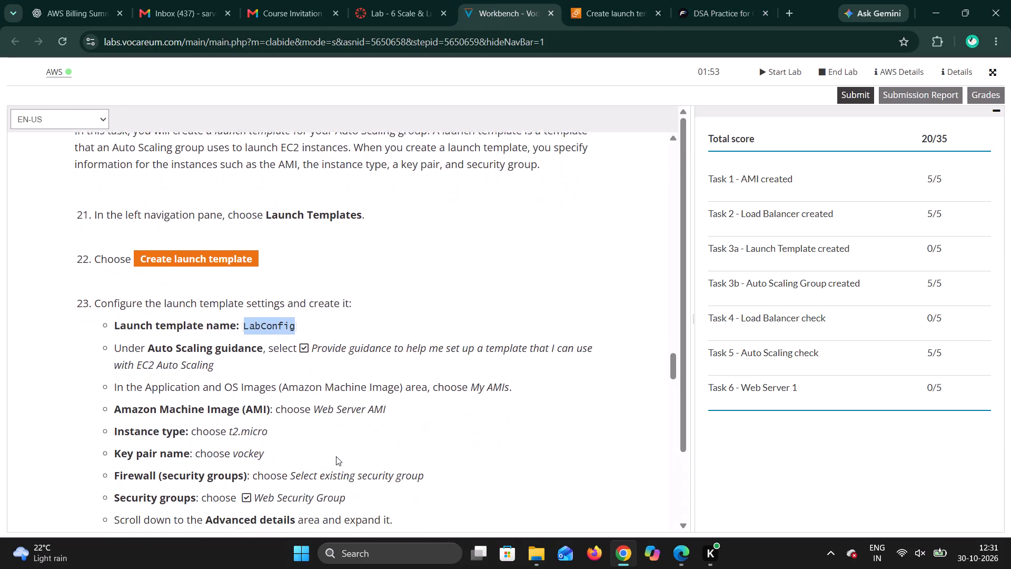
scroll(336, 456, down, 1)
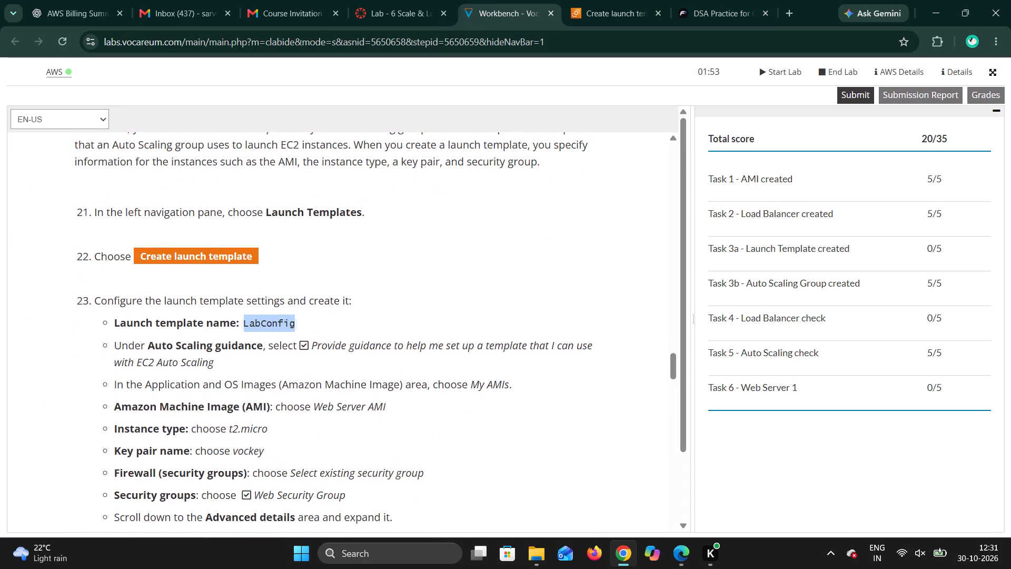
click(616, 6)
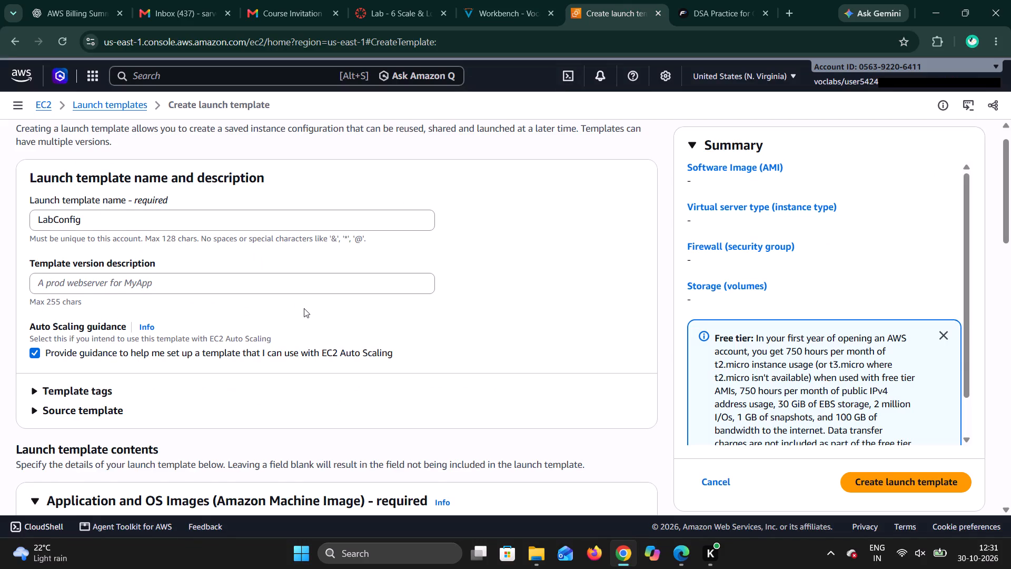
scroll(299, 333, down, 2)
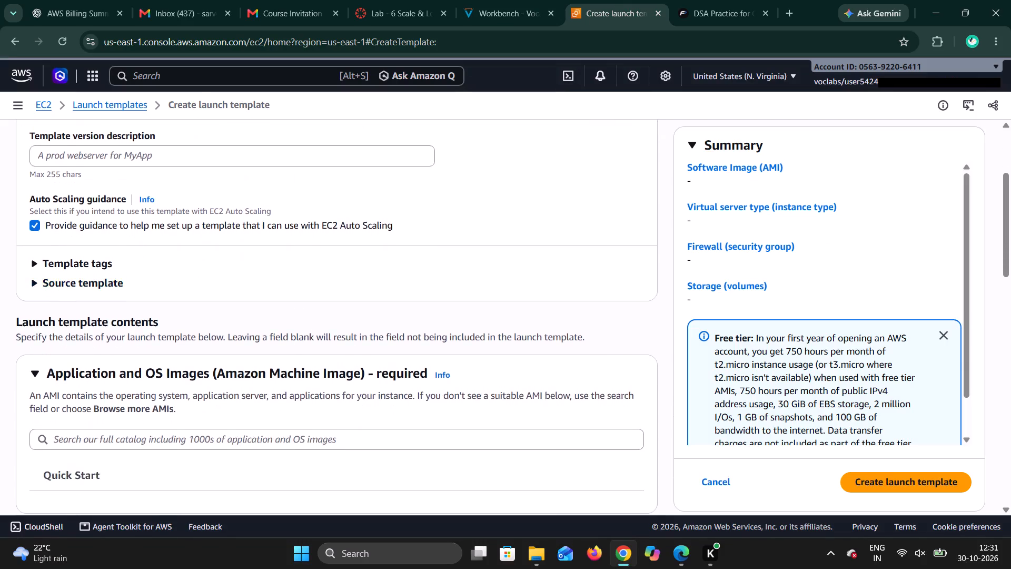
scroll(299, 333, up, 2)
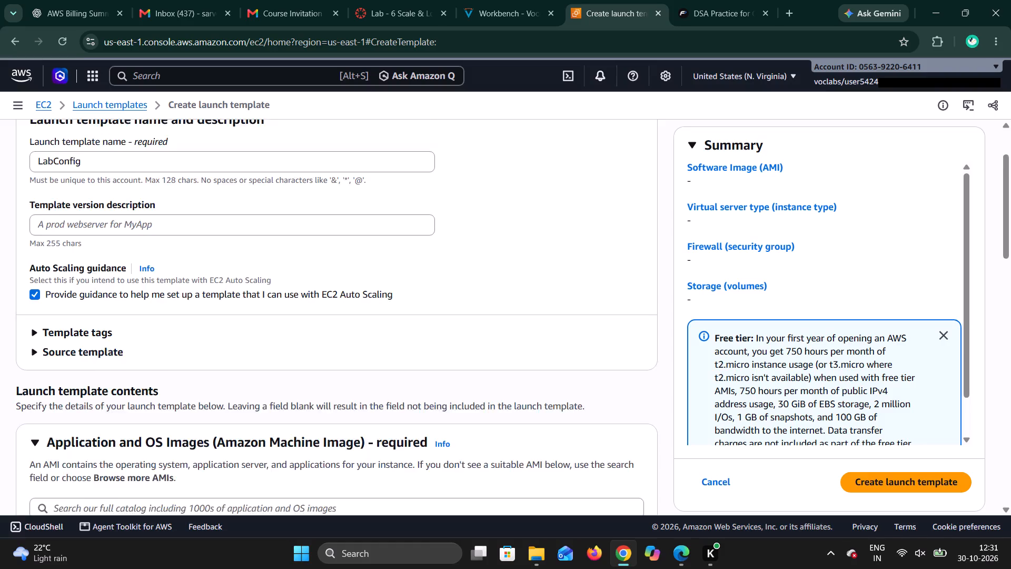
scroll(123, 409, down, 2)
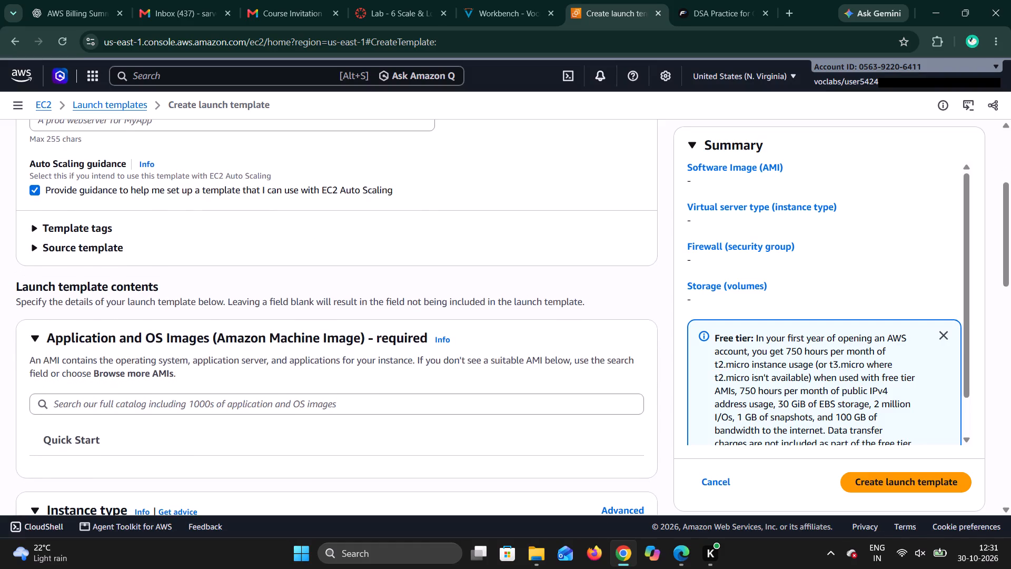
click(123, 409)
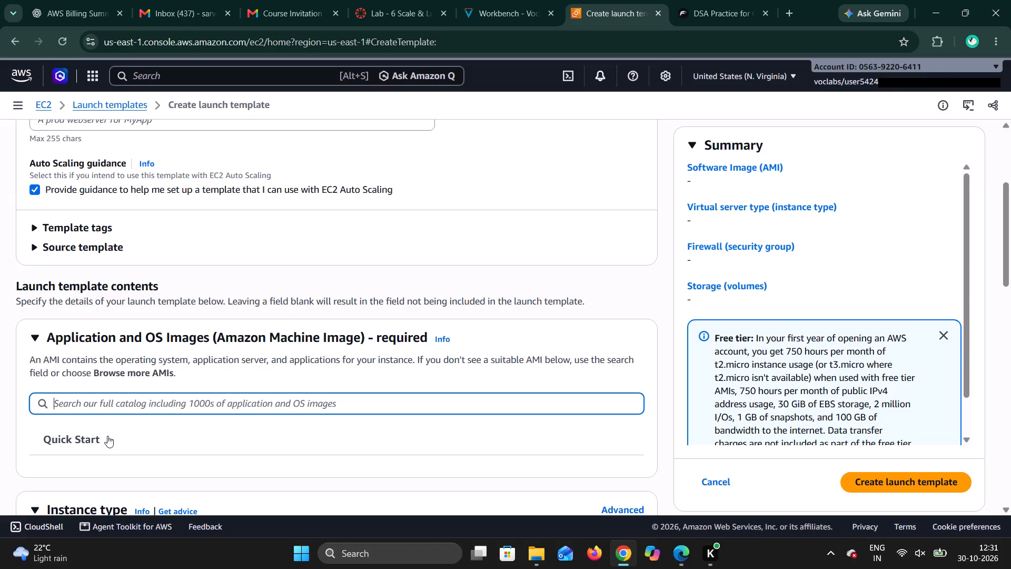
click(86, 439)
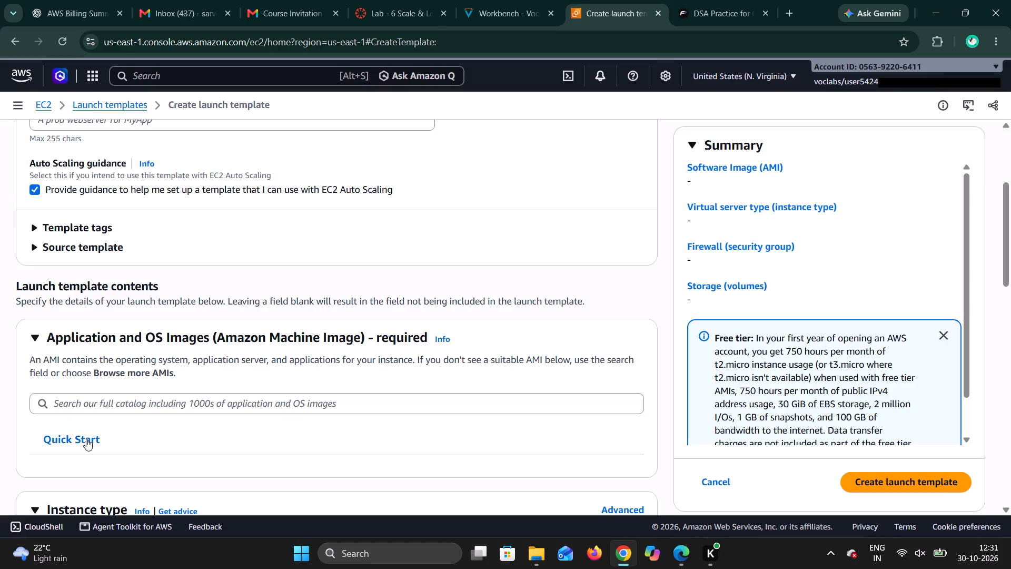
click(86, 439)
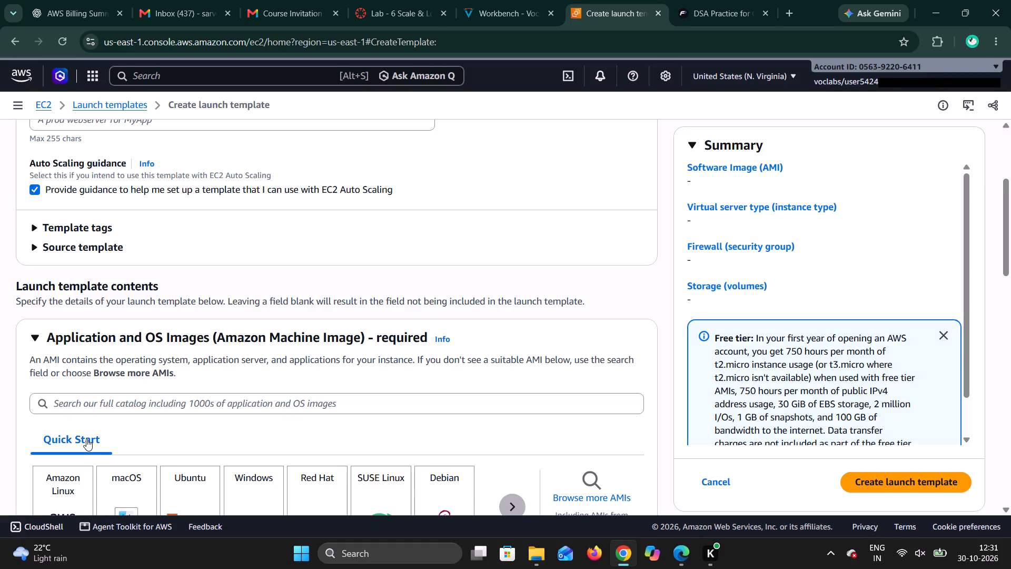
Enter "My AMI" in the AMI catalog search and look through the Application and OS Images section for the My AMIs option.
click(204, 404)
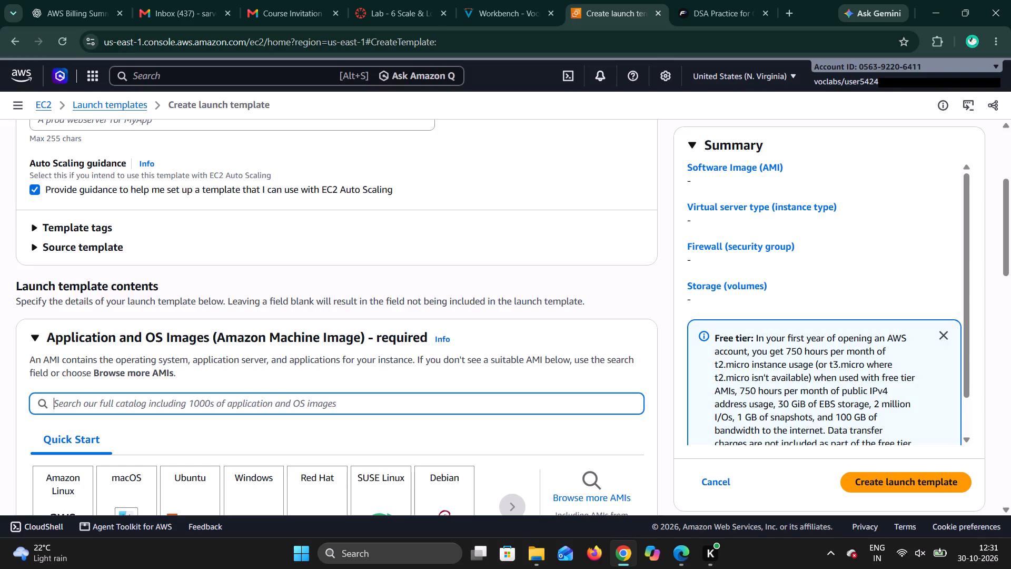
key(m)
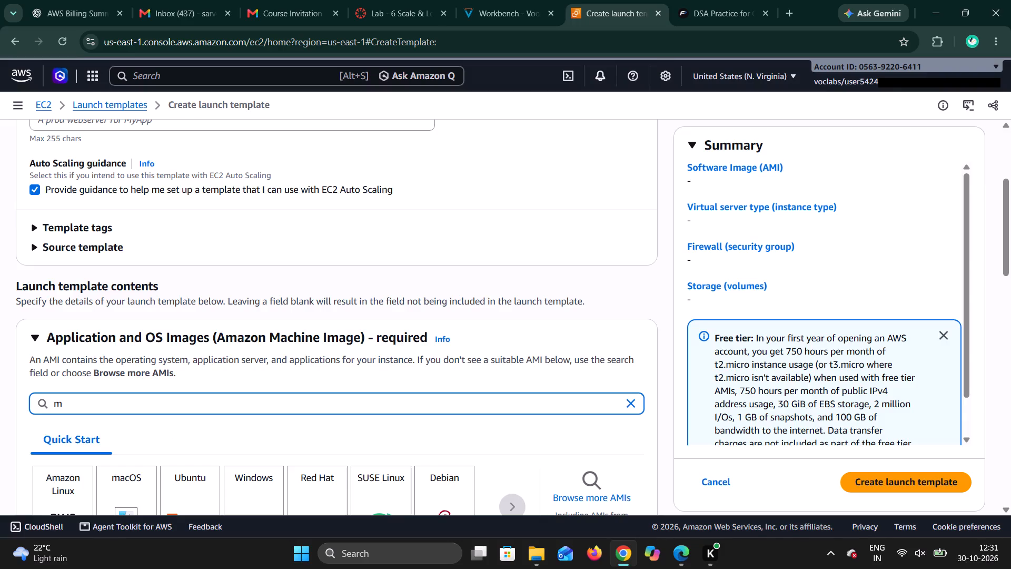
key(BackSpace)
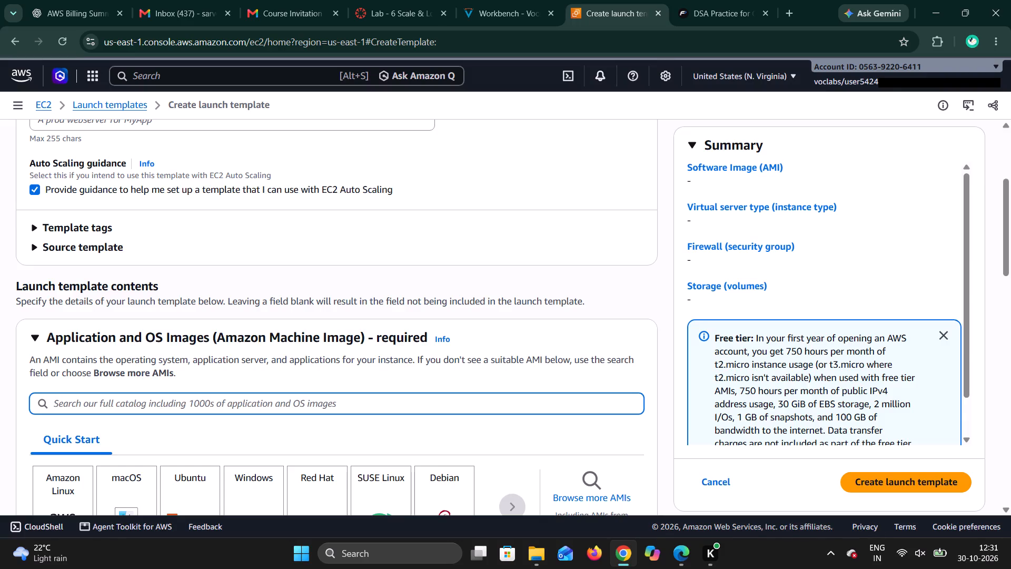
text(My)
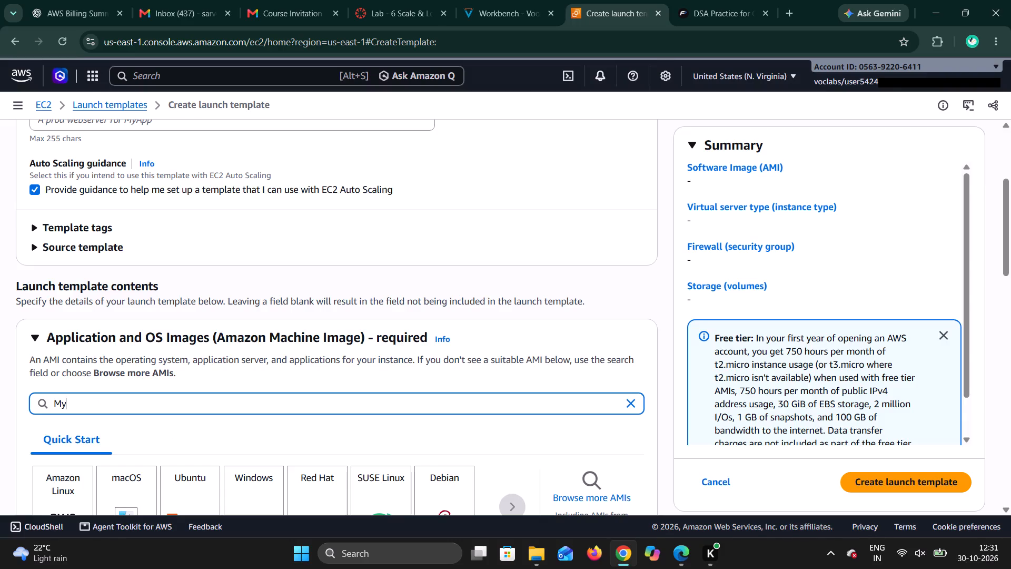
key(space)
text(AMI)
scroll(284, 411, down, 2)
scroll(284, 411, up, 1)
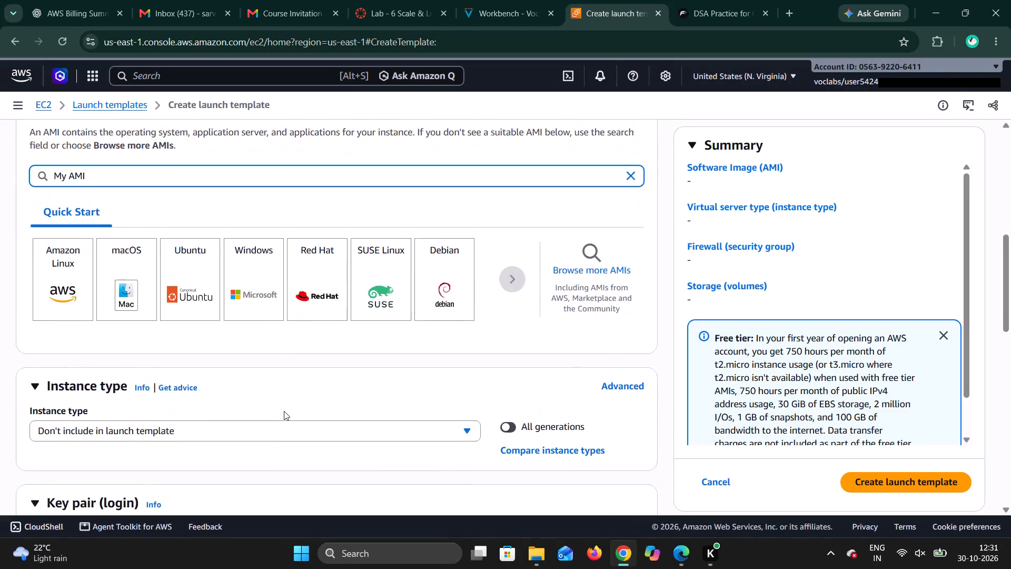
scroll(284, 411, up, 2)
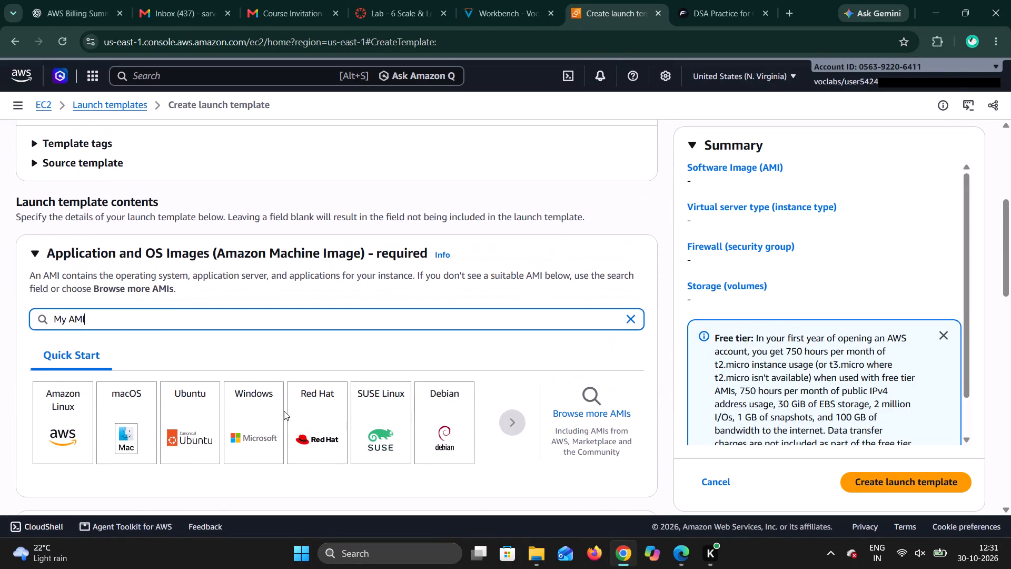
scroll(284, 411, up, 1)
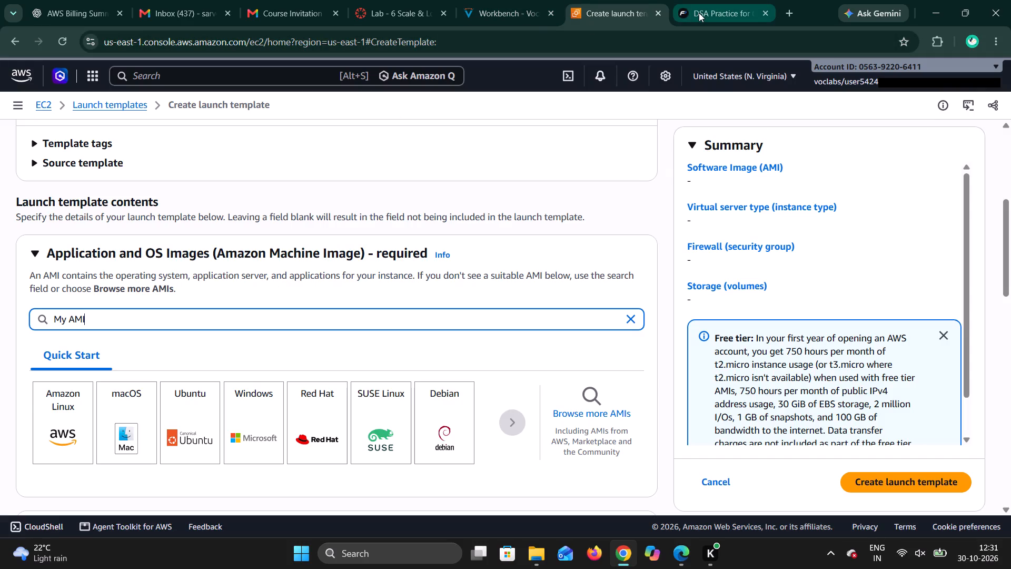
Return to the lab instructions and recheck the AMI and remaining launch template settings in step 23.
click(388, 17)
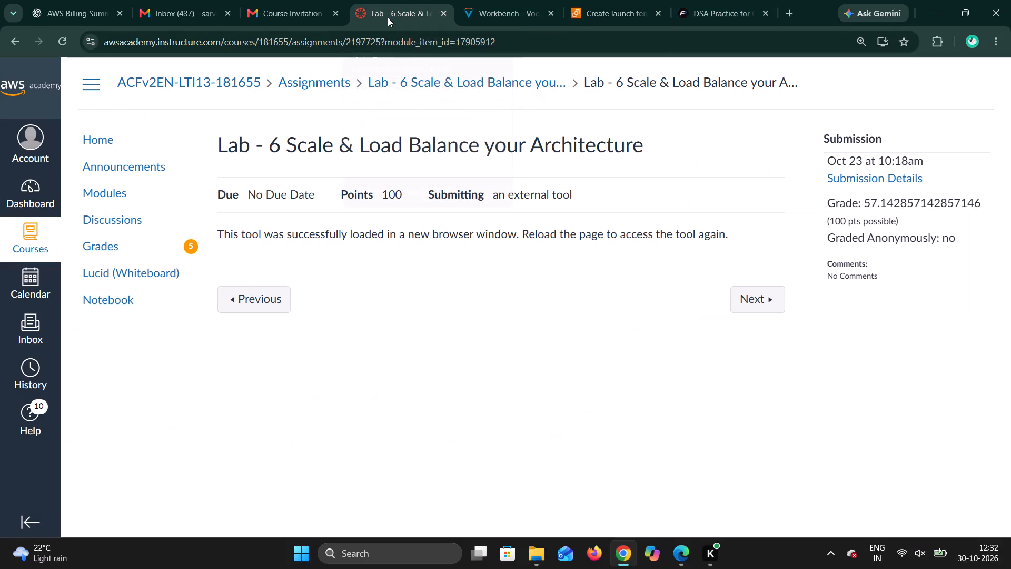
click(526, 12)
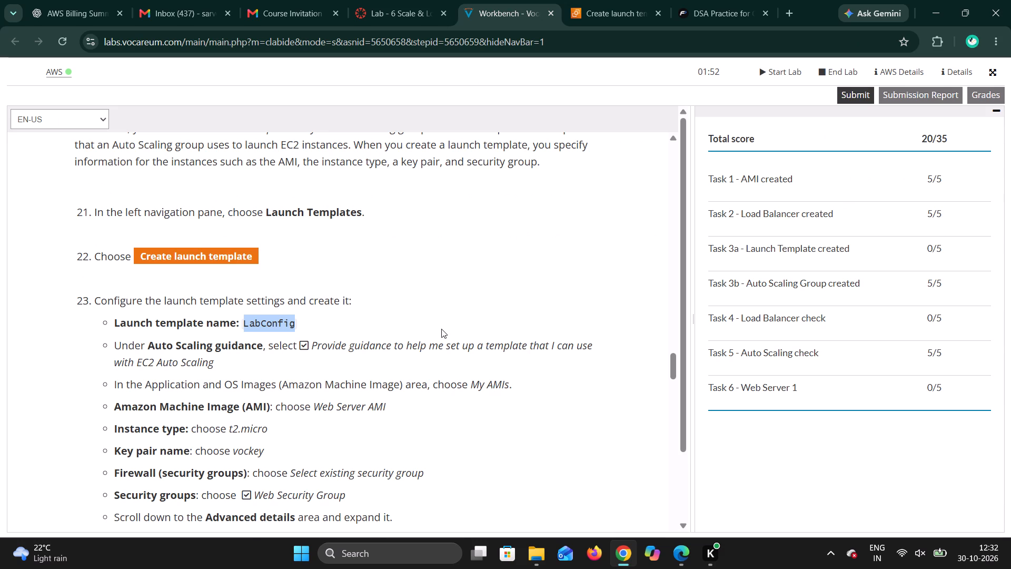
scroll(391, 399, down, 1)
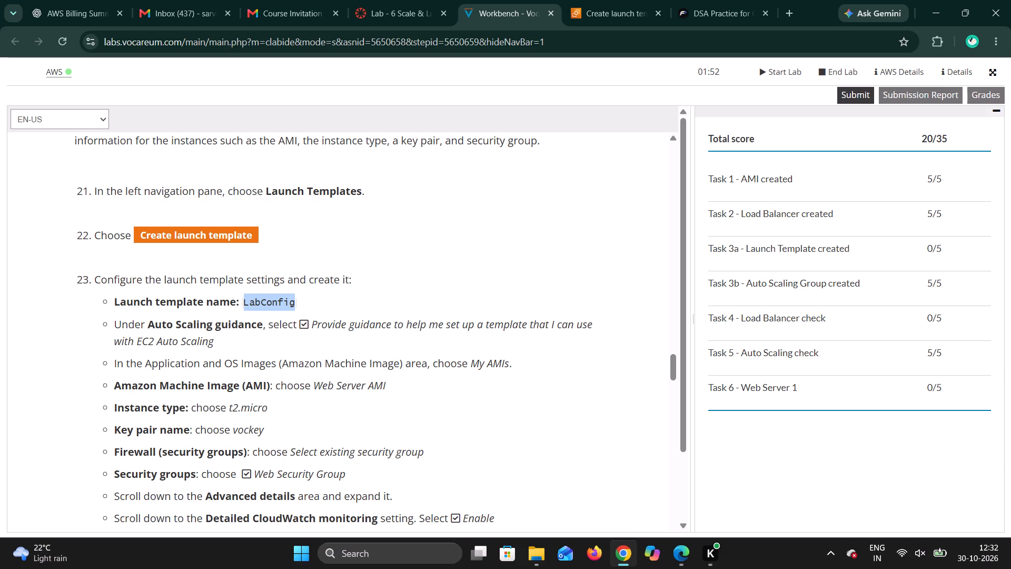
Return to the launch template form and examine the Template tags and Source template sections for the My AMIs option.
click(619, 10)
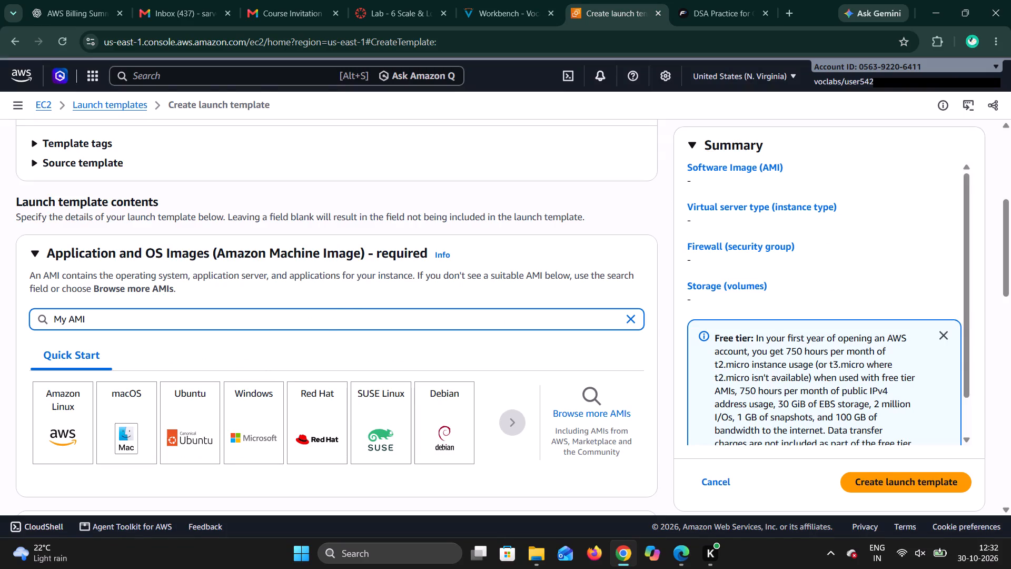
scroll(304, 277, up, 1)
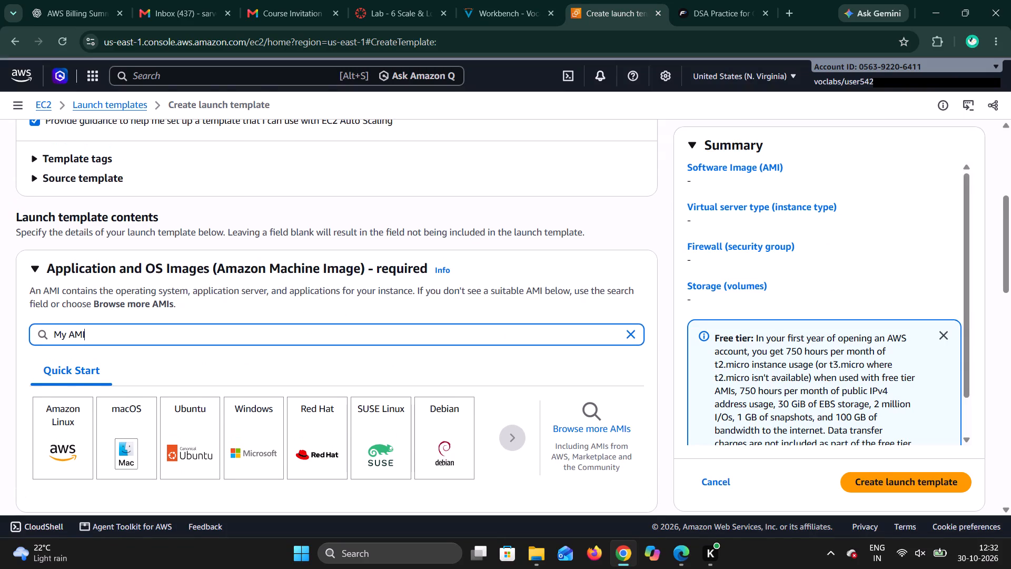
scroll(304, 277, up, 1)
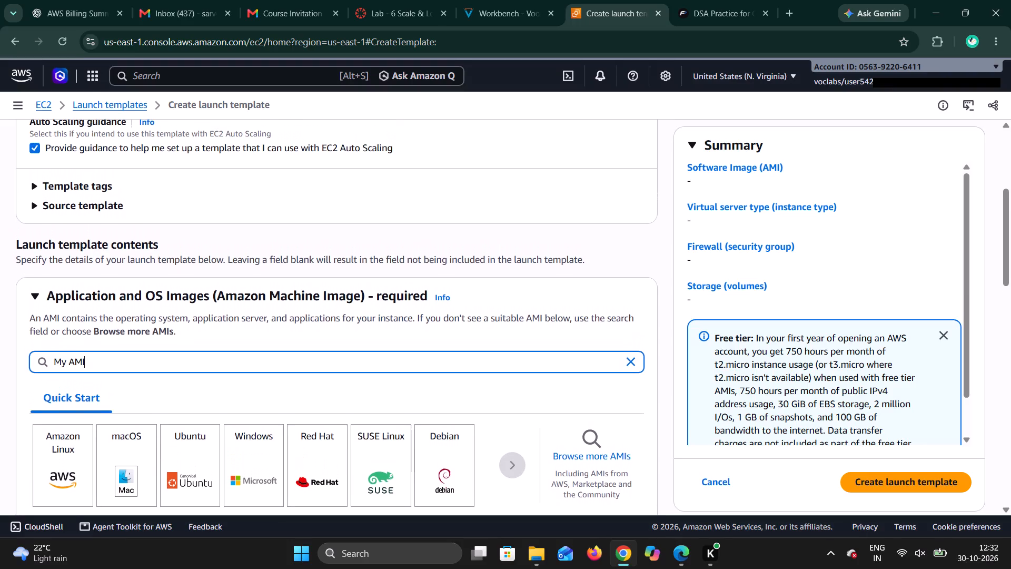
scroll(304, 277, up, 2)
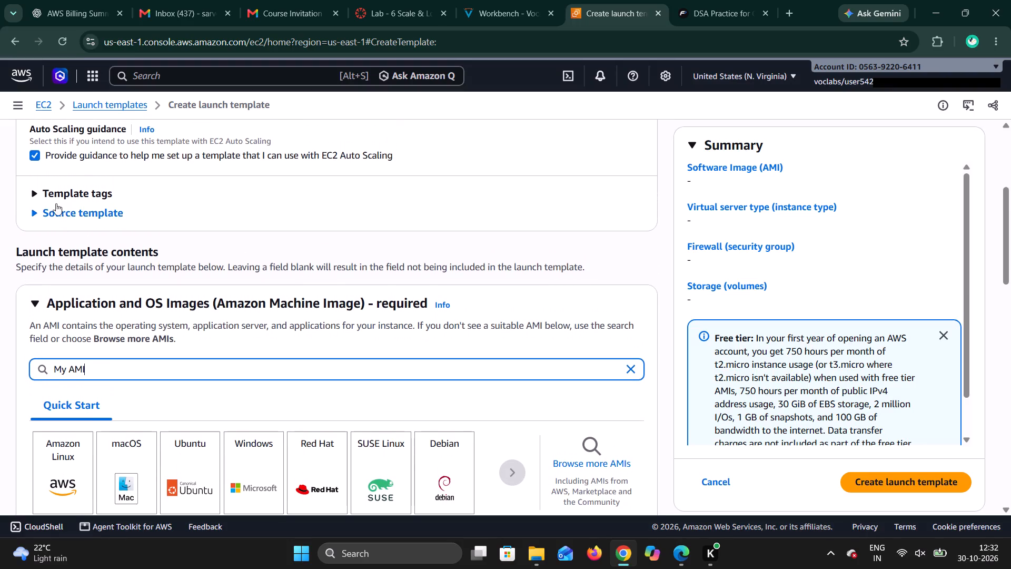
click(39, 189)
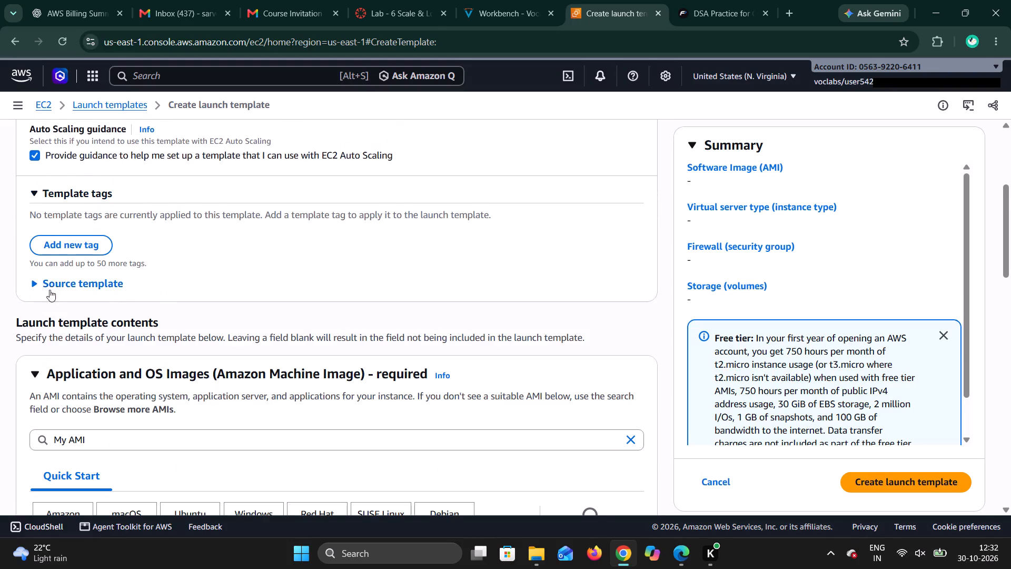
click(35, 284)
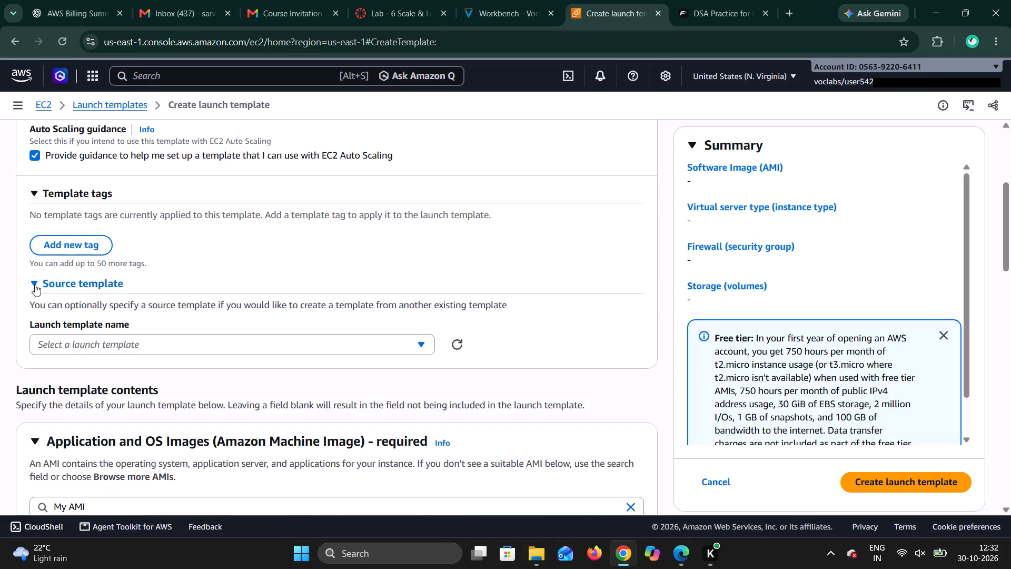
click(35, 284)
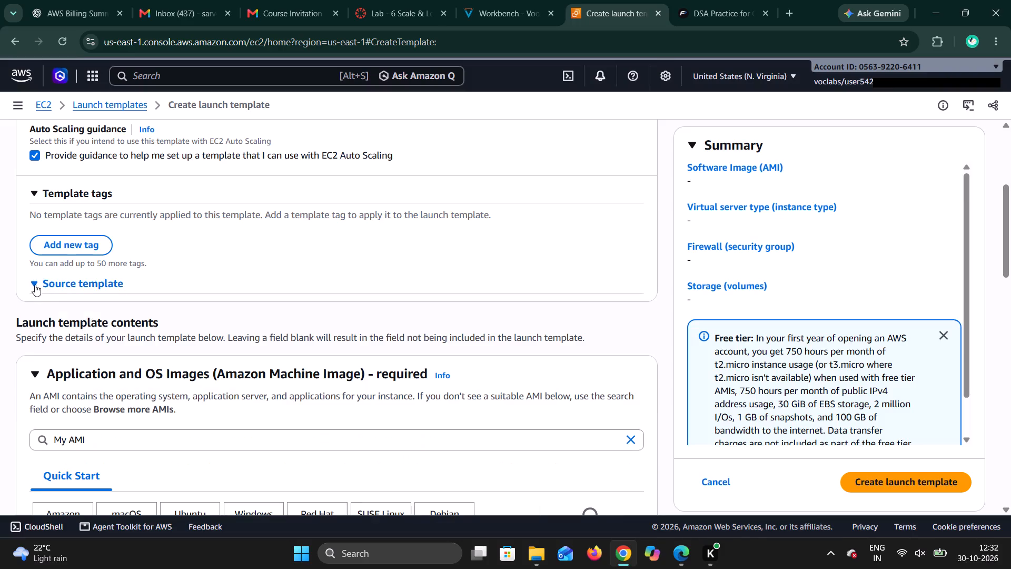
click(31, 197)
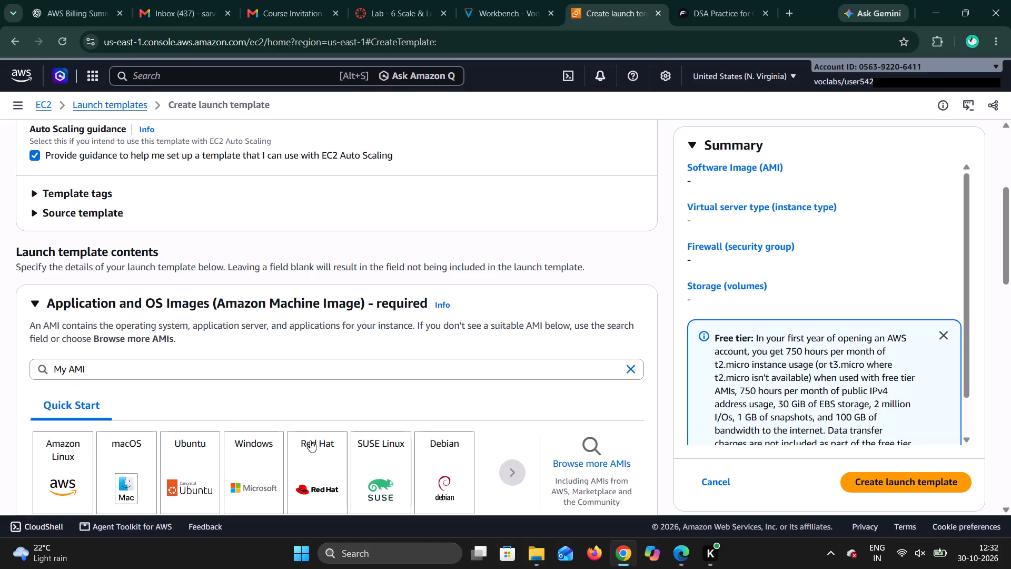
Look through the launch template's Instance type, Key pair and Network settings sections.
scroll(368, 429, down, 3)
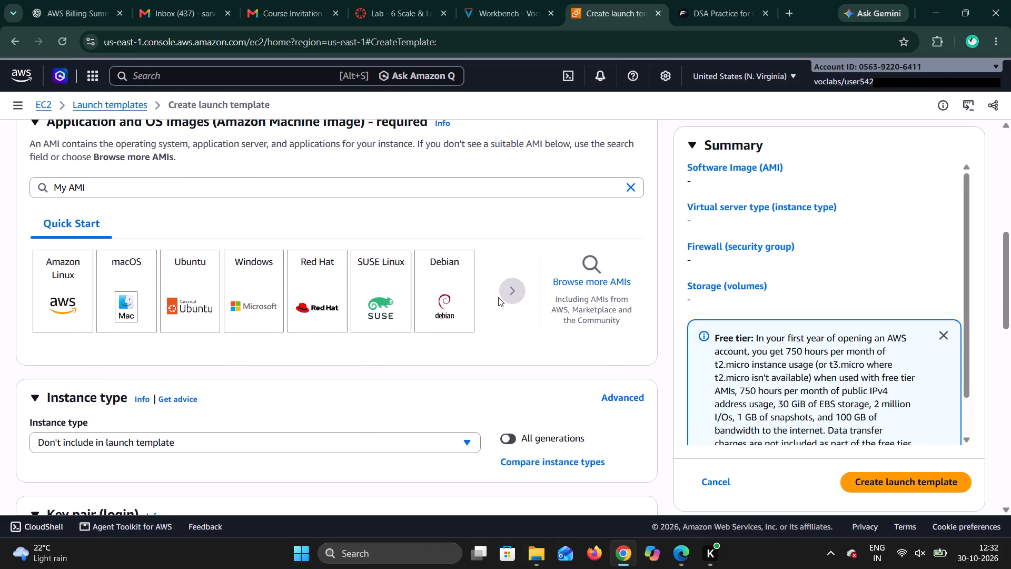
click(423, 442)
click(423, 442)
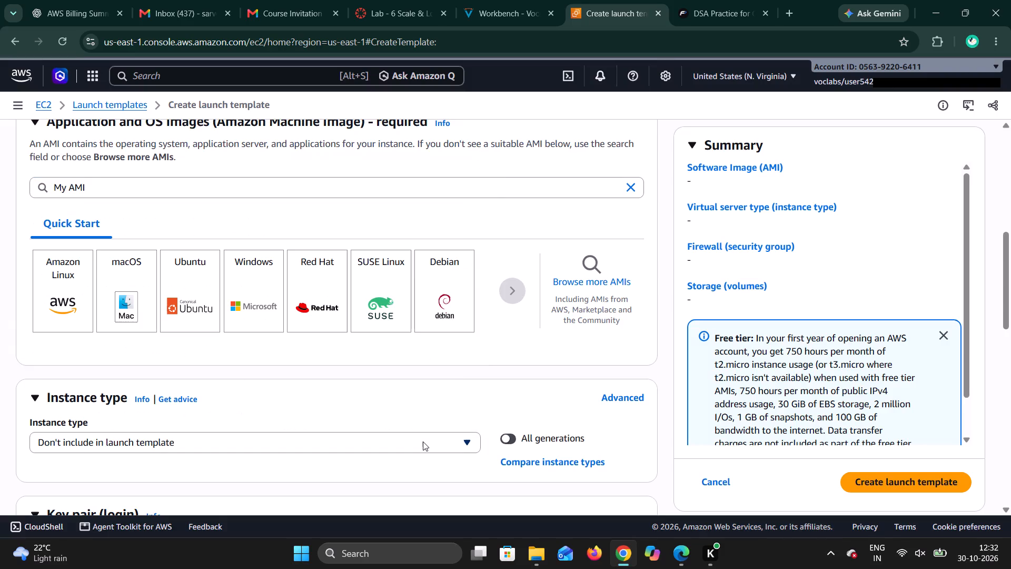
scroll(423, 436, down, 2)
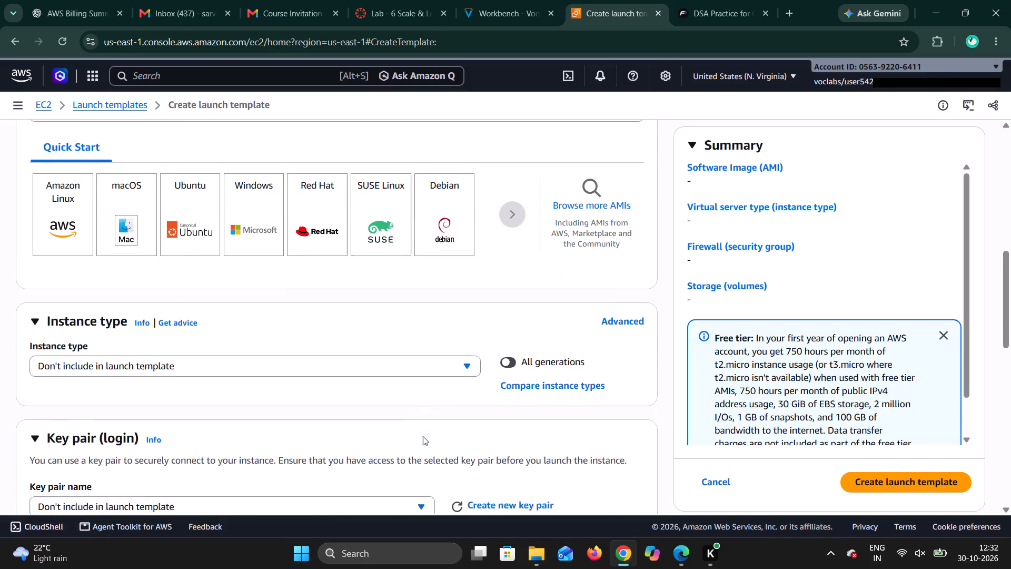
scroll(423, 436, down, 3)
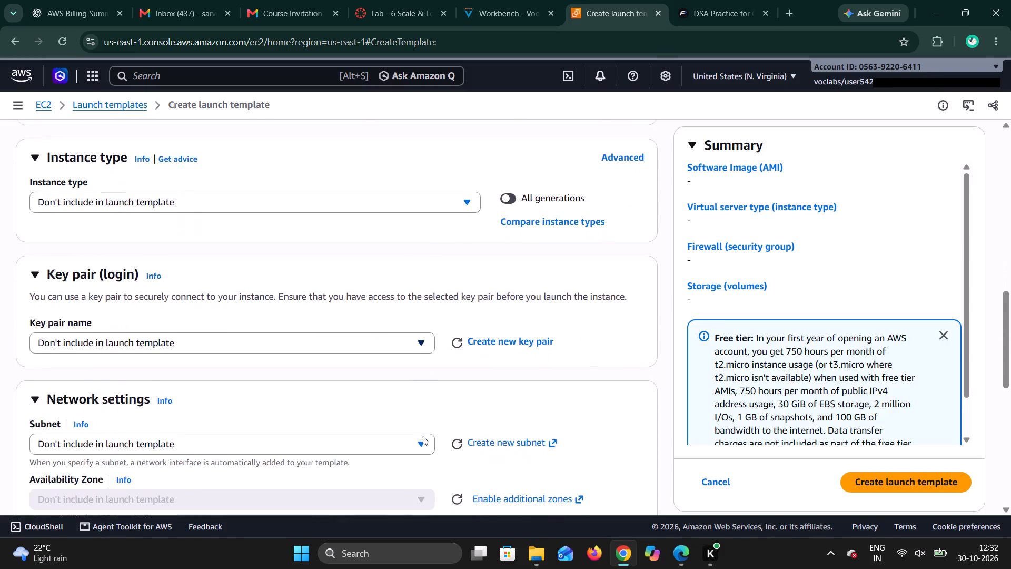
scroll(414, 382, down, 2)
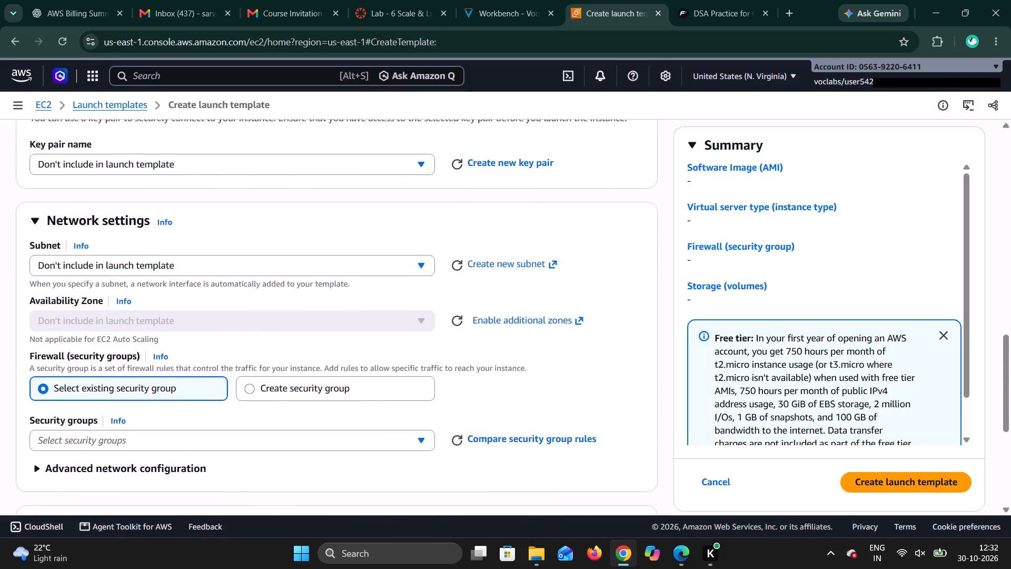
scroll(414, 382, up, 1)
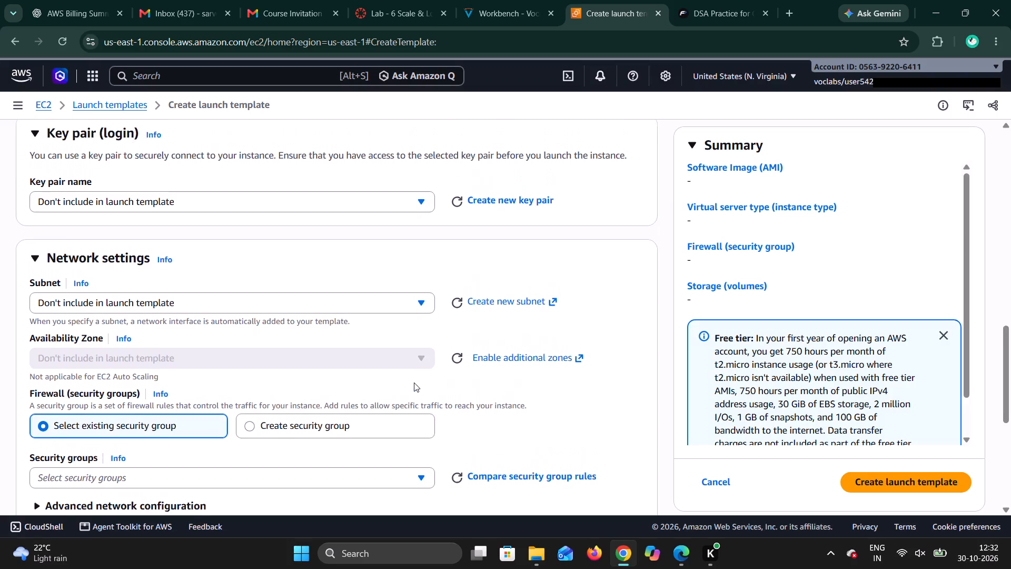
scroll(414, 382, up, 2)
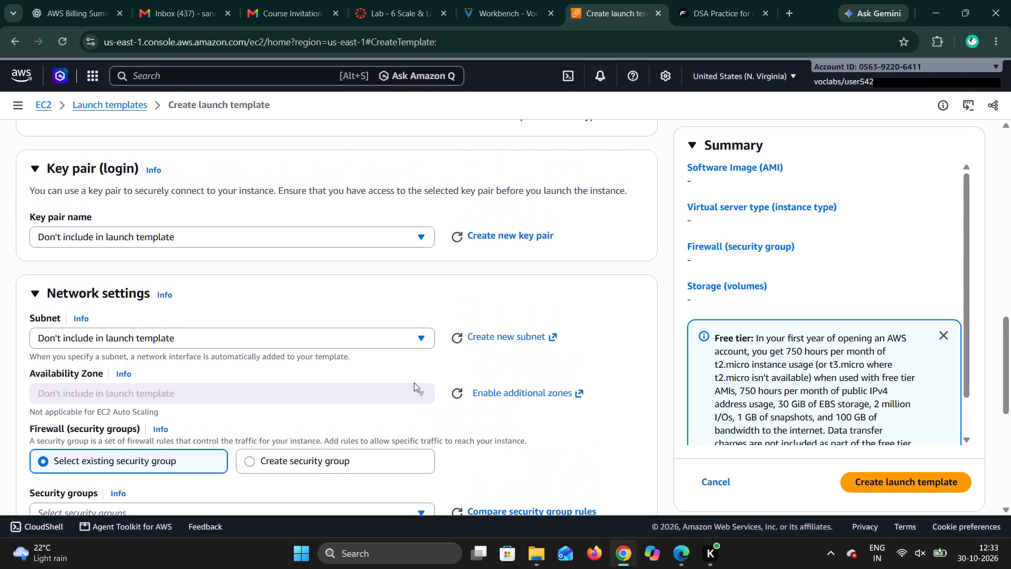
scroll(414, 382, up, 1)
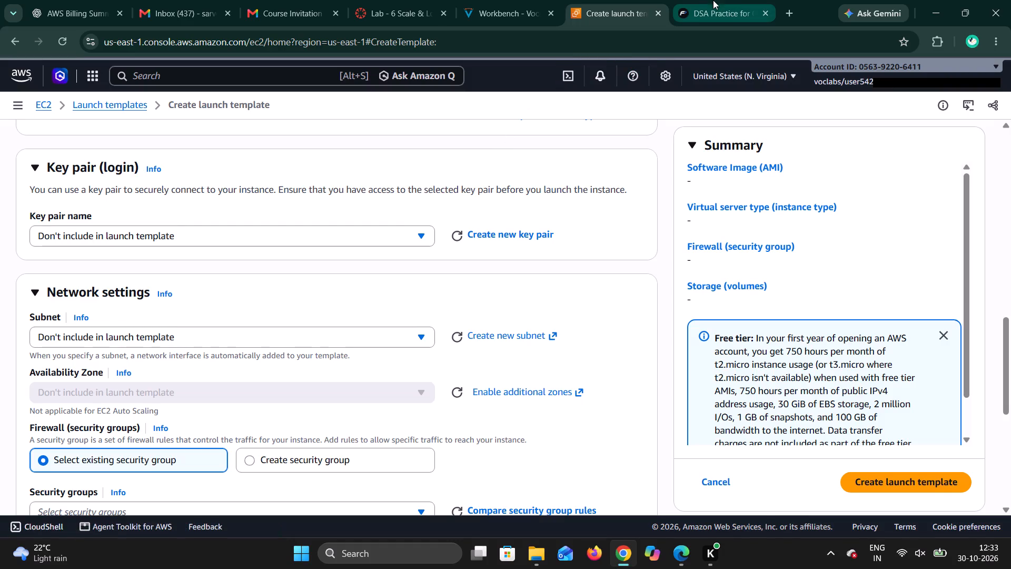
Recheck step 23 in the lab instructions and clear the "My AMI" text from the template's AMI catalog search.
click(491, 15)
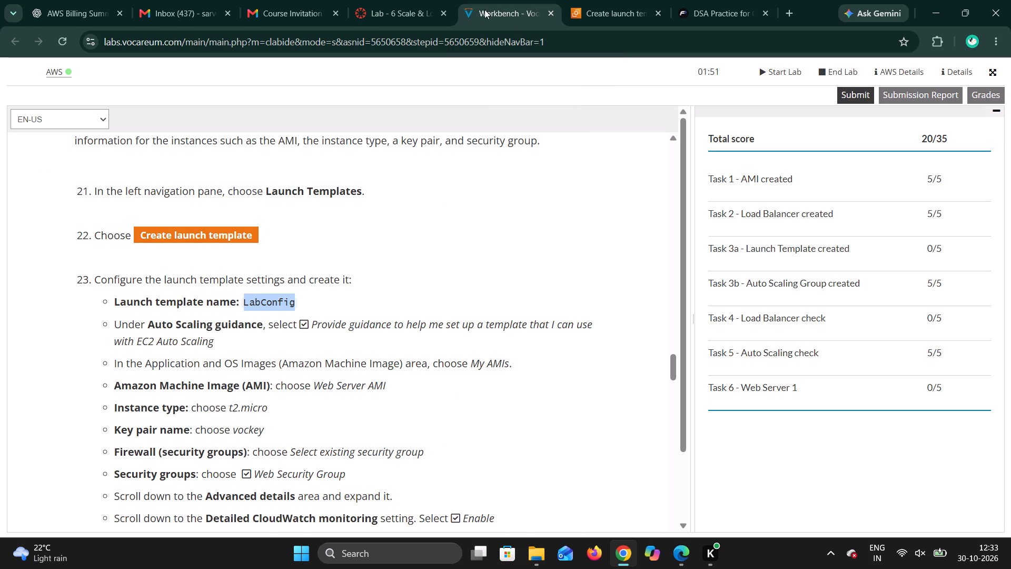
click(585, 15)
scroll(358, 193, up, 2)
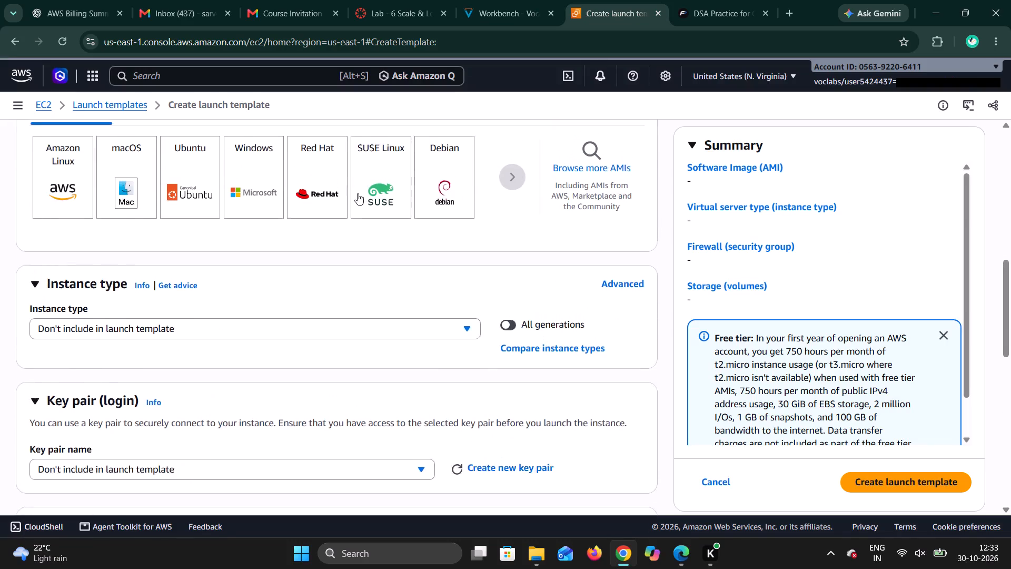
scroll(358, 193, up, 2)
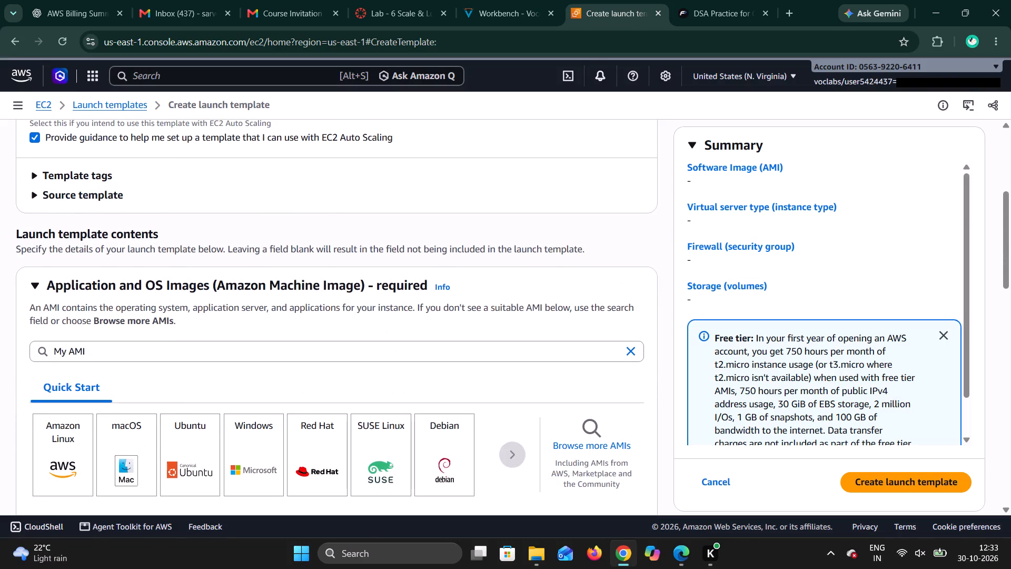
click(42, 356)
click(96, 348)
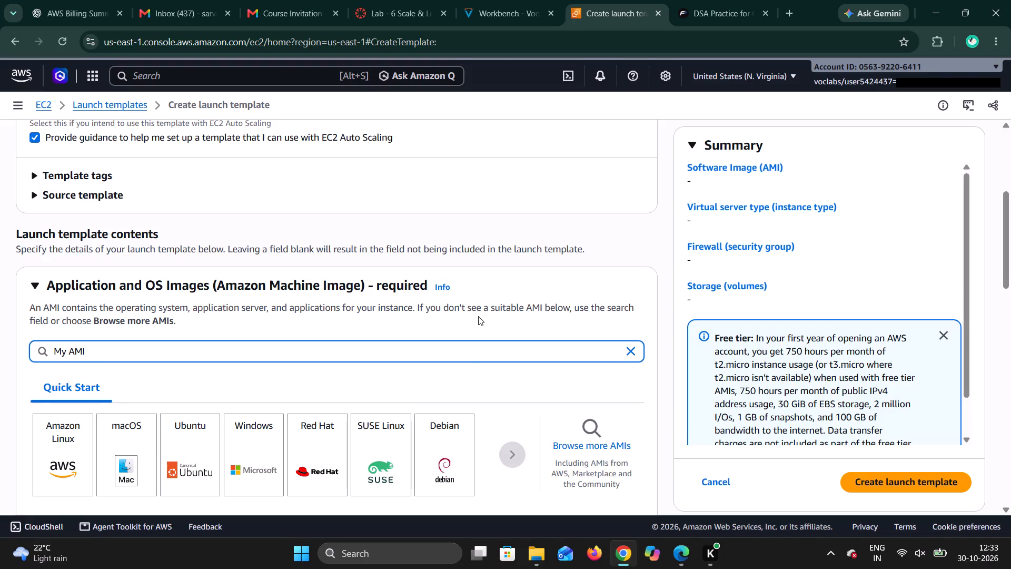
click(637, 354)
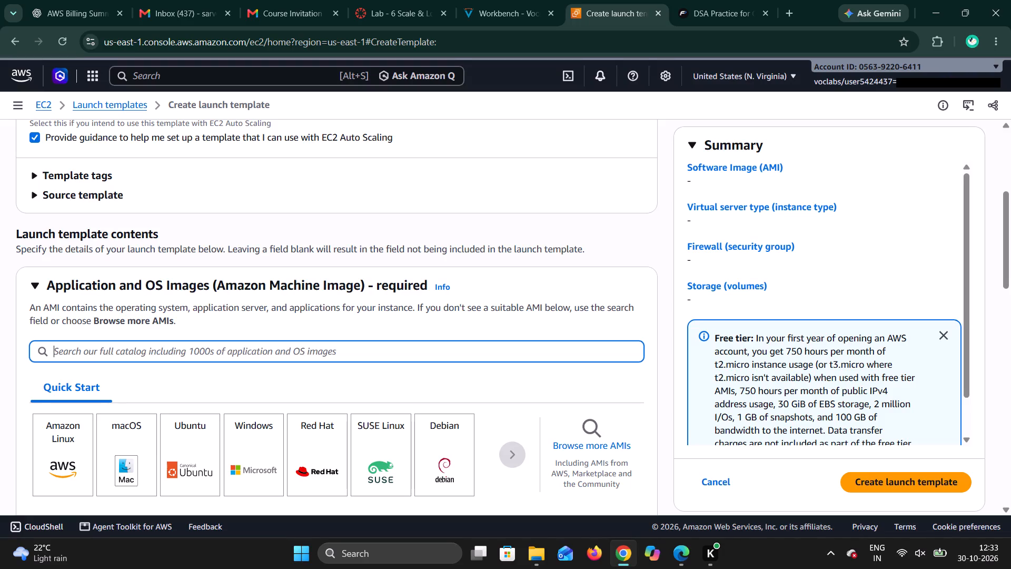
click(449, 353)
Select Amazon Linux as the Quick Start image in the template's Application and OS Images section.
click(79, 468)
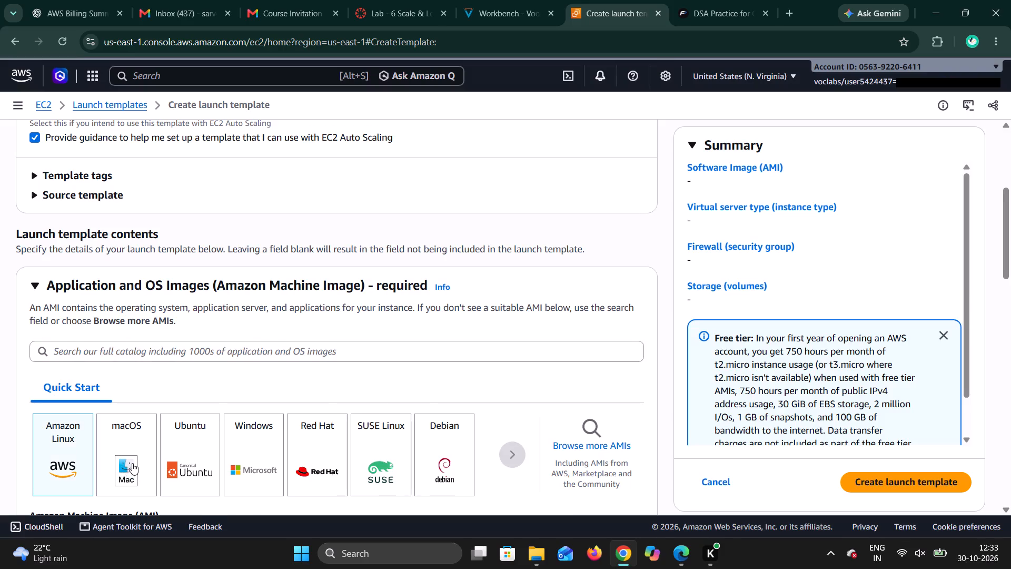
Review the selected Amazon Linux AMI's details and the Instance type section of the launch template.
scroll(134, 463, down, 3)
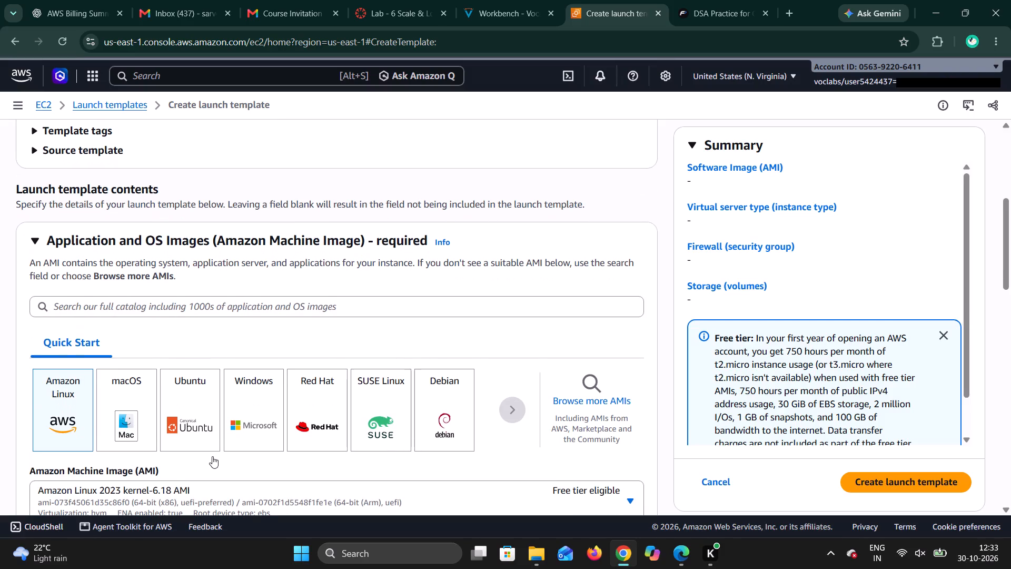
scroll(220, 454, down, 1)
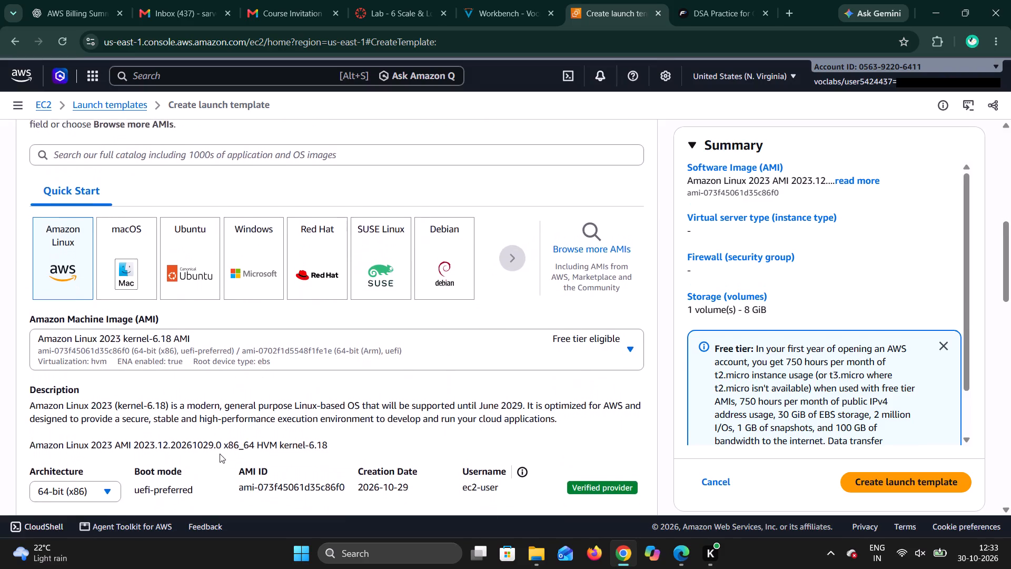
scroll(220, 454, down, 2)
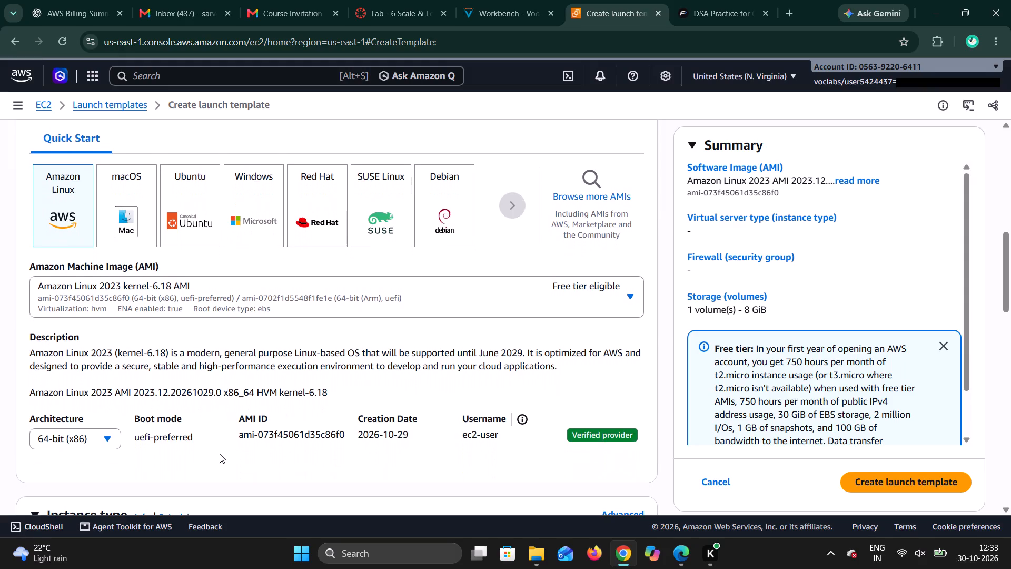
scroll(220, 454, down, 2)
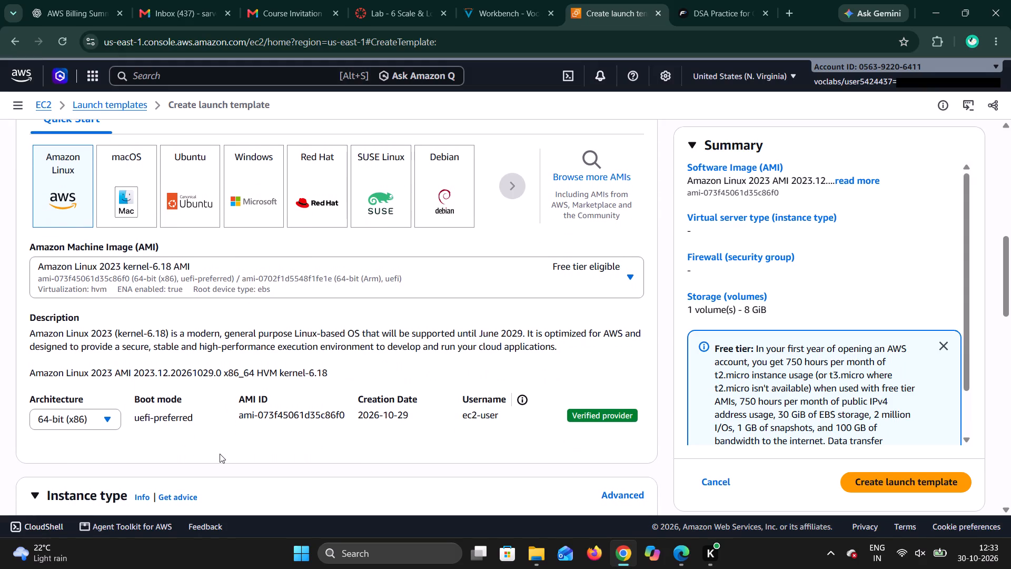
scroll(220, 454, down, 1)
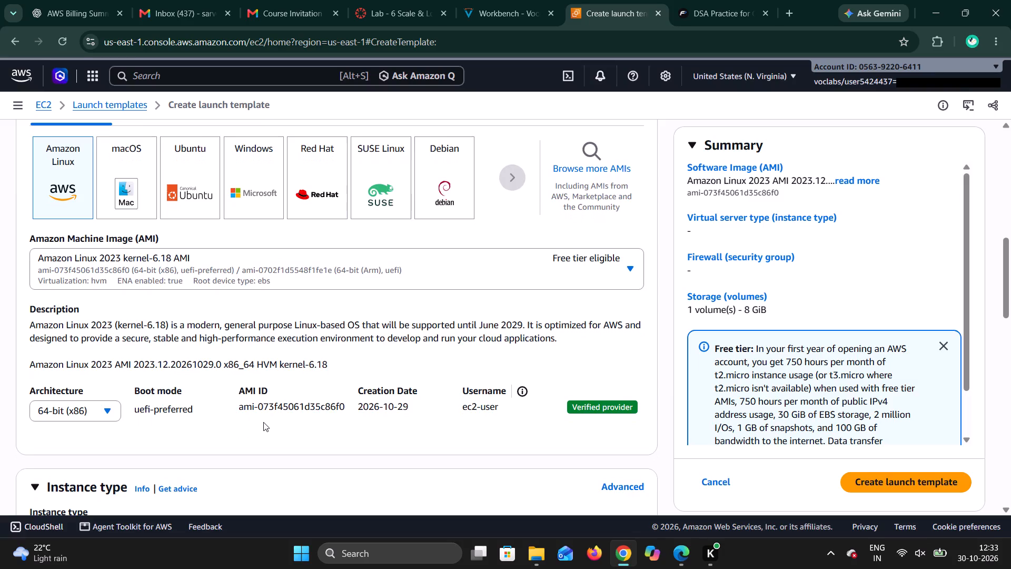
scroll(263, 422, up, 1)
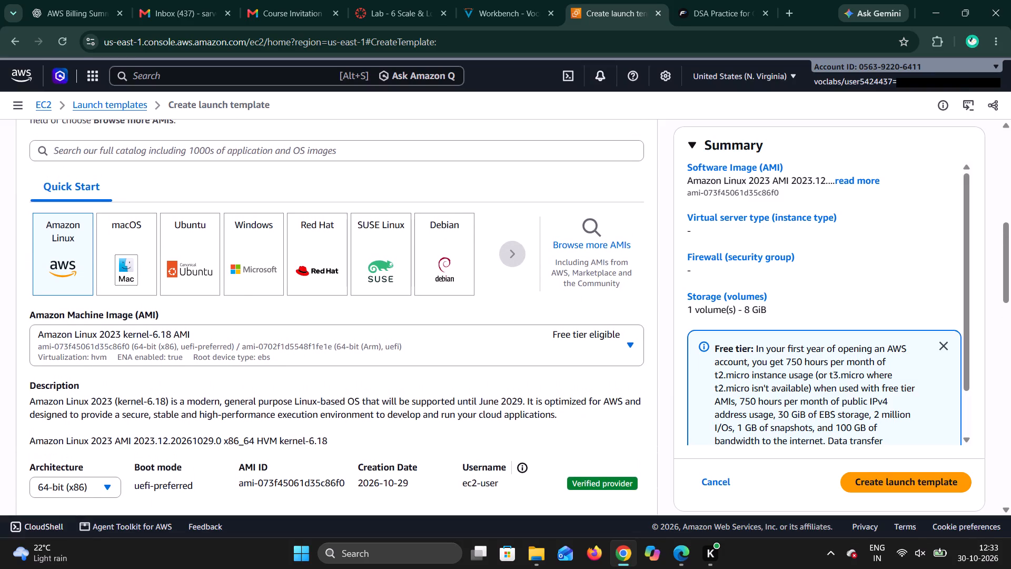
scroll(263, 422, down, 1)
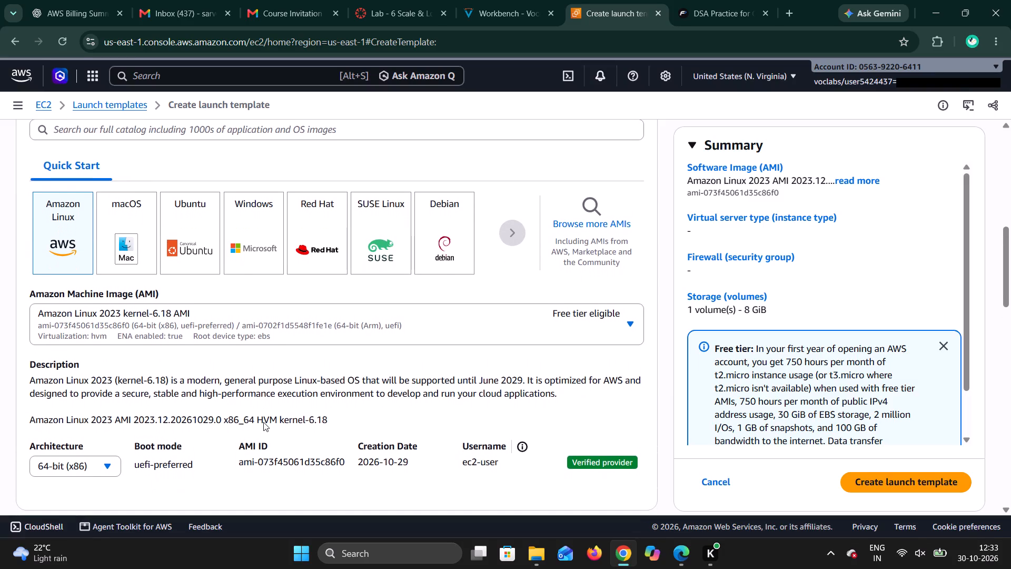
scroll(263, 422, down, 4)
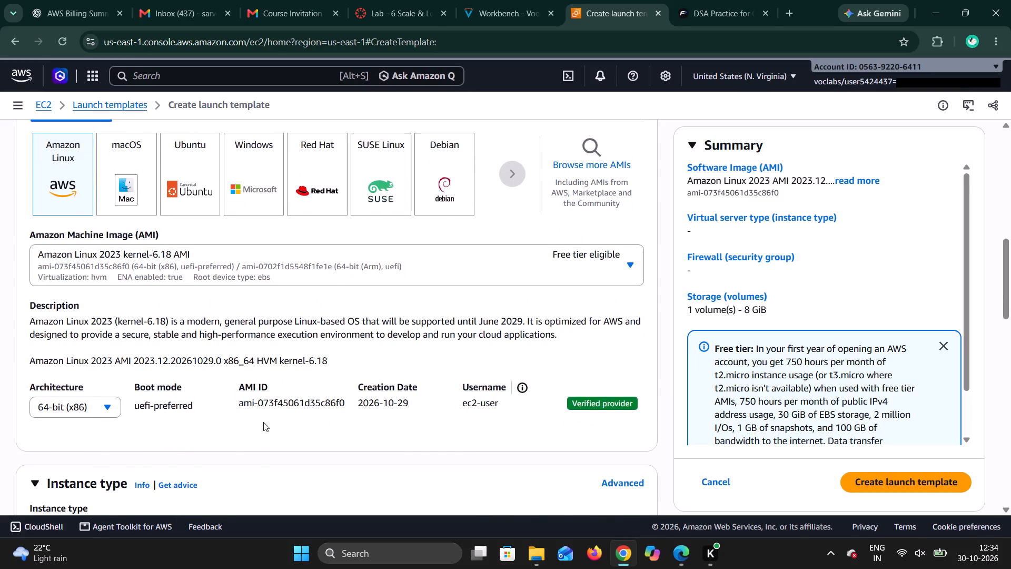
scroll(263, 422, down, 3)
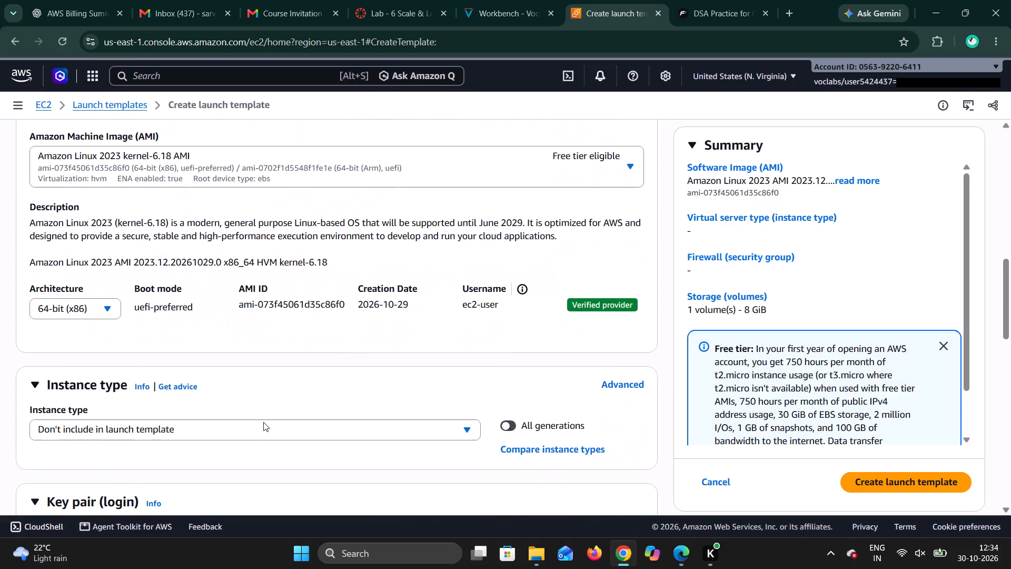
scroll(263, 422, down, 2)
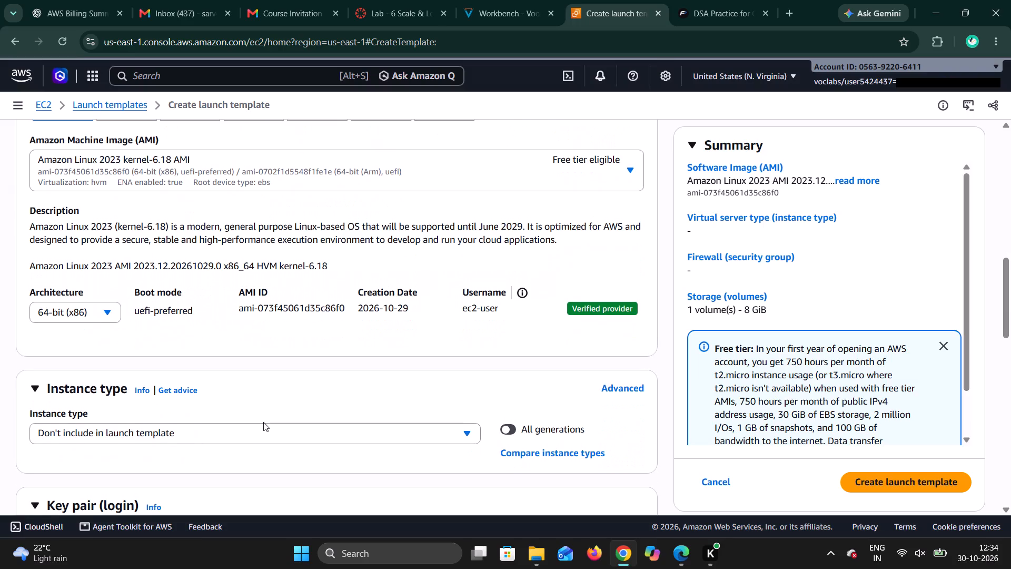
scroll(263, 422, down, 2)
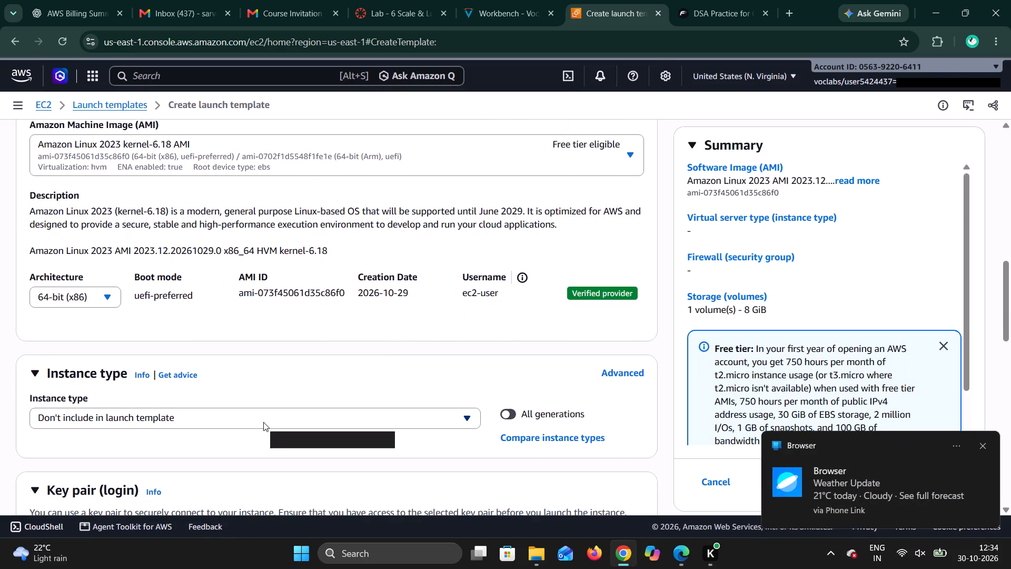
Look over the launch template's Instance type and Key pair sections and recheck the required settings in step 23 of the lab instructions.
scroll(263, 422, down, 2)
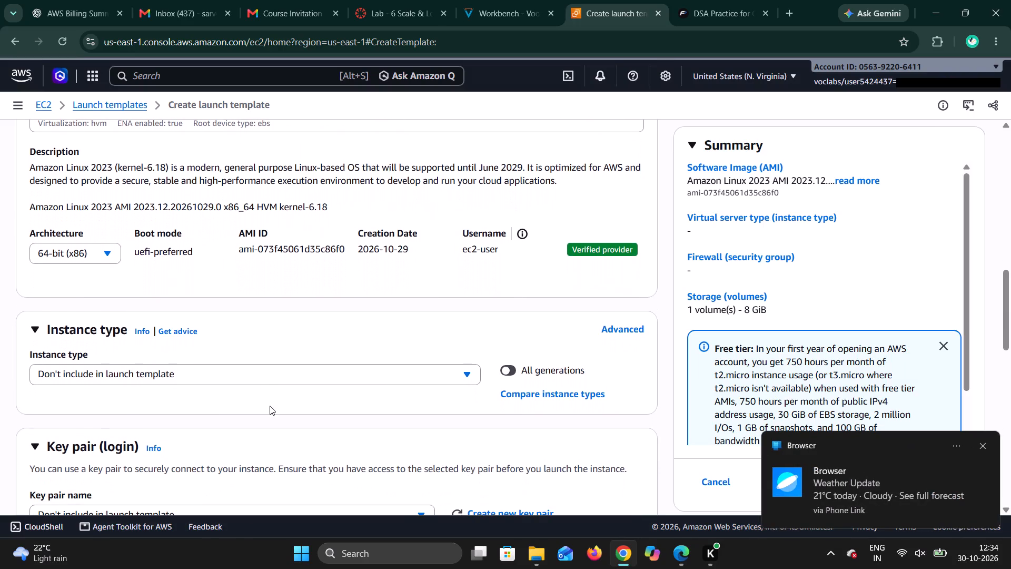
scroll(270, 406, up, 2)
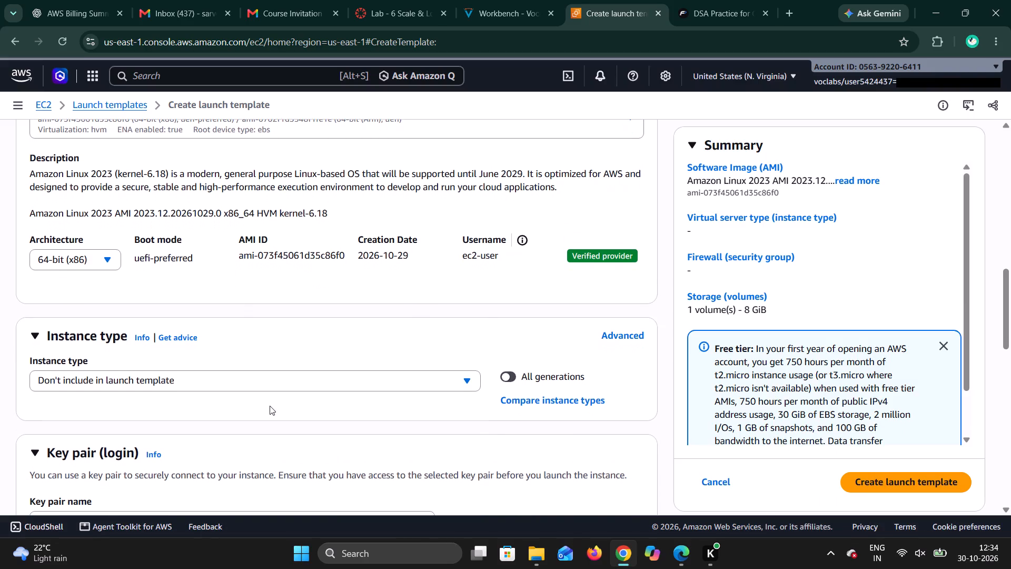
scroll(270, 406, down, 2)
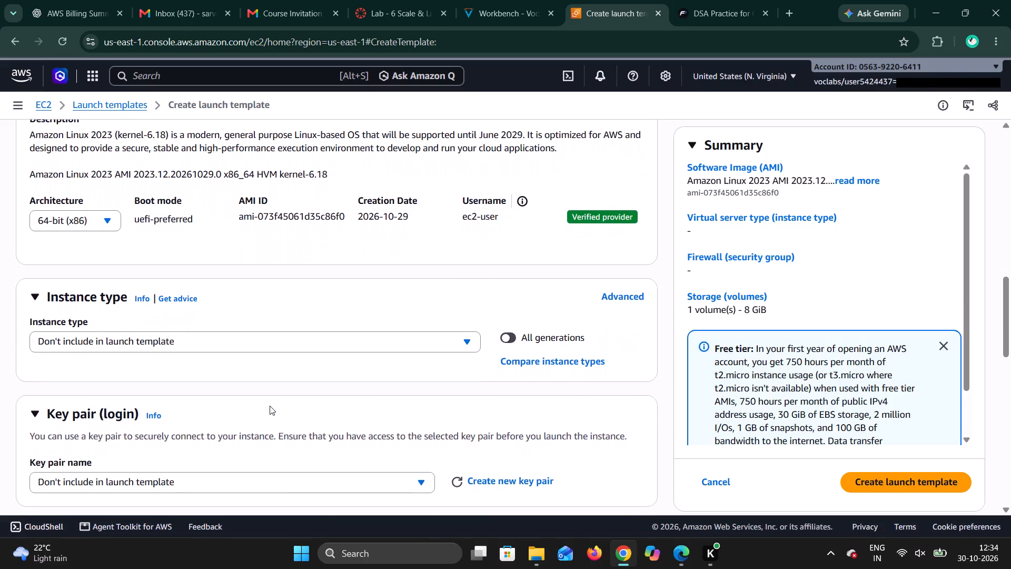
scroll(270, 406, down, 1)
scroll(279, 352, down, 1)
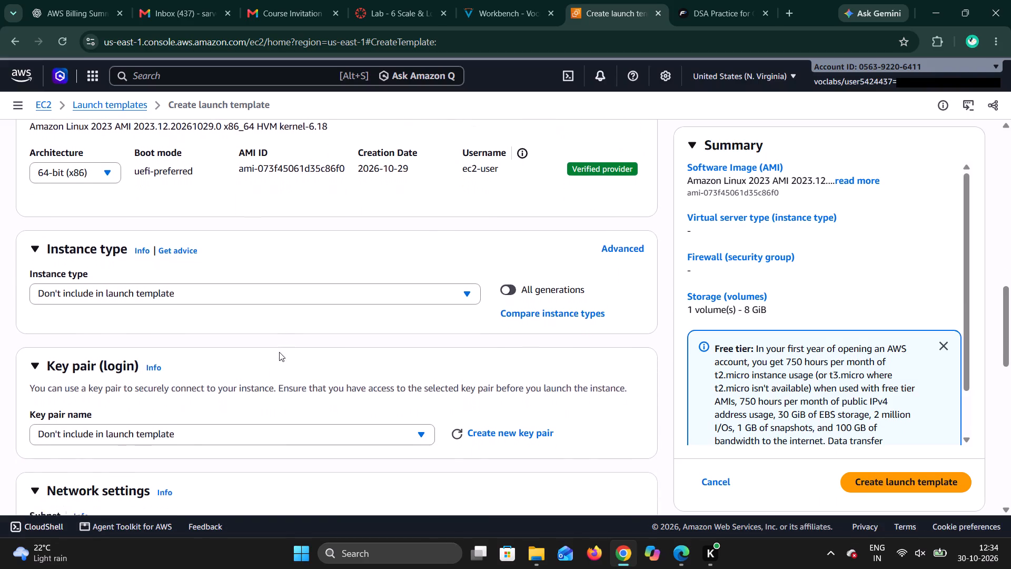
scroll(279, 352, down, 1)
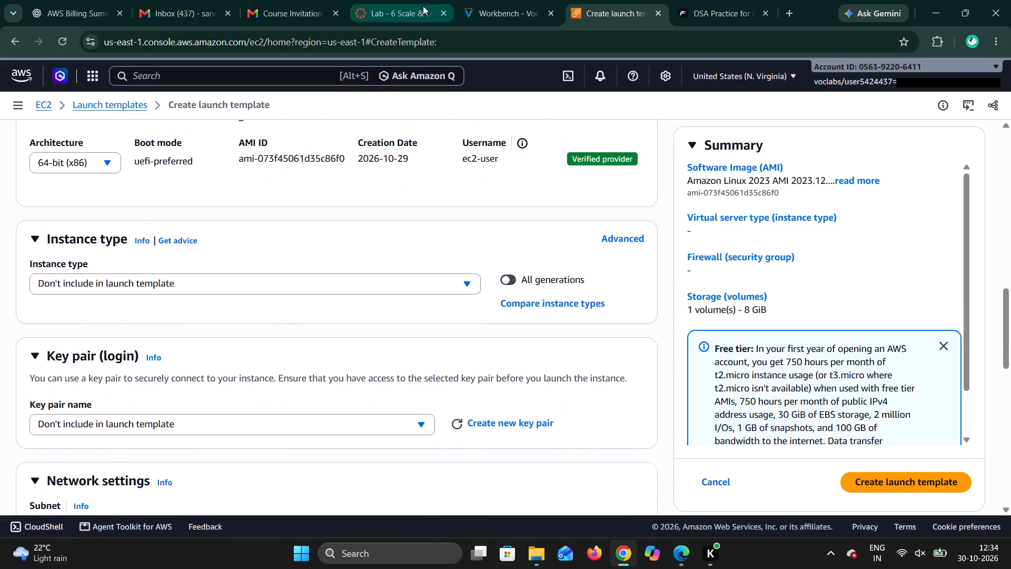
click(491, 14)
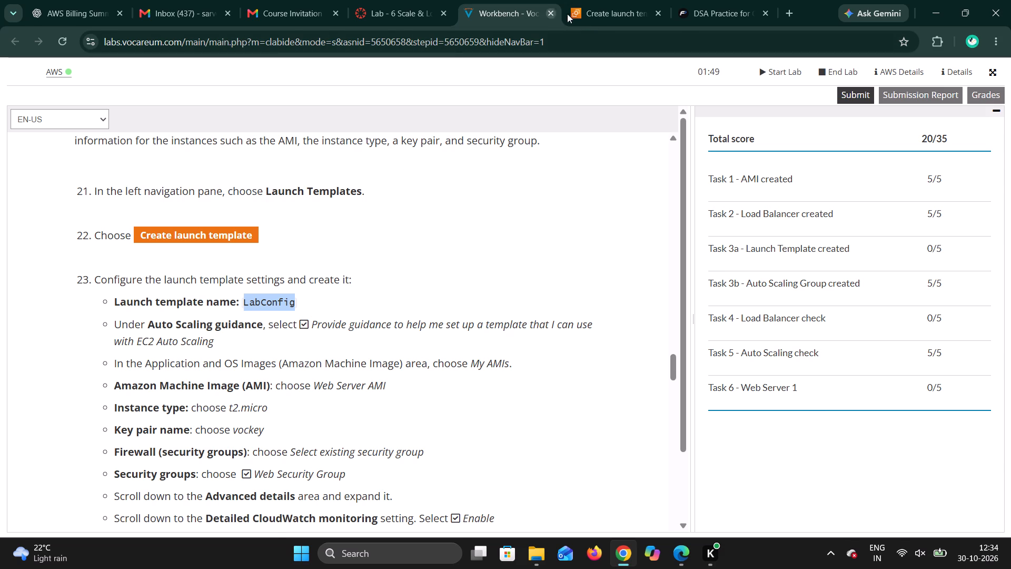
click(596, 21)
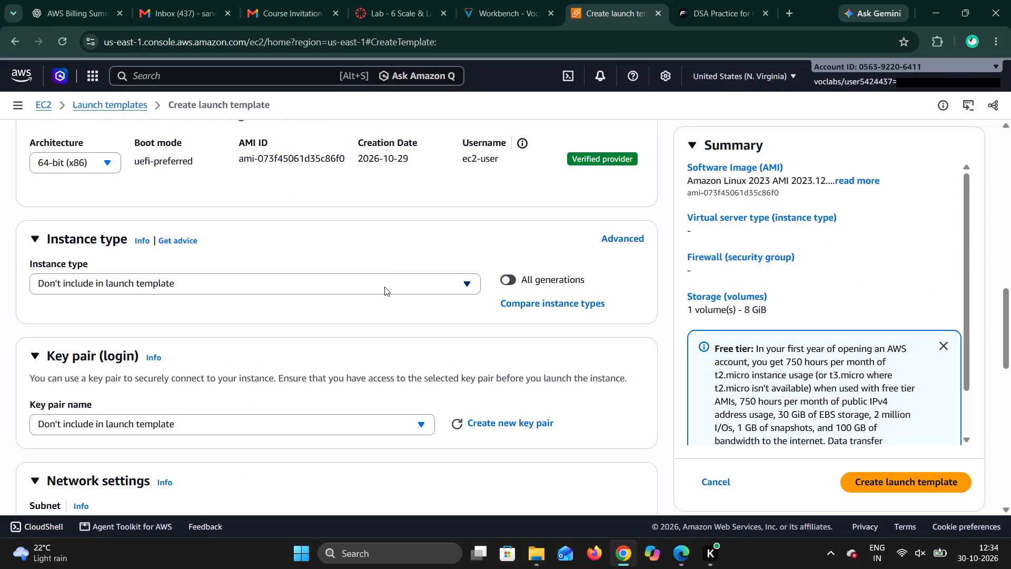
Choose t2.micro as the launch template's instance type.
click(384, 287)
click(383, 287)
click(404, 275)
click(399, 285)
click(444, 286)
click(444, 286)
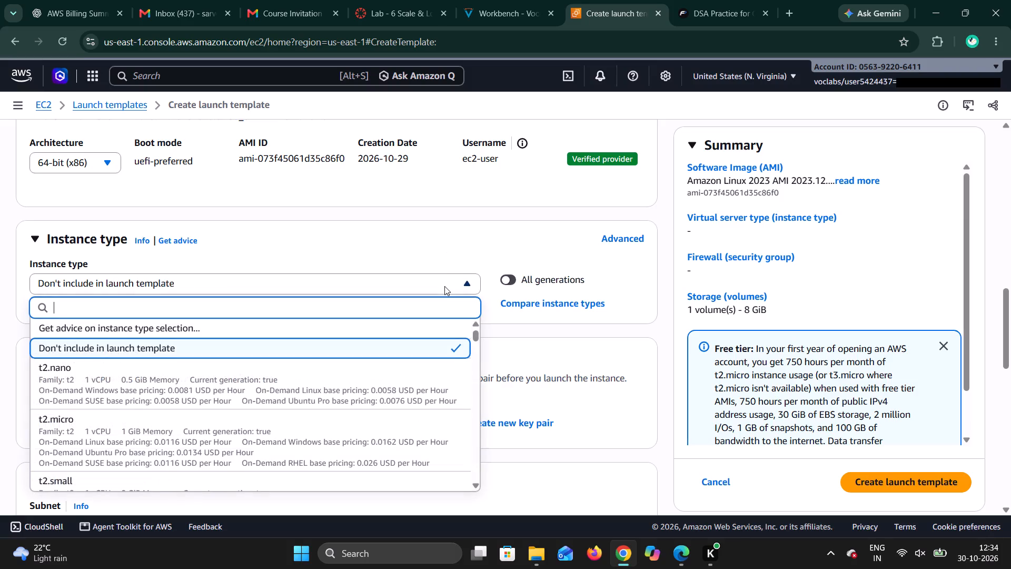
click(444, 286)
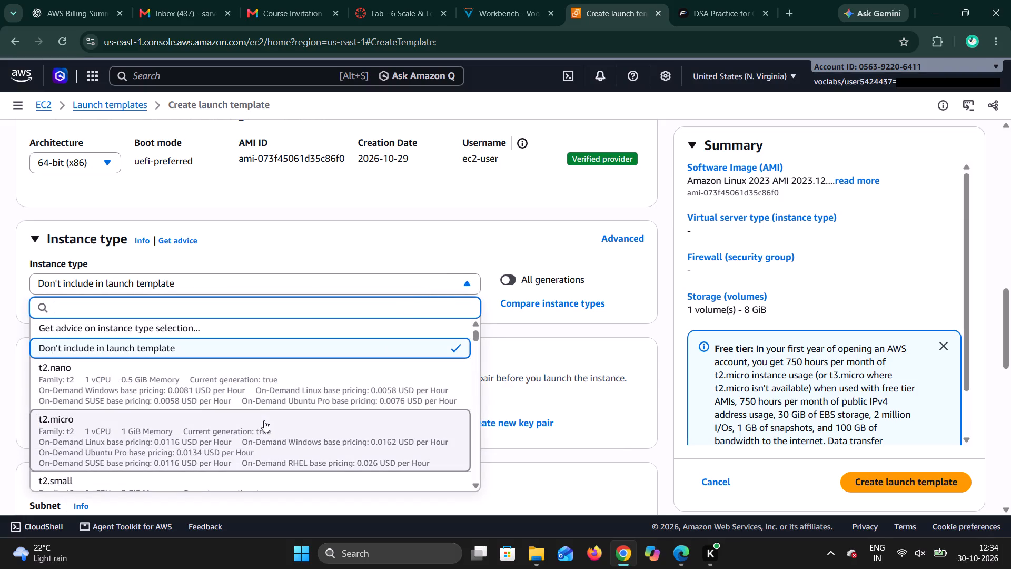
click(251, 431)
click(251, 431)
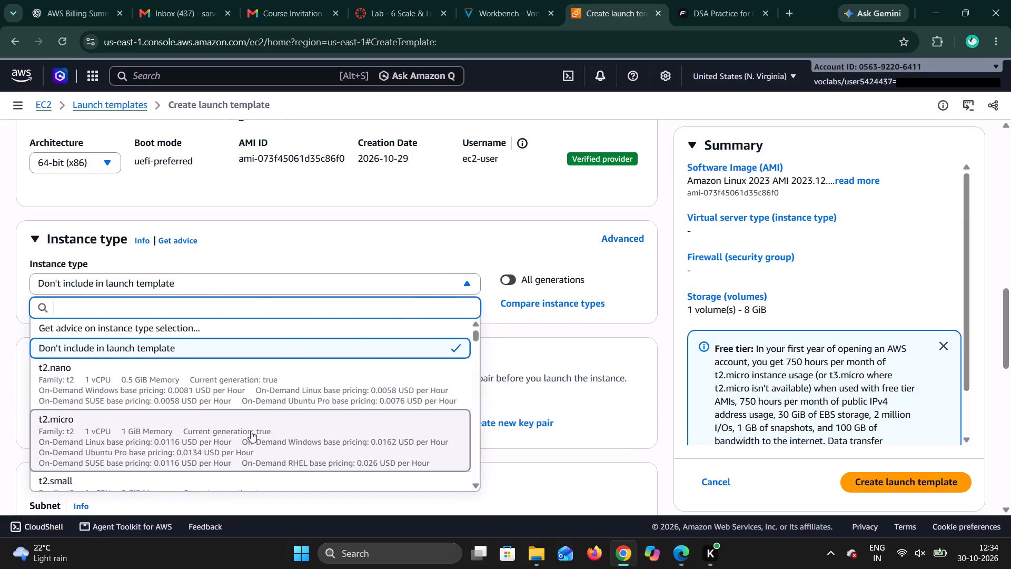
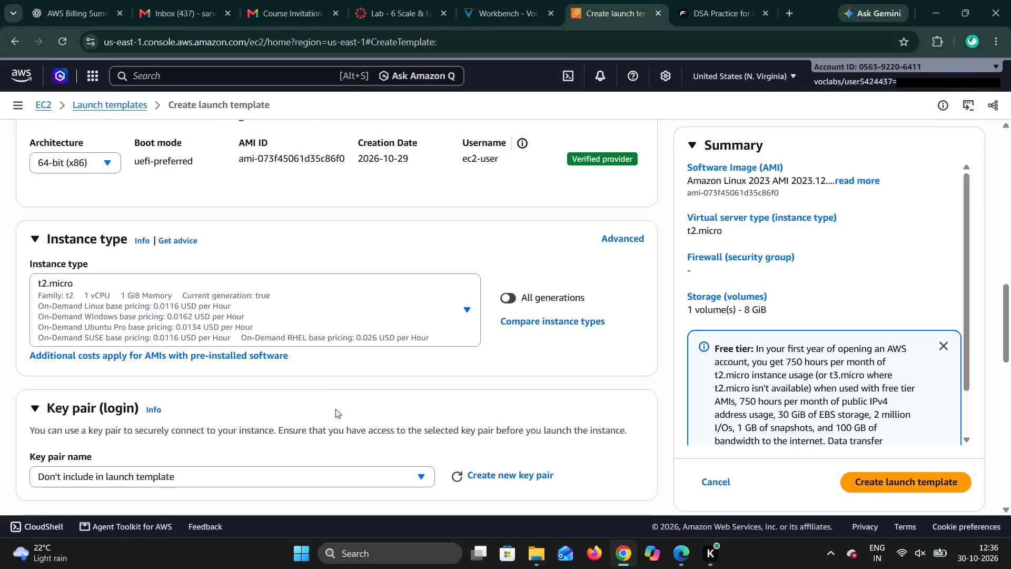
Review the launch template's Key pair (login) and Network settings sections, including the subnet and security group options.
scroll(335, 409, down, 1)
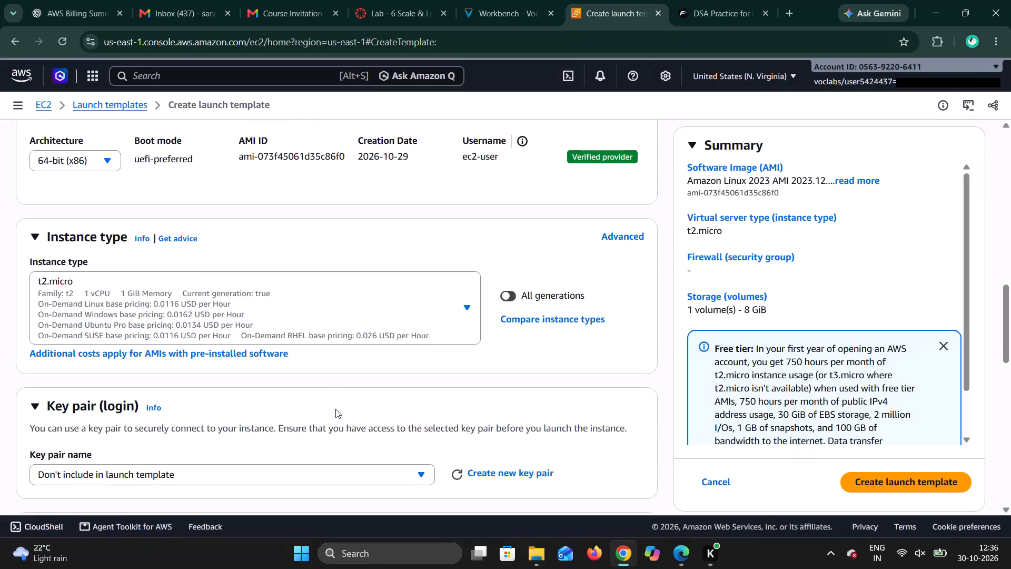
scroll(335, 409, down, 1)
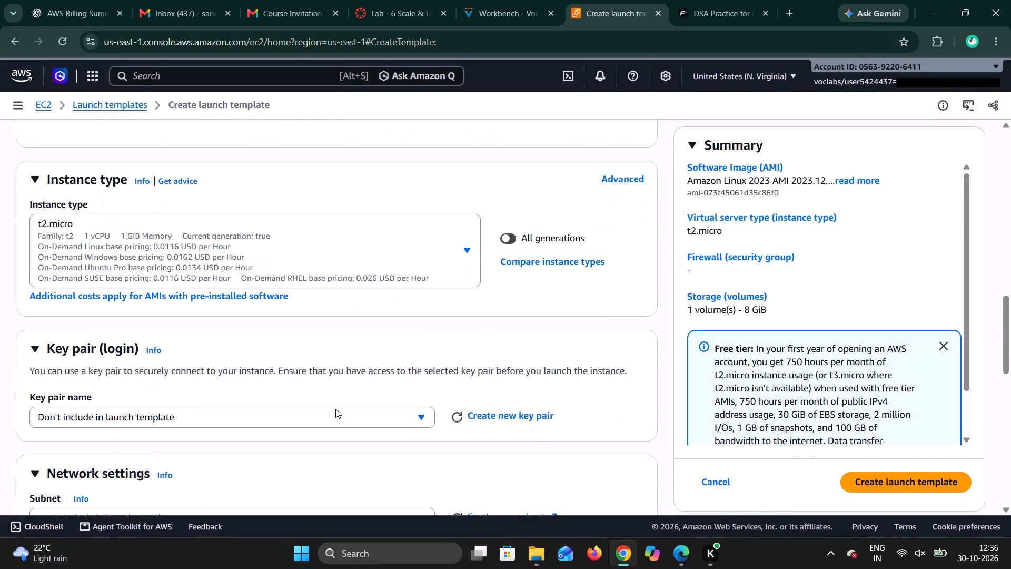
scroll(335, 409, down, 1)
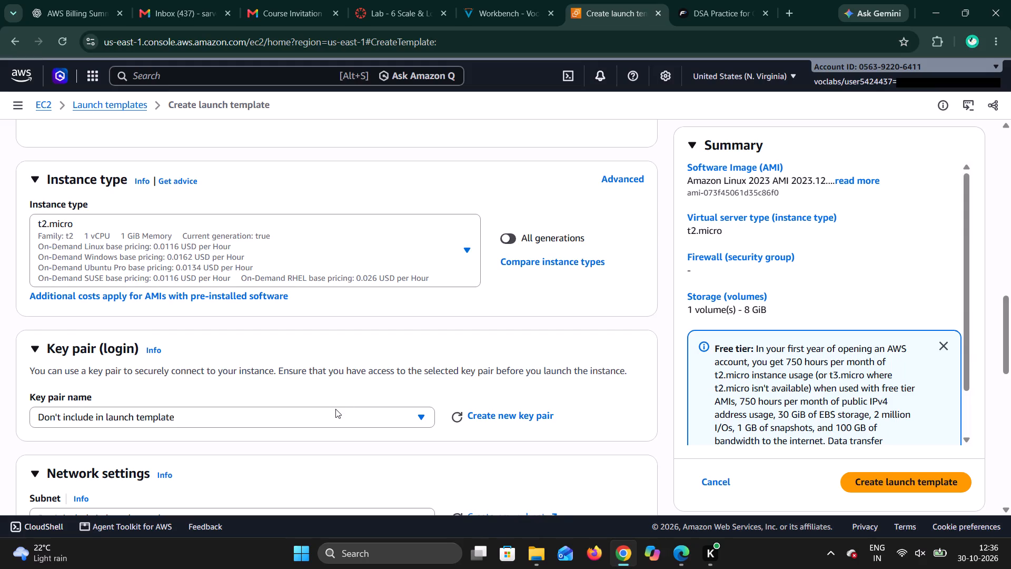
scroll(335, 409, down, 1)
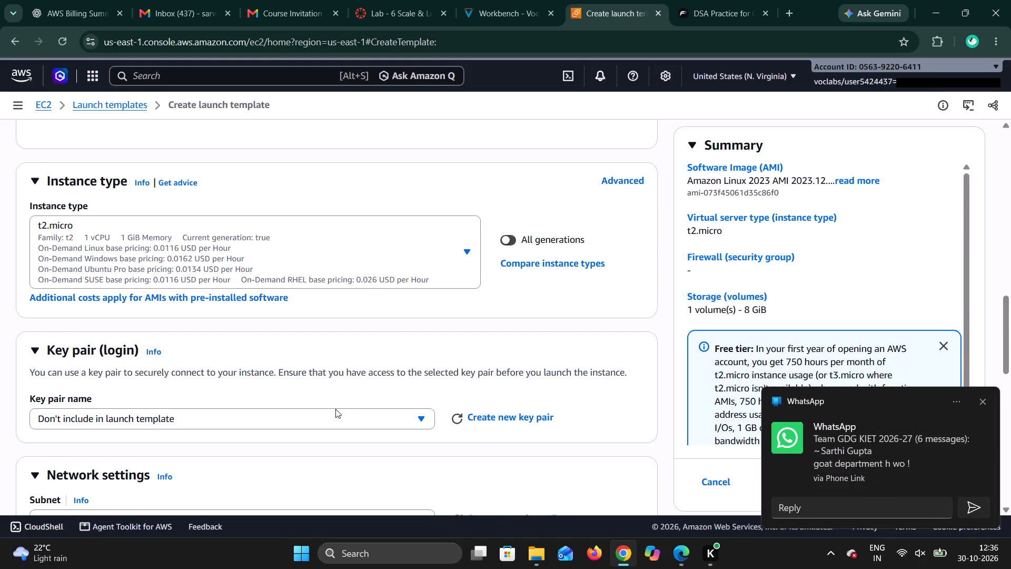
scroll(335, 409, down, 1)
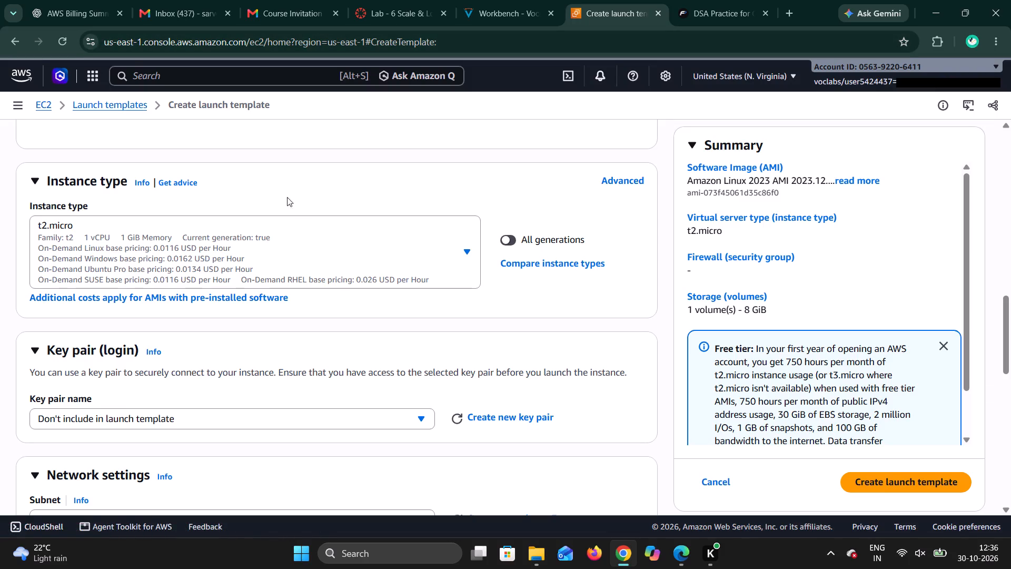
scroll(668, 295, down, 1)
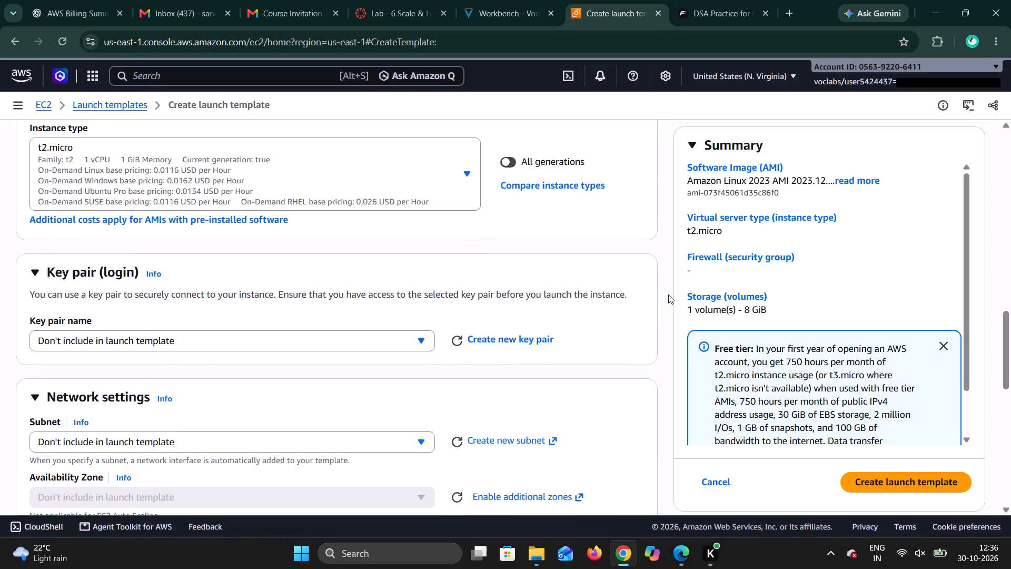
scroll(668, 295, down, 1)
scroll(450, 300, down, 2)
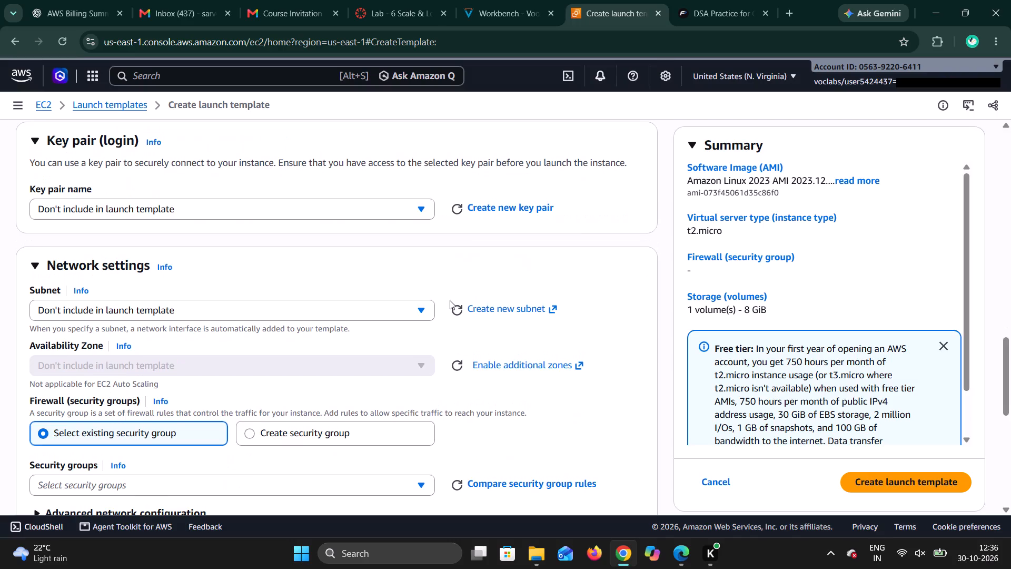
scroll(450, 300, down, 2)
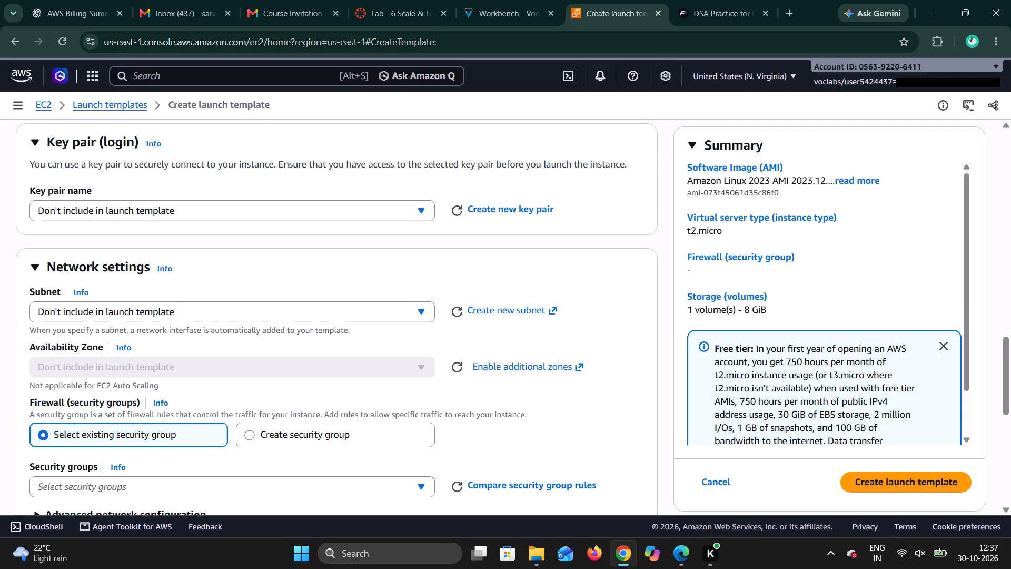
Set the launch template's key pair to vockey, as named in step 23 of the lab instructions.
scroll(235, 416, up, 2)
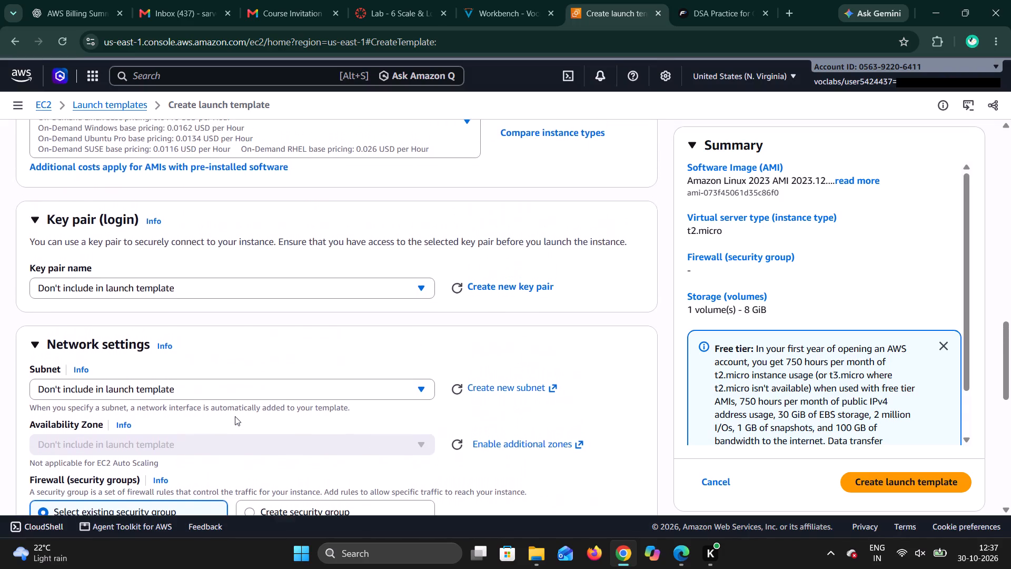
scroll(235, 416, up, 1)
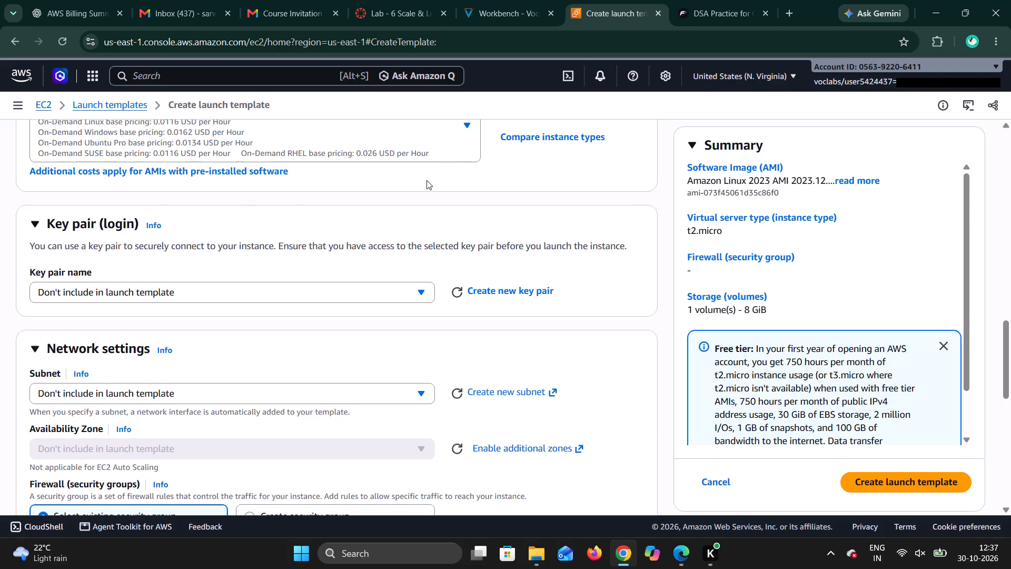
scroll(409, 190, up, 1)
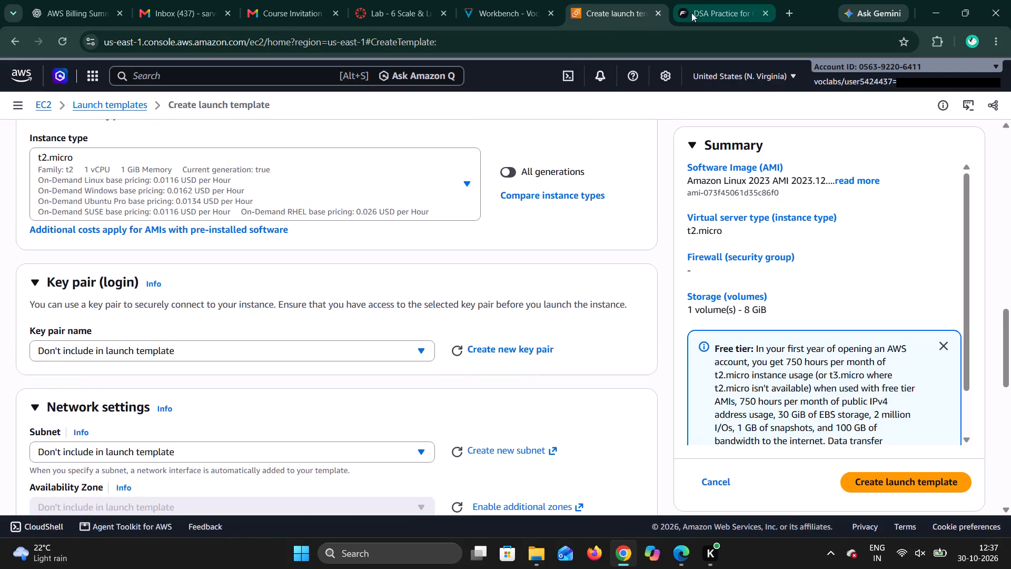
click(491, 1)
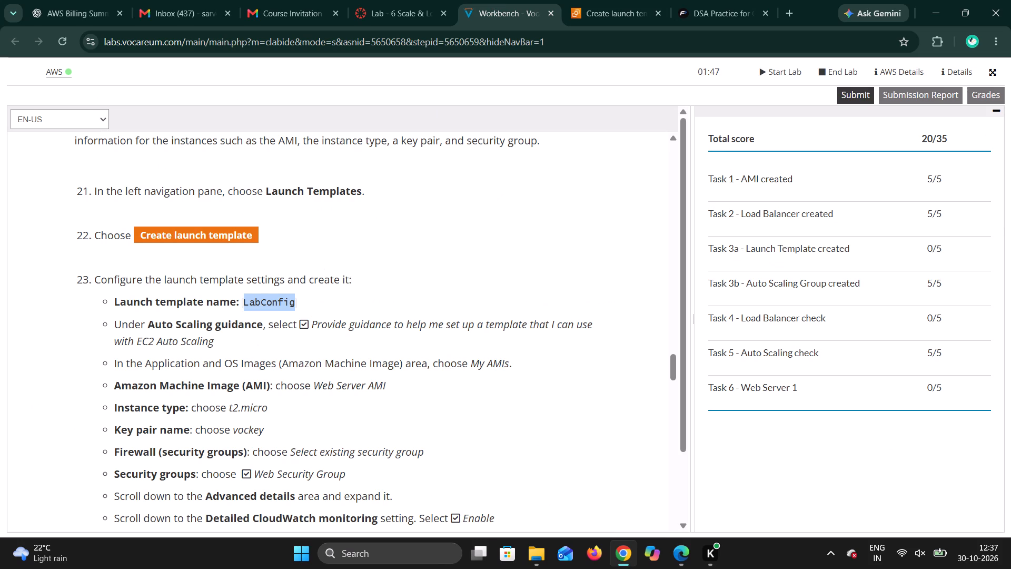
double_click(241, 430)
key(ctrl+c)
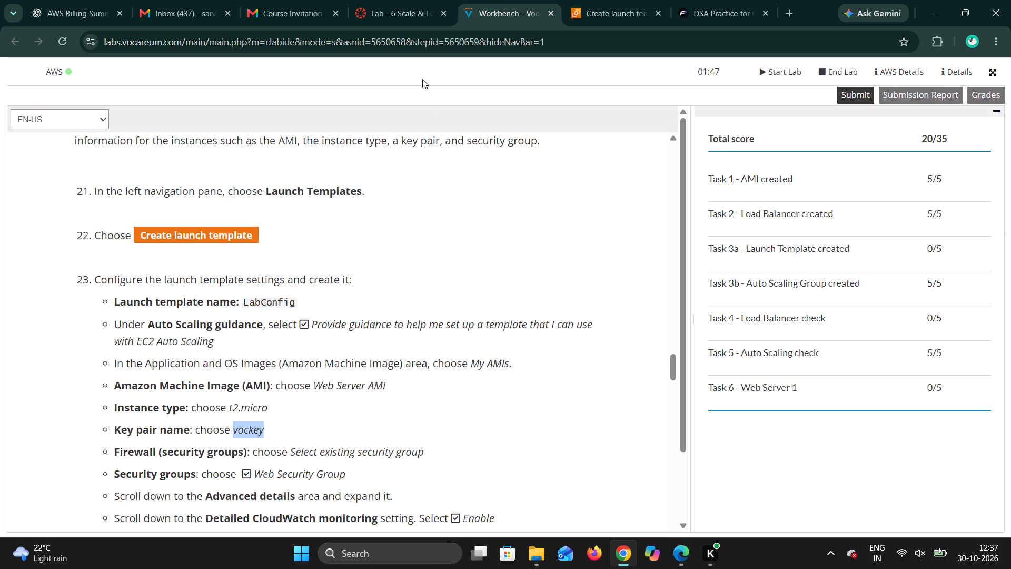
click(581, 2)
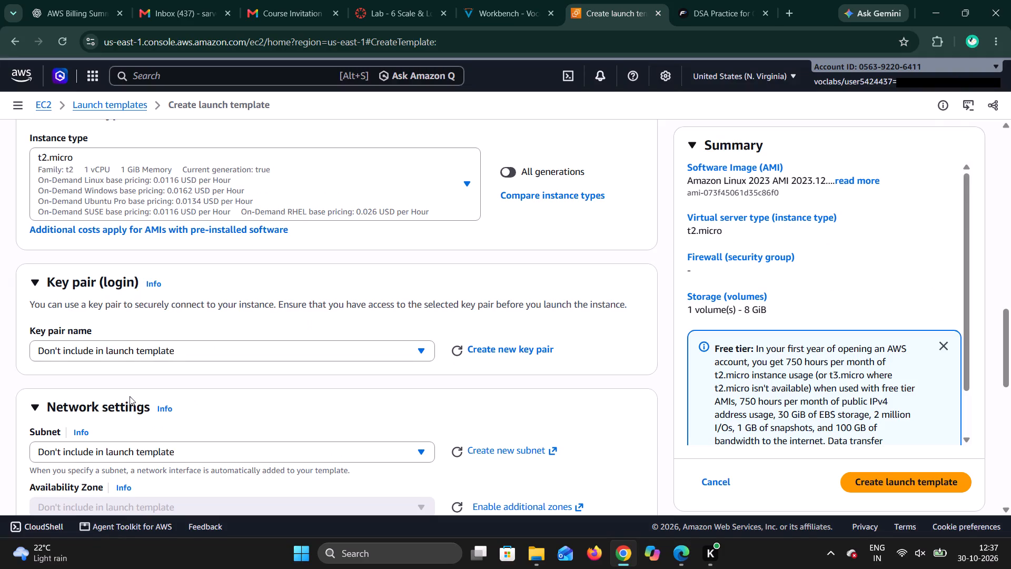
click(219, 351)
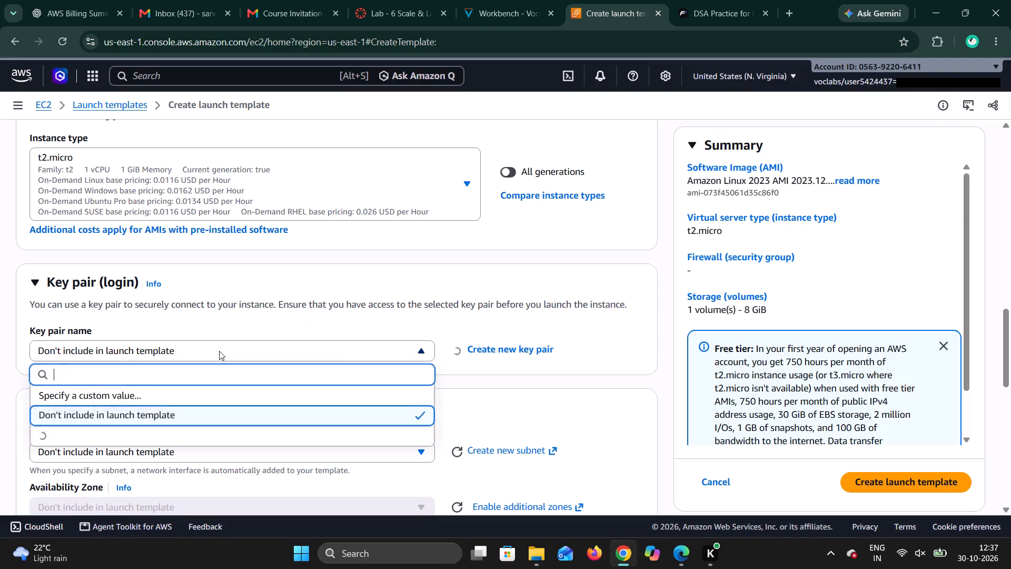
click(156, 440)
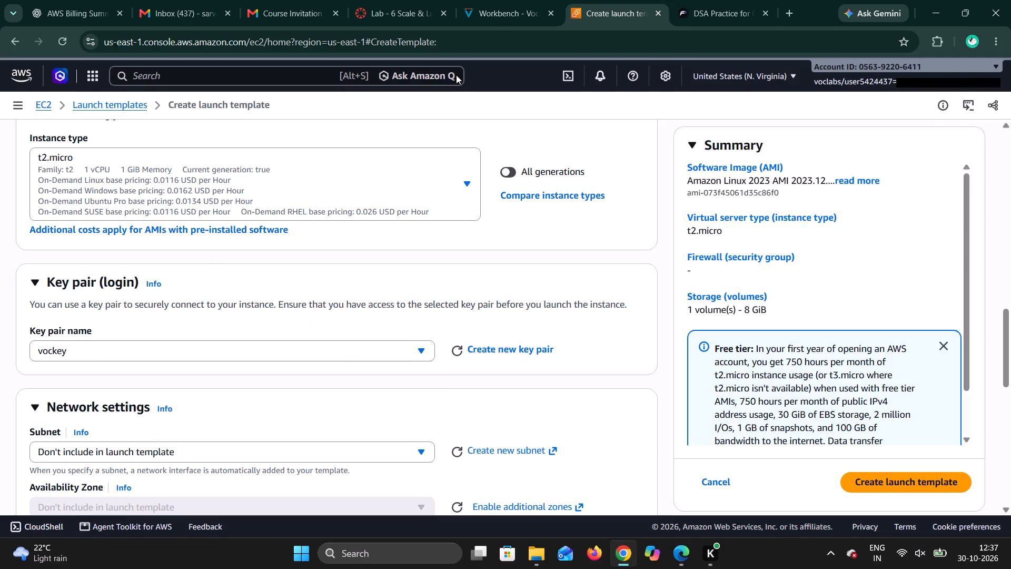
Check the firewall settings required in the lab instructions and add Web Security Group as the launch template's existing security group.
click(481, 12)
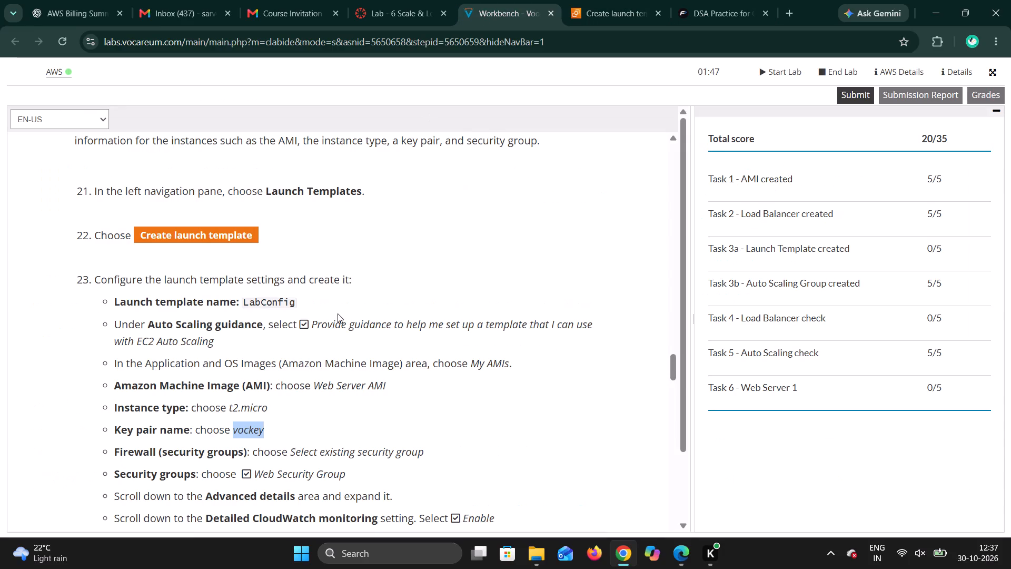
scroll(292, 450, down, 1)
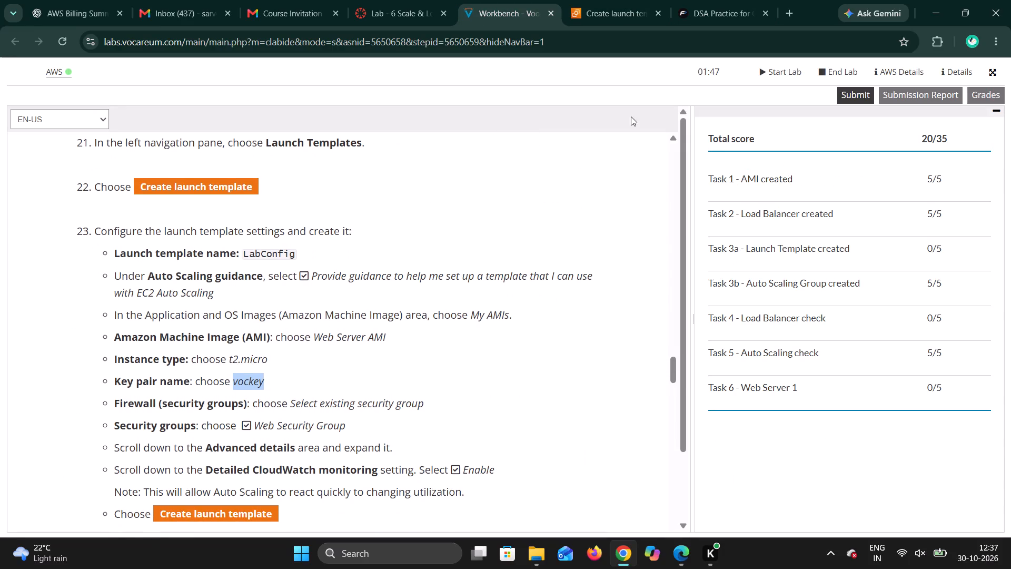
click(607, 12)
scroll(273, 366, down, 1)
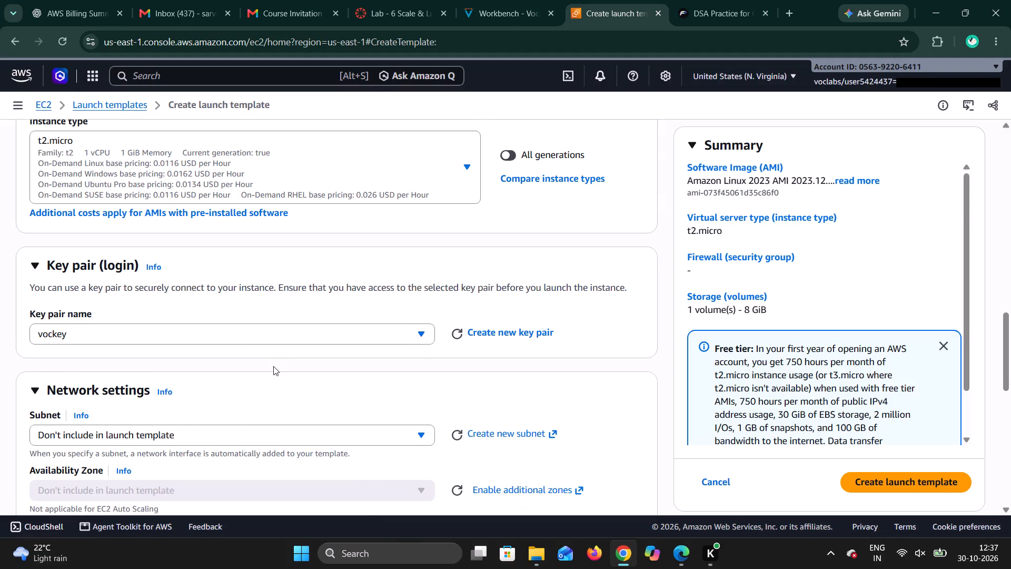
scroll(273, 366, down, 1)
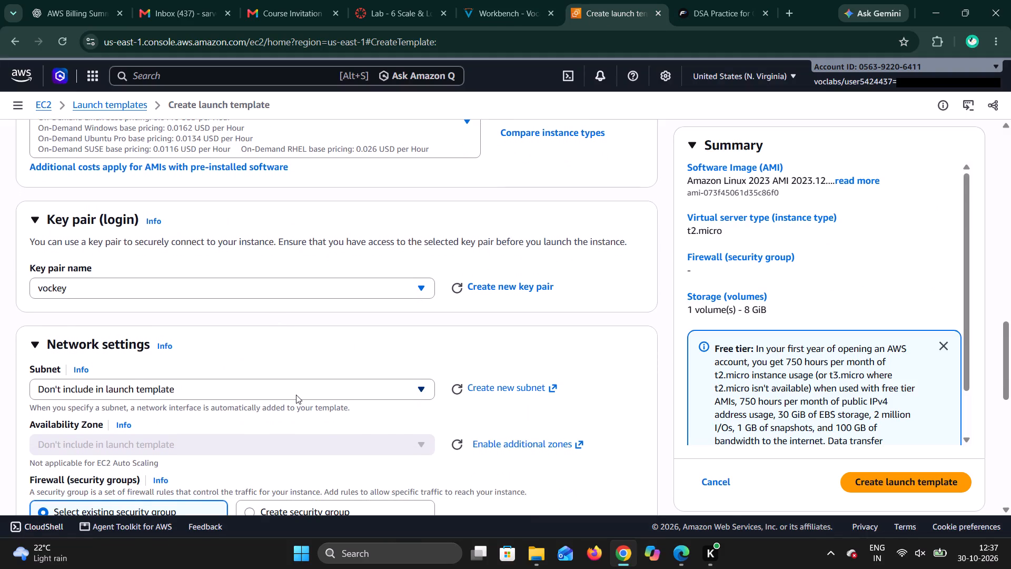
click(296, 395)
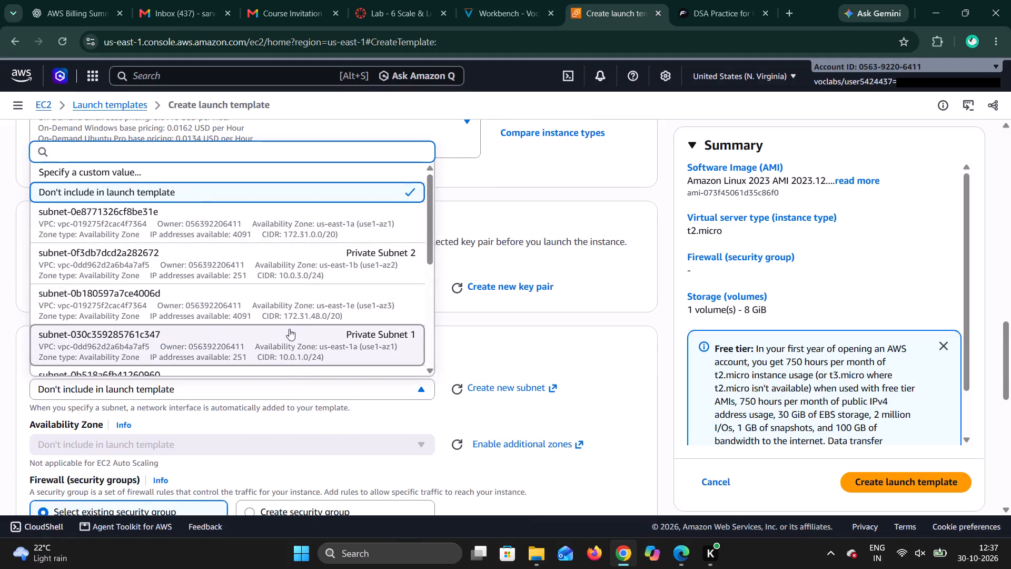
click(533, 361)
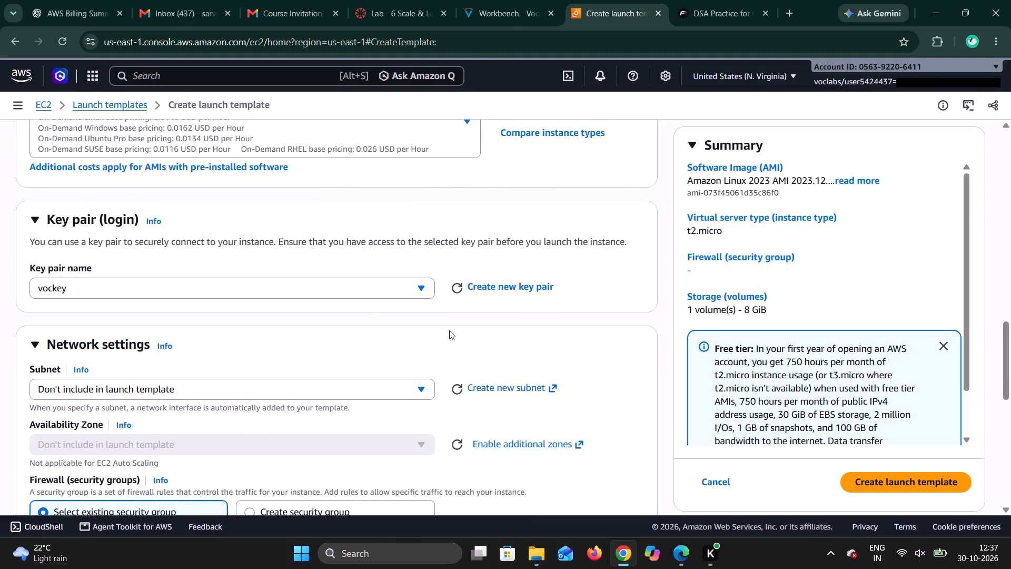
scroll(365, 309, down, 1)
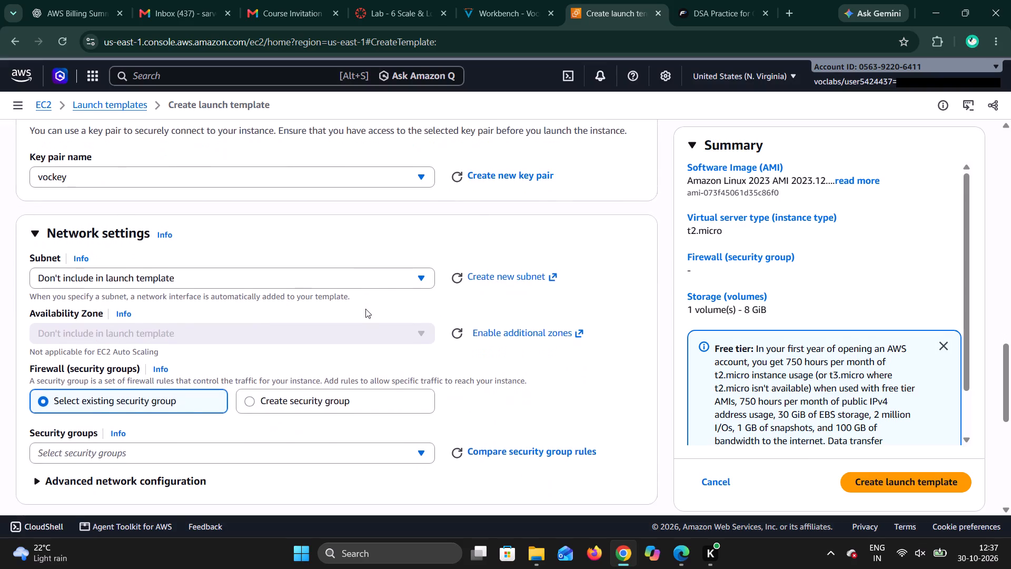
scroll(193, 408, down, 1)
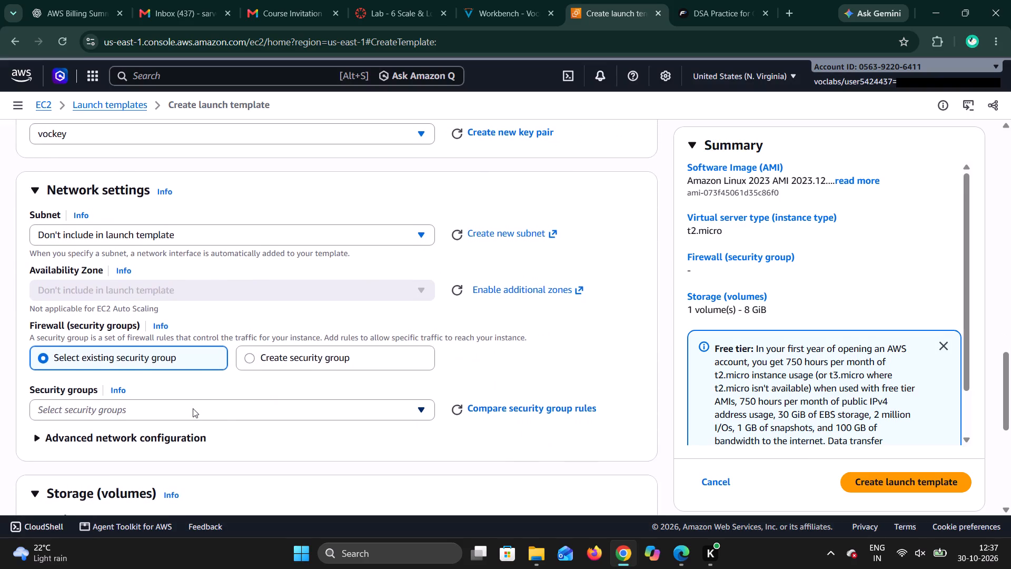
click(212, 415)
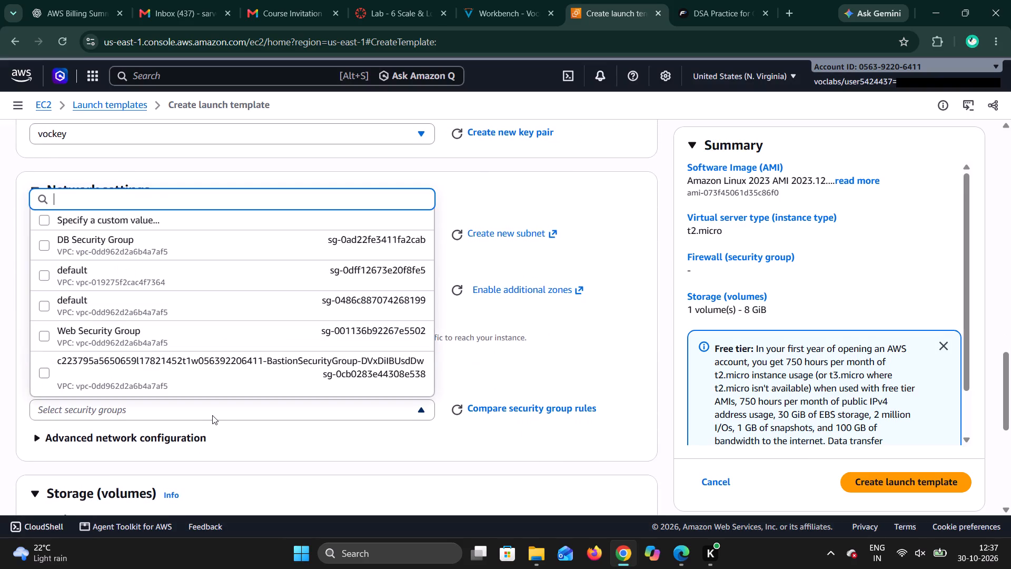
click(201, 337)
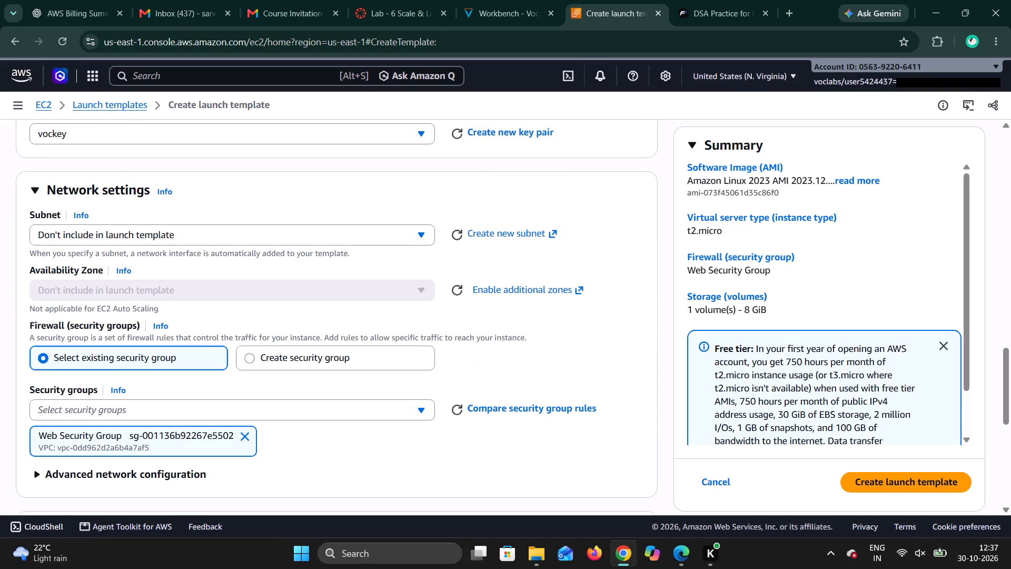
scroll(261, 460, down, 1)
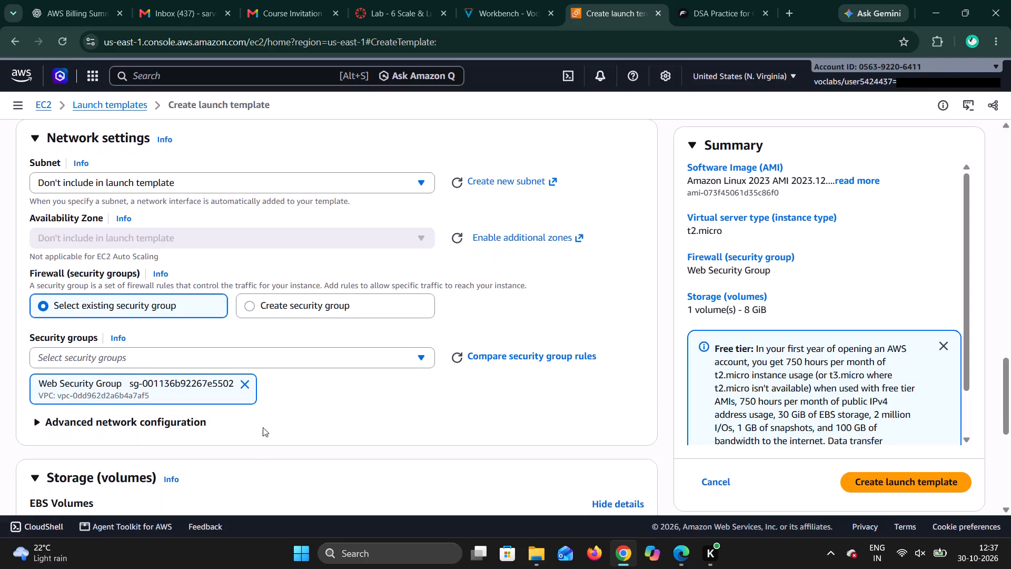
Check the remaining step 23 settings in the lab instructions and expand the launch template's Advanced details section.
click(527, 6)
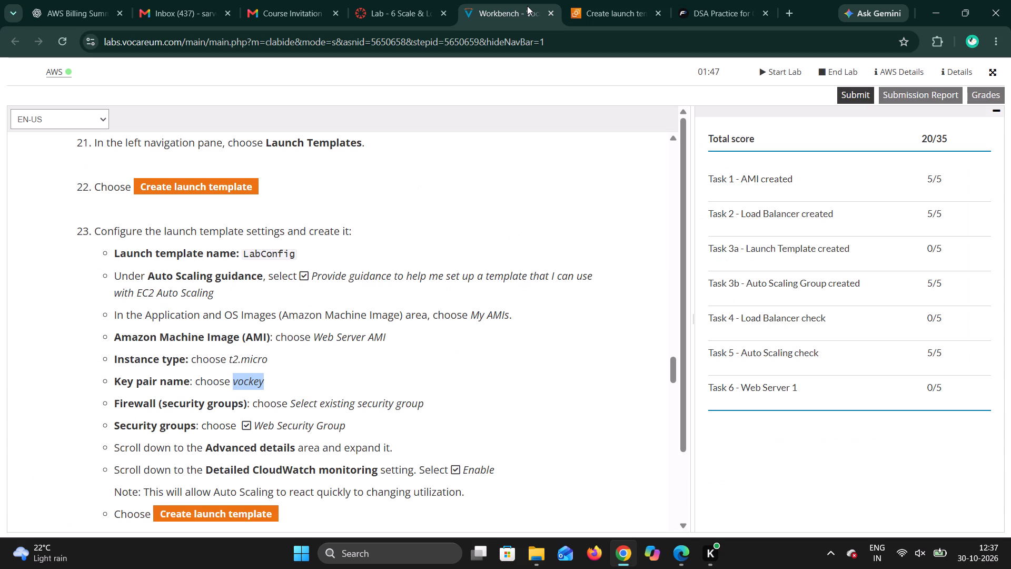
scroll(277, 408, down, 1)
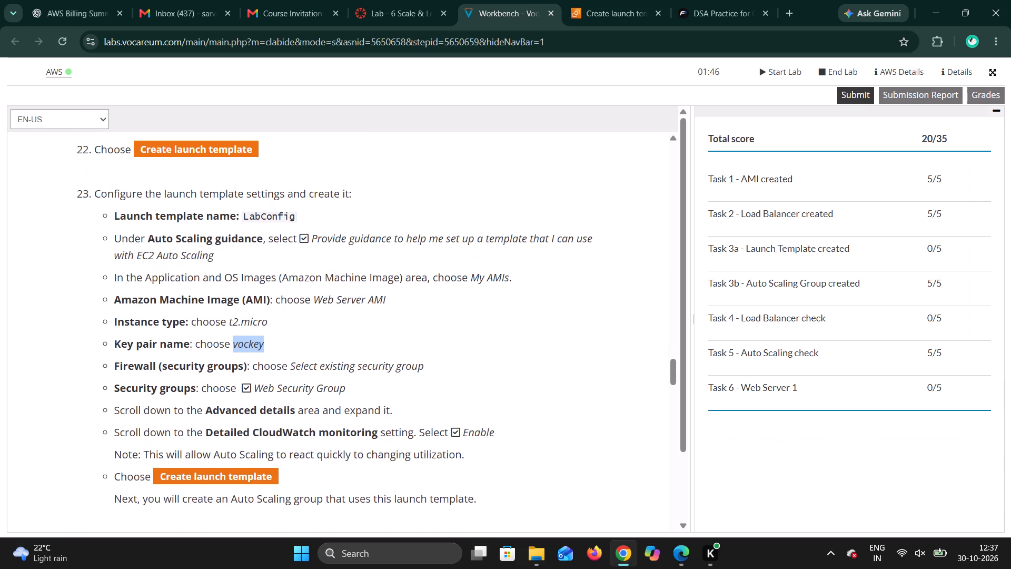
scroll(277, 408, down, 1)
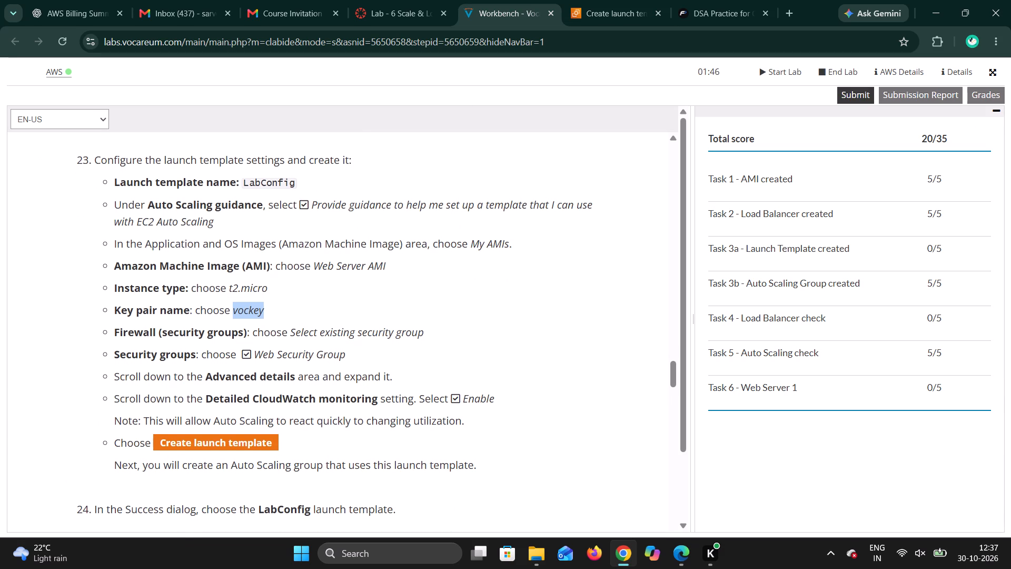
click(586, 2)
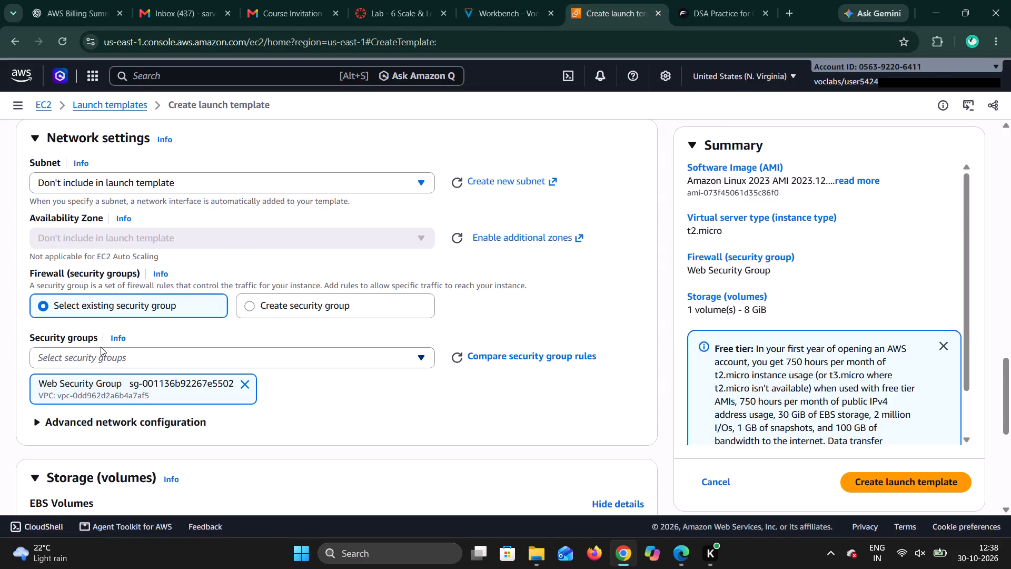
scroll(154, 419, down, 3)
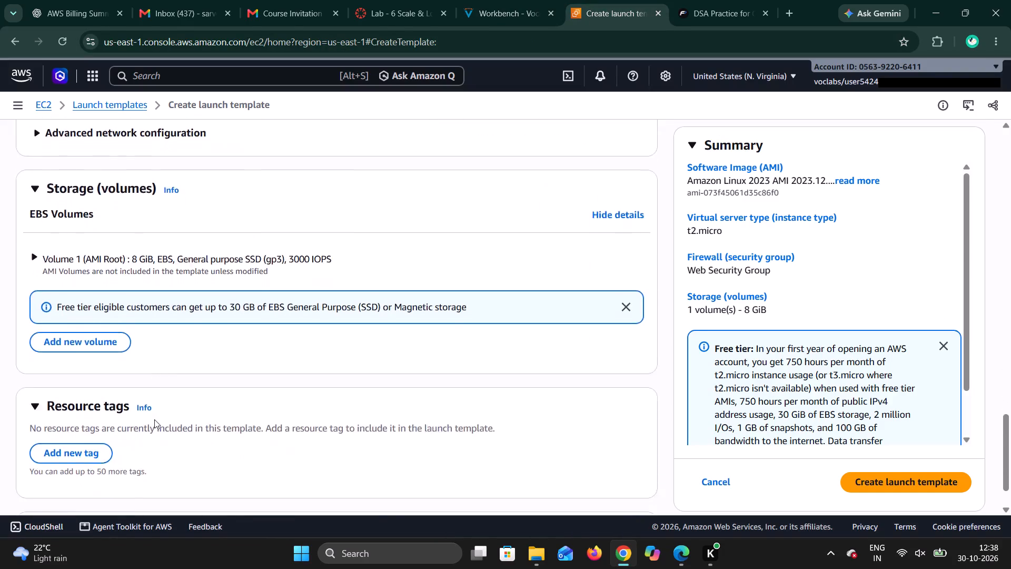
scroll(154, 419, down, 1)
click(35, 468)
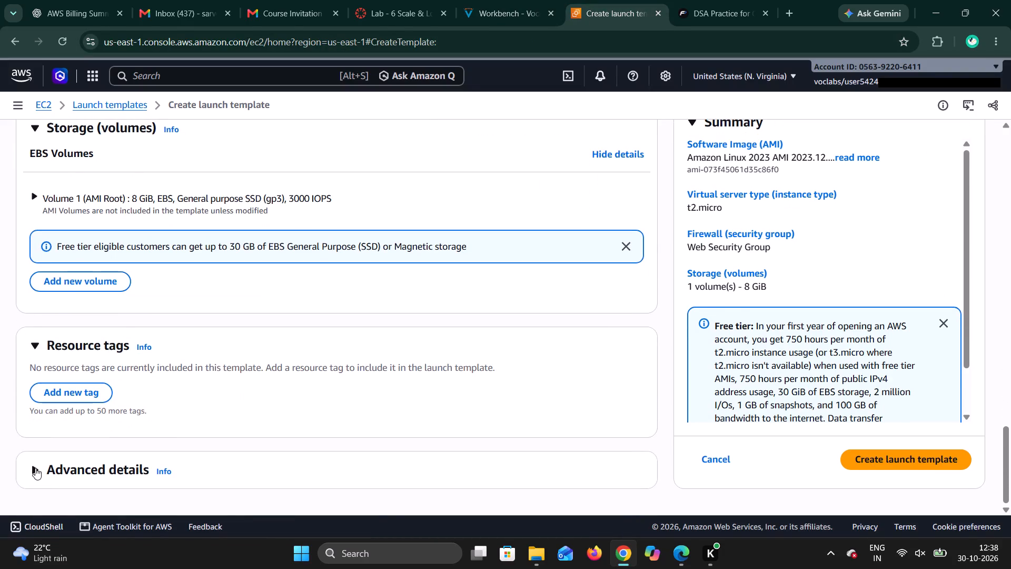
Reread the lab's monitoring requirement and set Detailed CloudWatch monitoring to Enable in the launch template's Advanced details.
click(497, 15)
scroll(278, 504, down, 2)
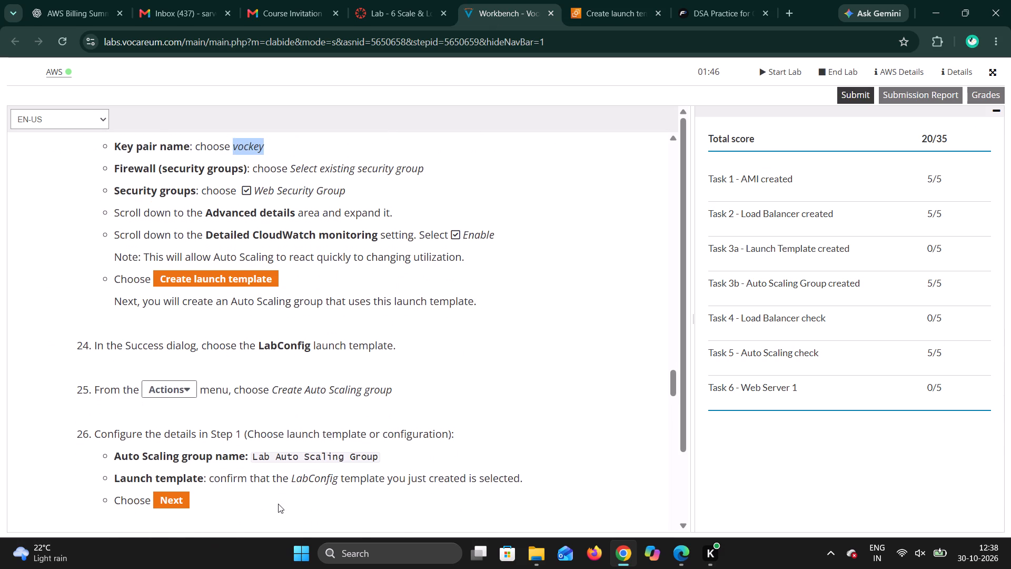
scroll(278, 504, down, 2)
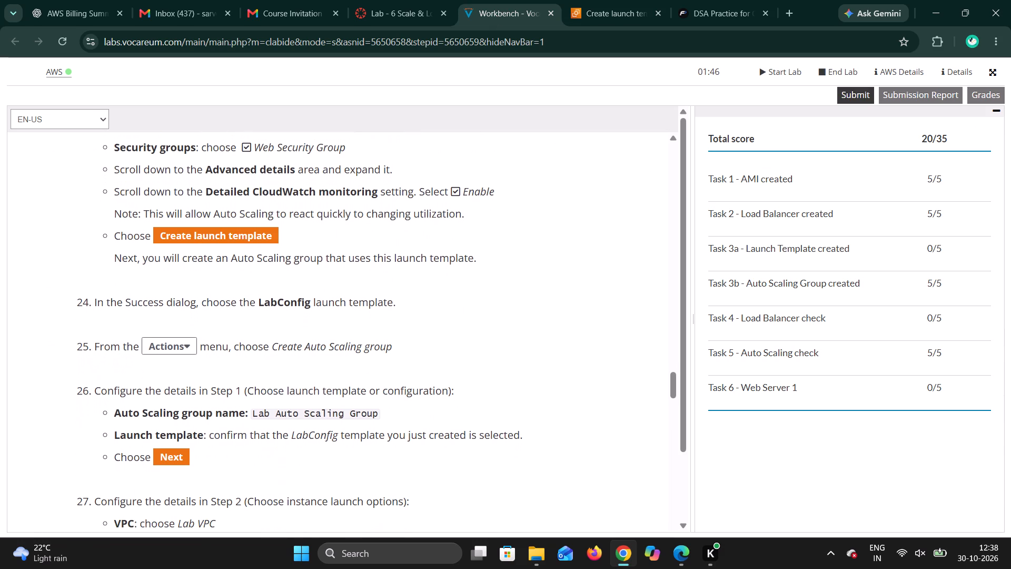
scroll(264, 438, up, 2)
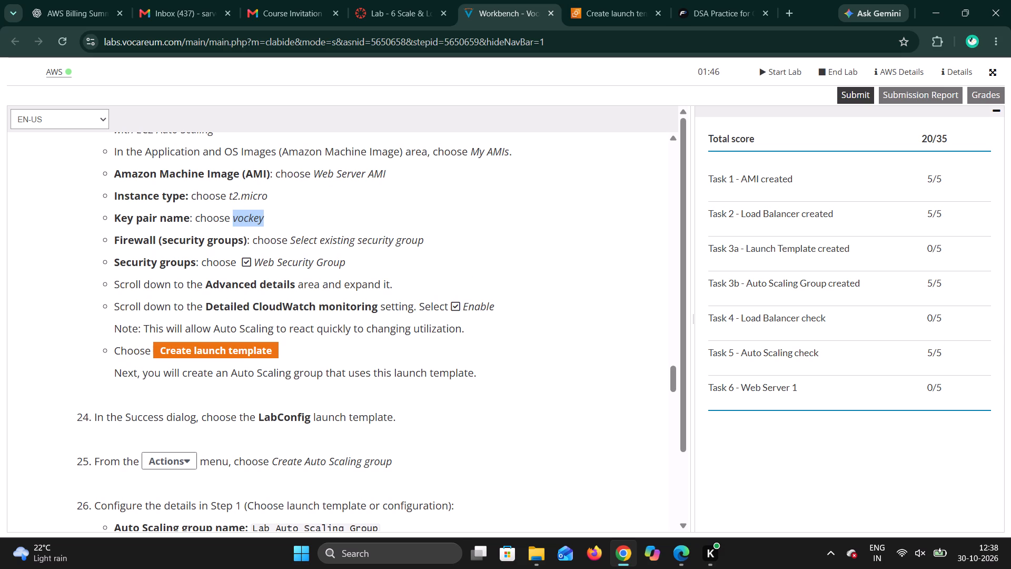
click(608, 12)
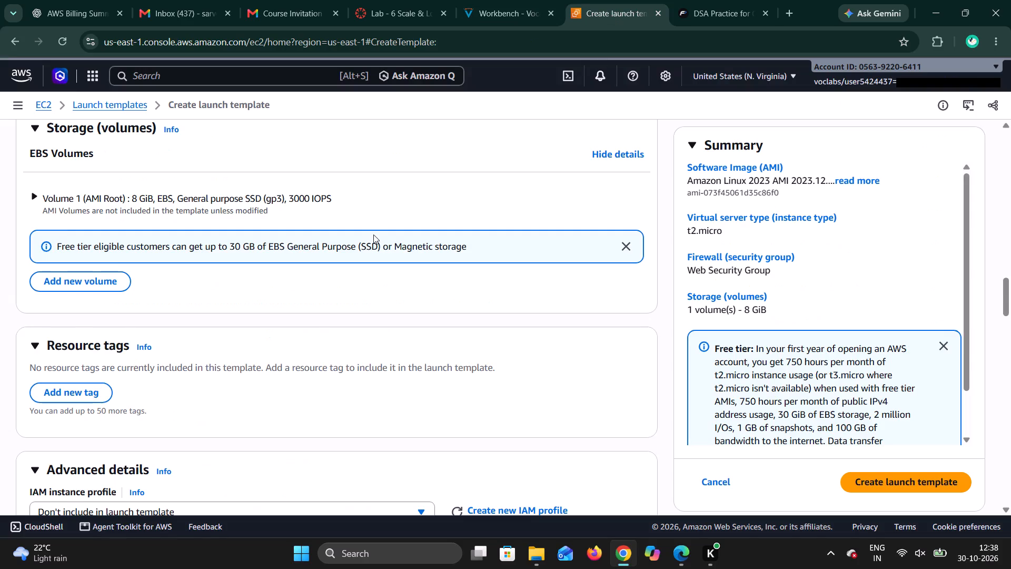
scroll(373, 234, down, 4)
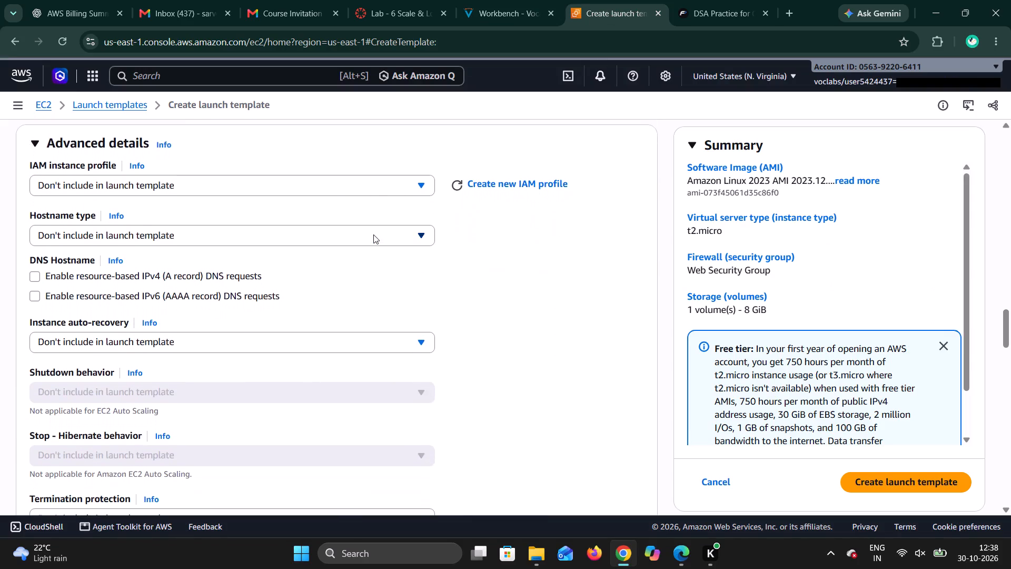
scroll(373, 234, down, 3)
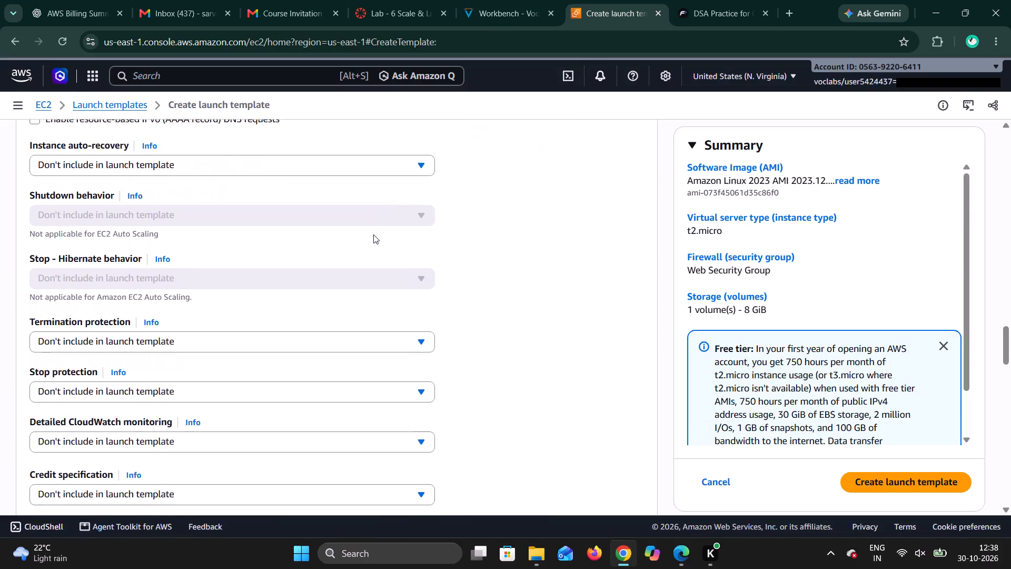
scroll(373, 234, down, 1)
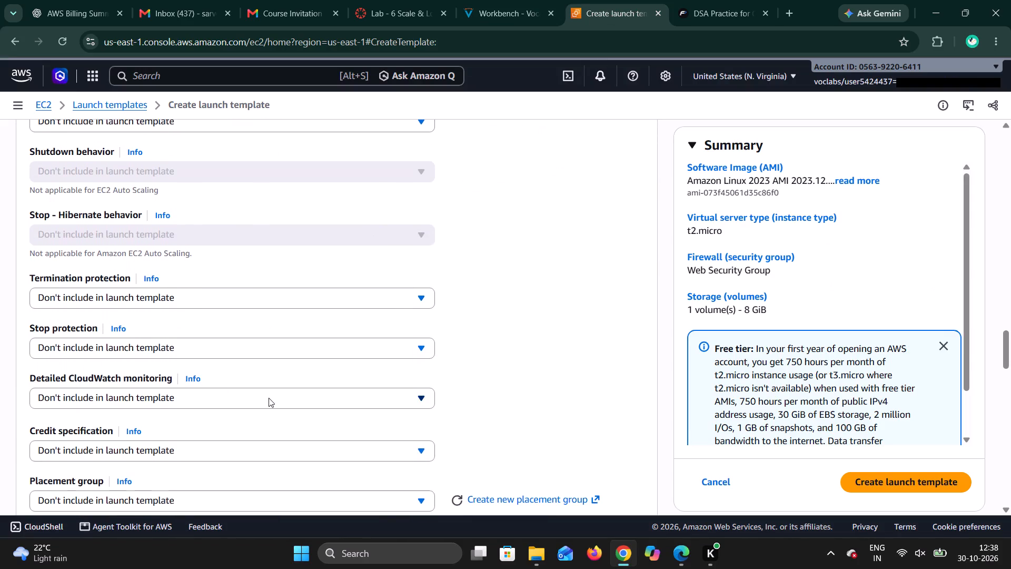
click(269, 401)
click(179, 443)
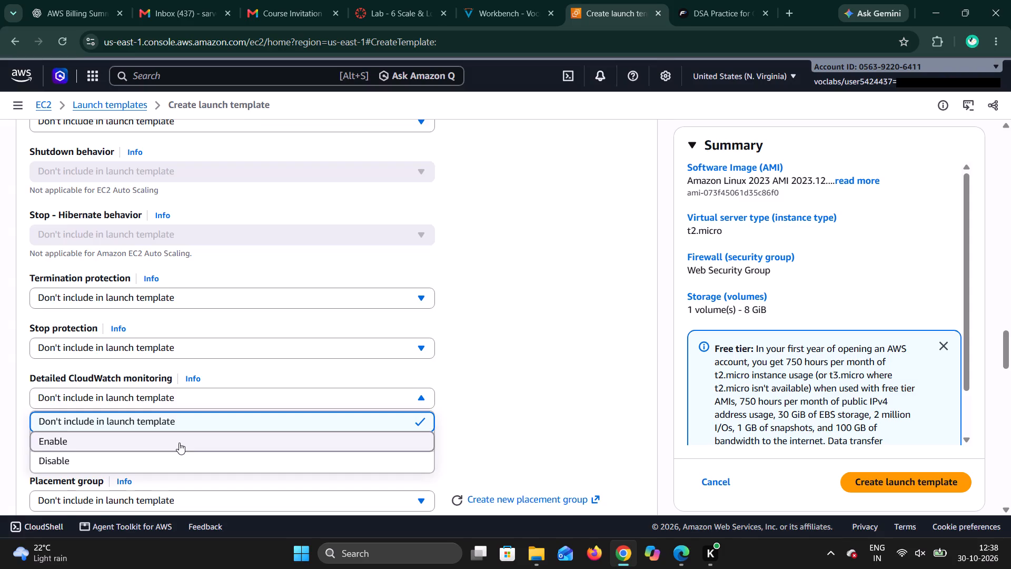
Recheck the step 23 launch template settings in the lab instructions.
click(522, 10)
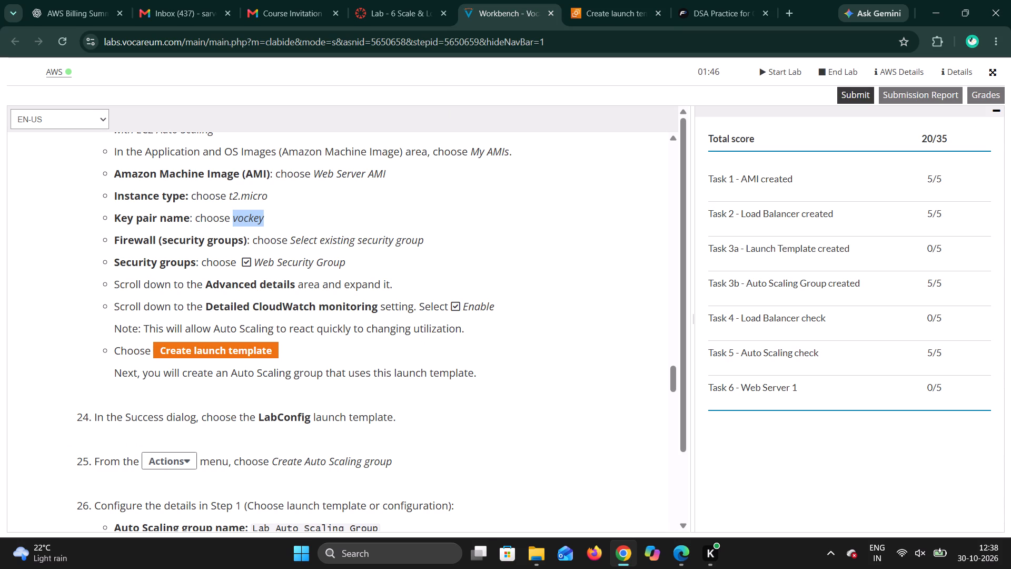
Review the remaining Advanced details in the AWS console and create the LabConfig launch template with the configured settings.
click(598, 13)
scroll(441, 352, down, 1)
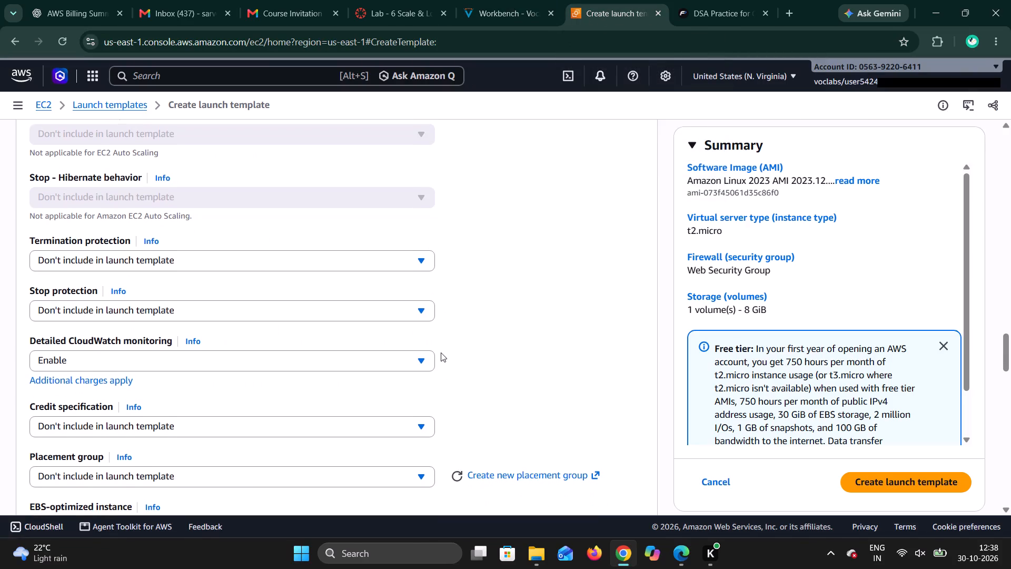
scroll(441, 352, down, 3)
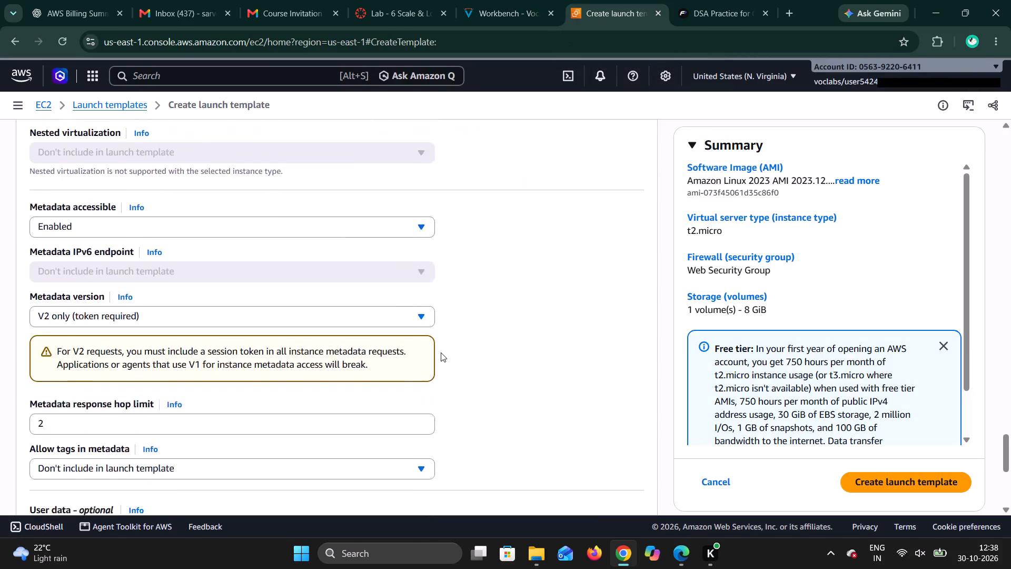
scroll(441, 352, down, 3)
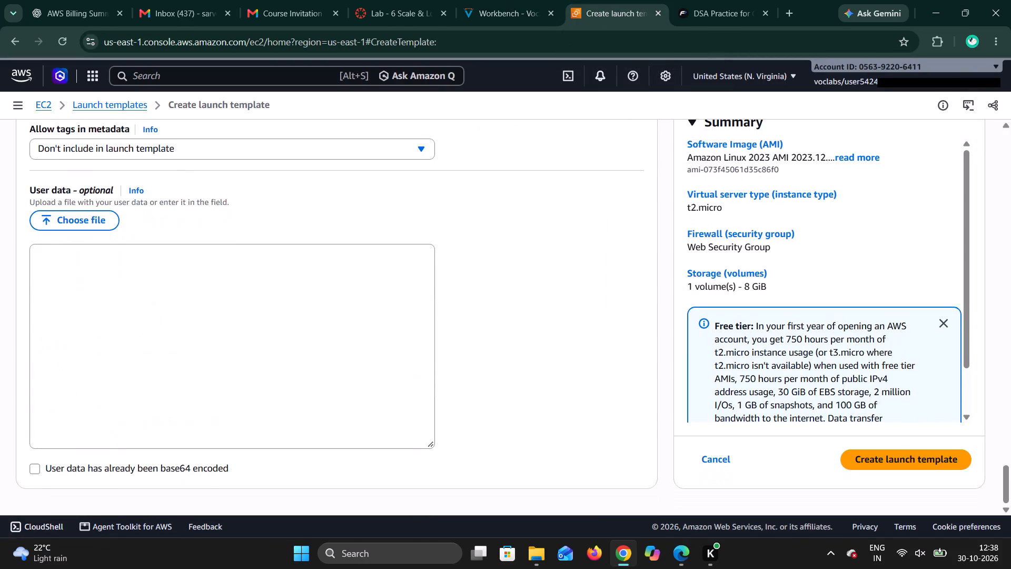
click(935, 462)
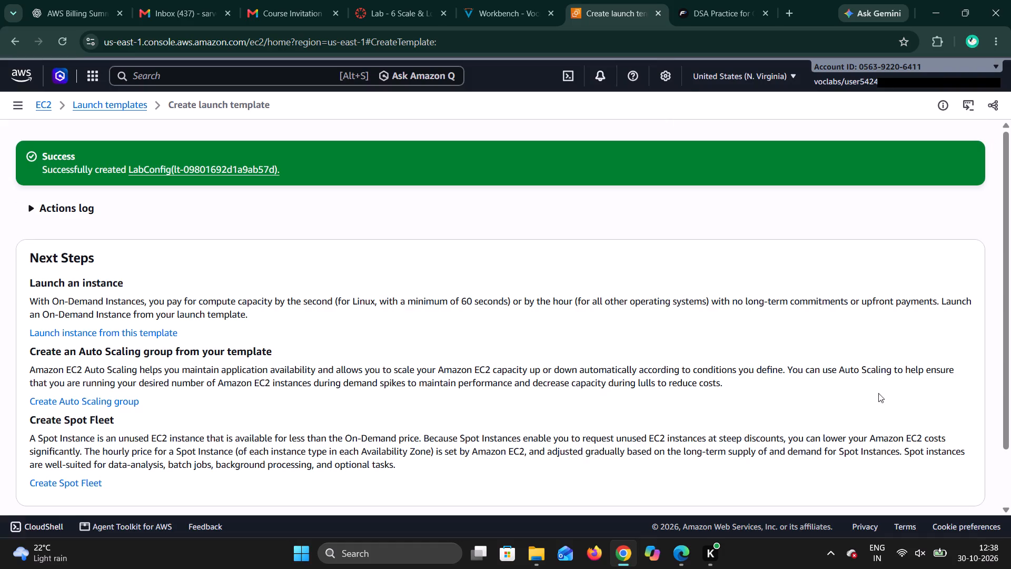
Submit the lab for grading in the Vocareum workbench, confirm the submission, and dismiss the message notification.
click(489, 12)
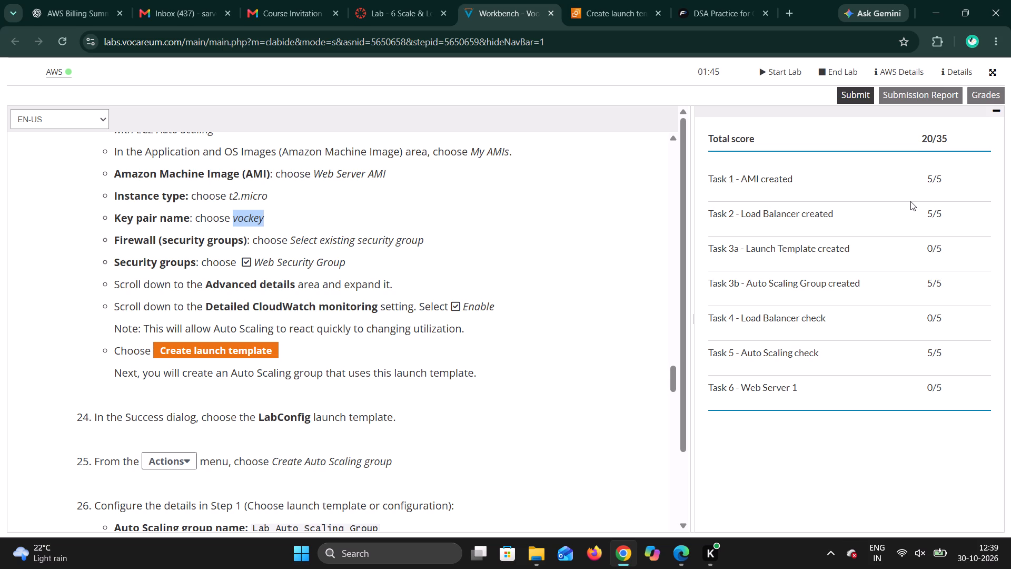
click(852, 97)
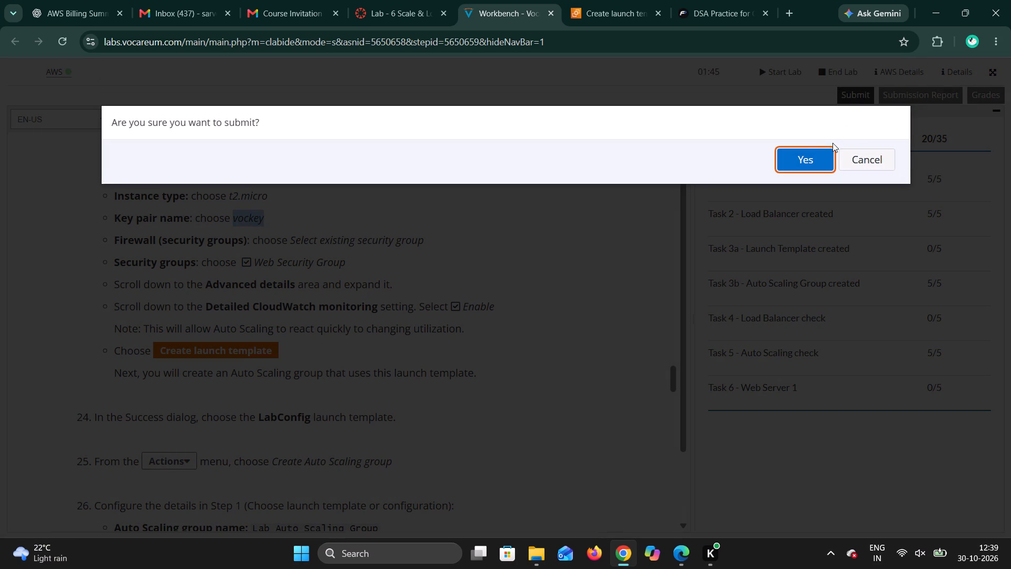
click(815, 165)
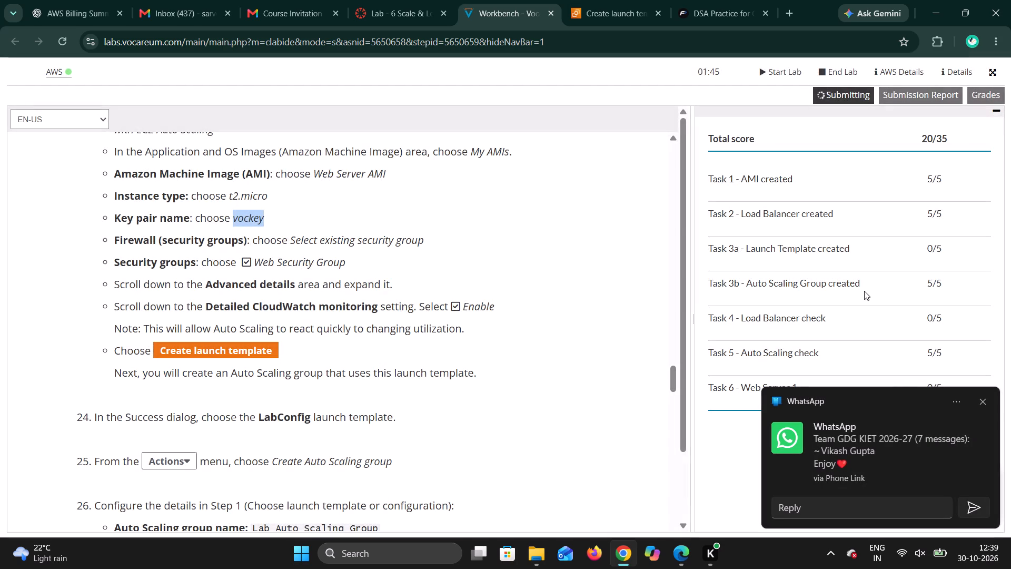
click(983, 403)
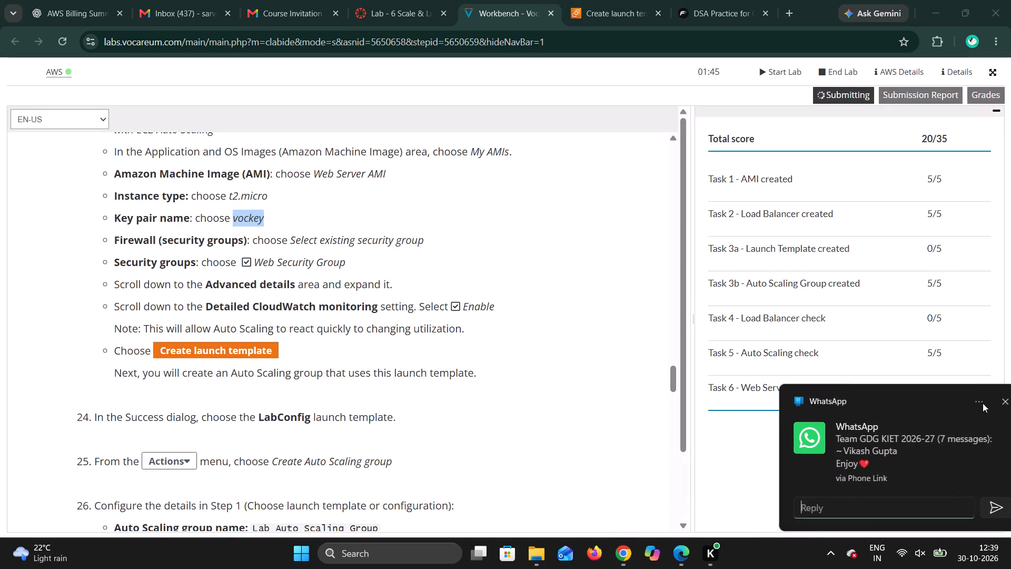
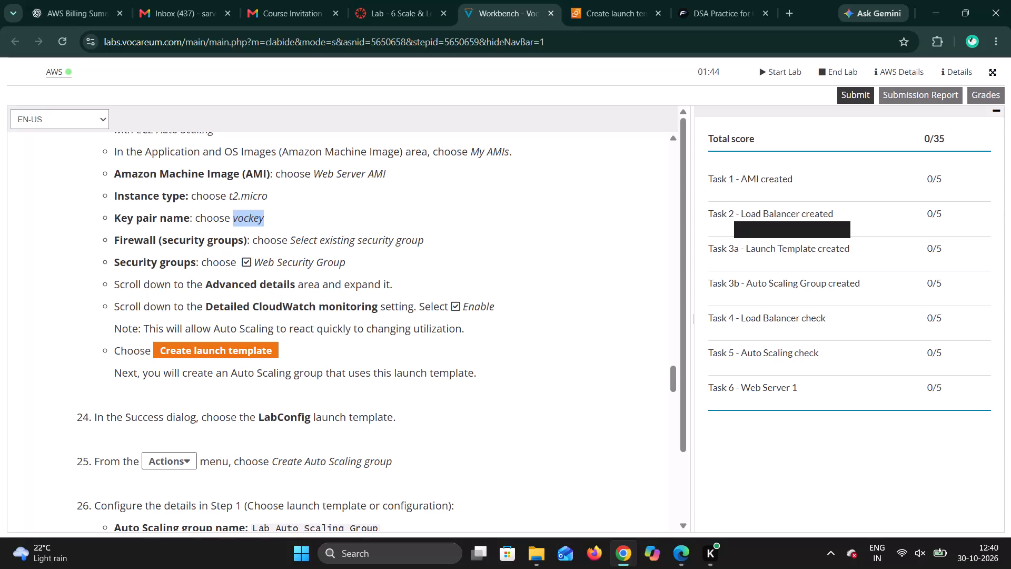
Review the lab instructions from the overview and Scenario diagrams through Task 1: Create an AMI for Auto Scaling.
scroll(728, 212, down, 1)
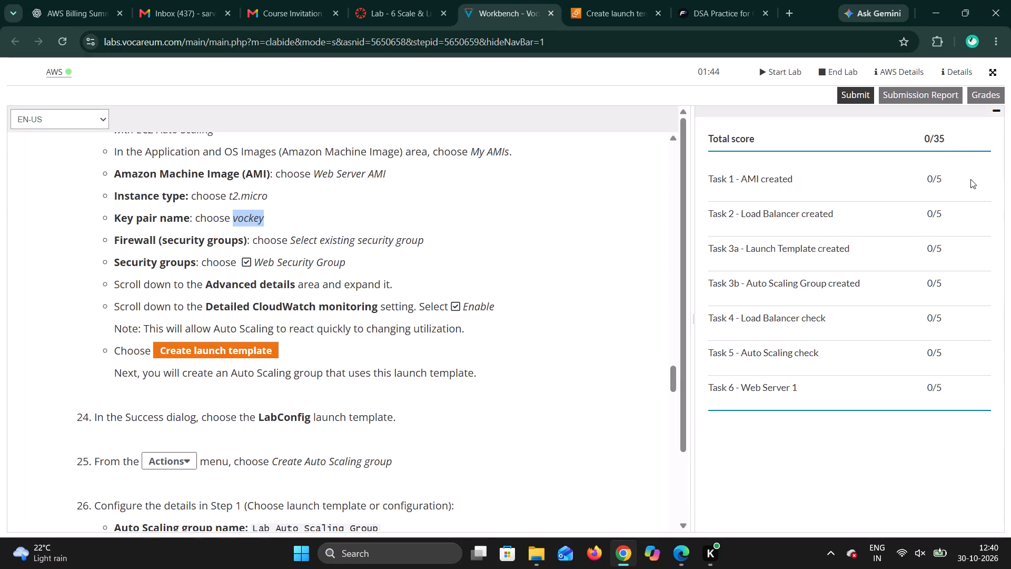
scroll(316, 356, up, 9)
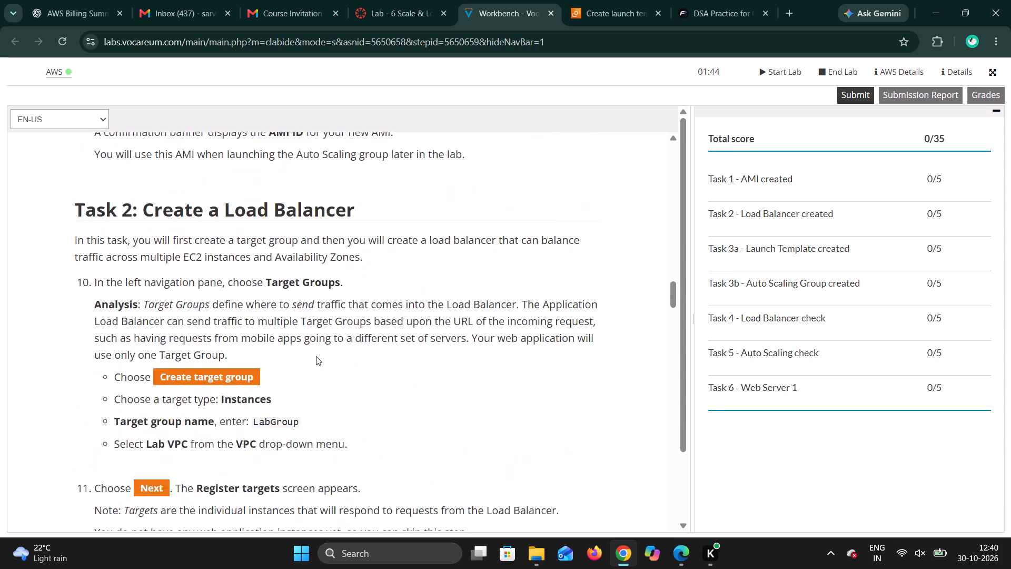
scroll(316, 356, up, 4)
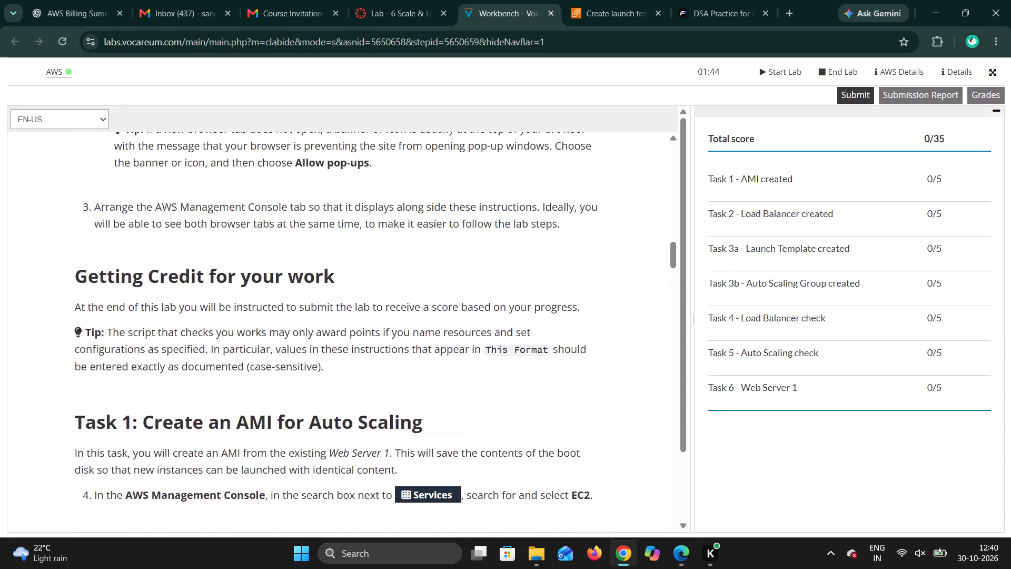
scroll(316, 356, up, 5)
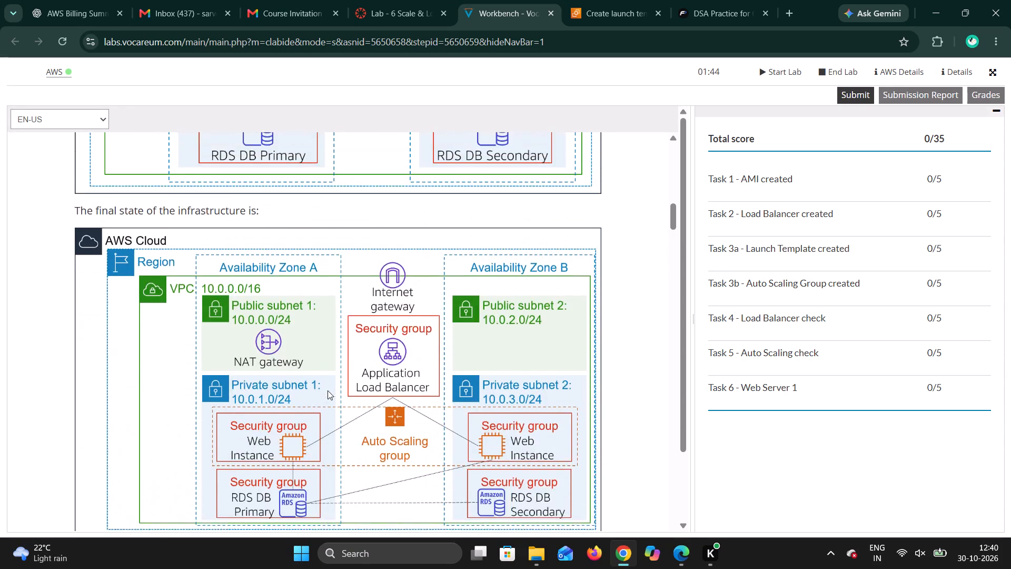
scroll(328, 390, up, 4)
scroll(328, 390, down, 2)
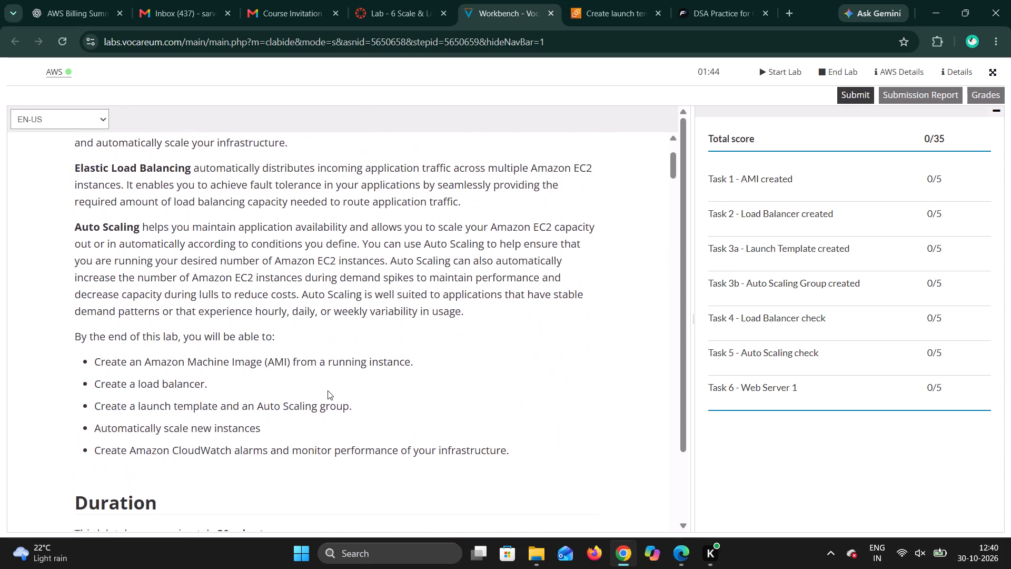
scroll(328, 390, down, 2)
scroll(328, 390, up, 1)
scroll(328, 390, down, 2)
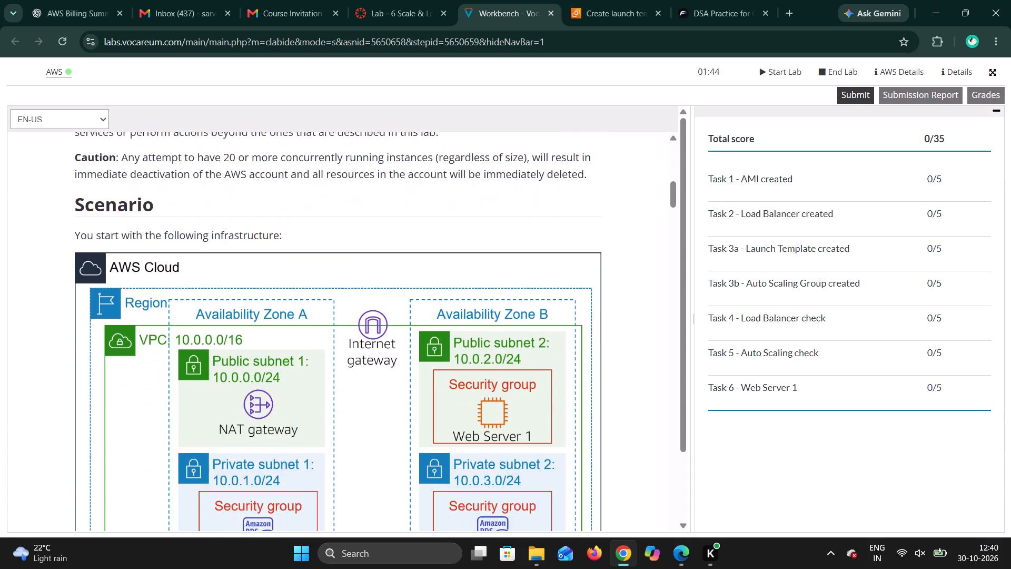
scroll(328, 390, down, 4)
scroll(328, 390, up, 1)
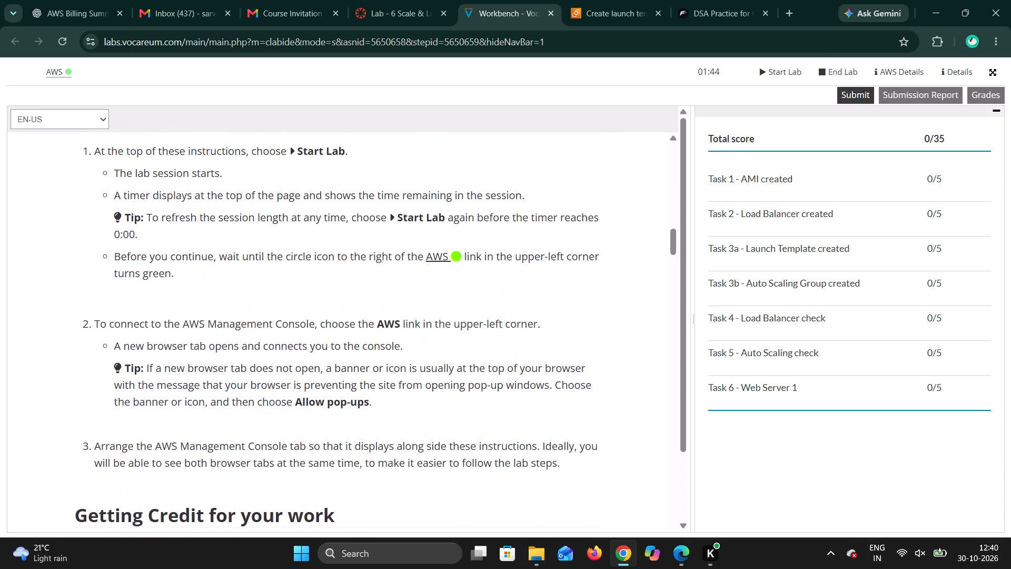
scroll(328, 390, down, 1)
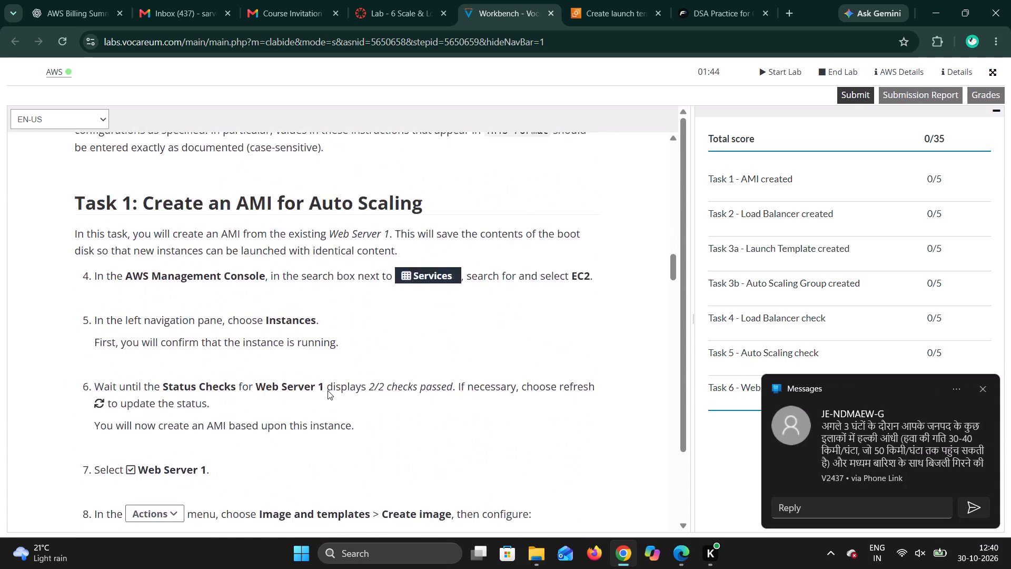
scroll(328, 390, down, 2)
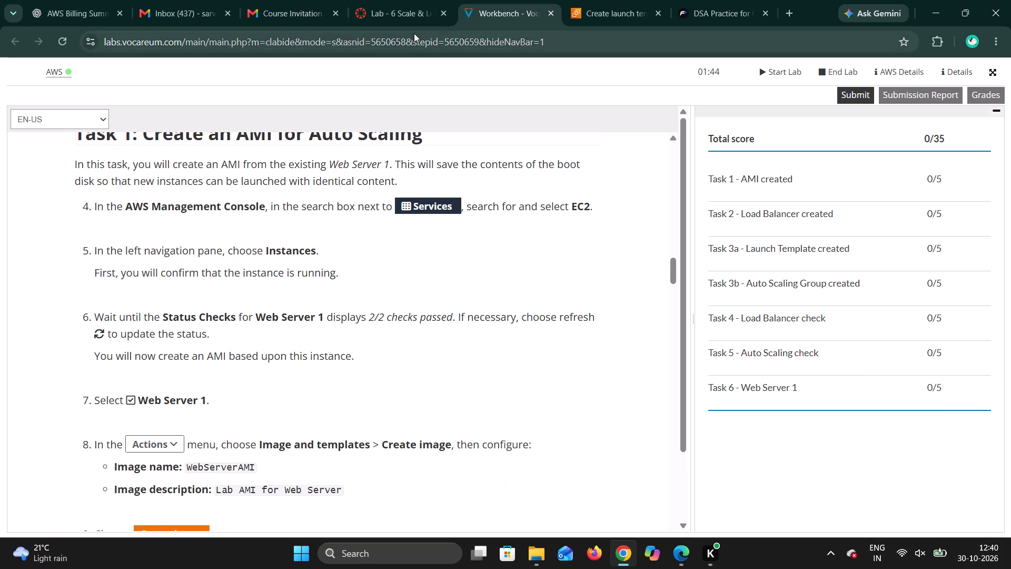
Switch to the AWS Academy course and open its Grades page to check the lab scores.
click(417, 13)
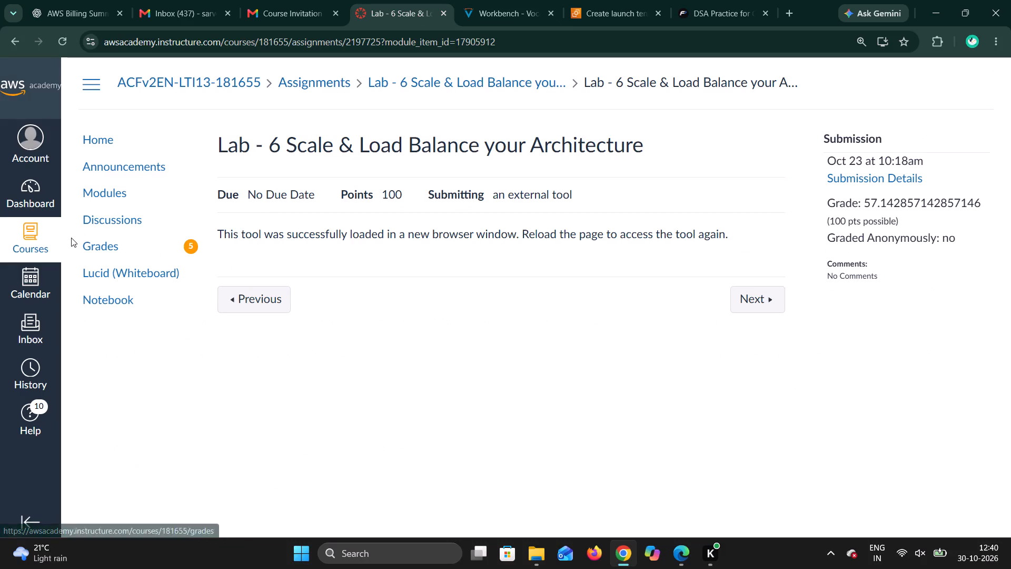
click(94, 246)
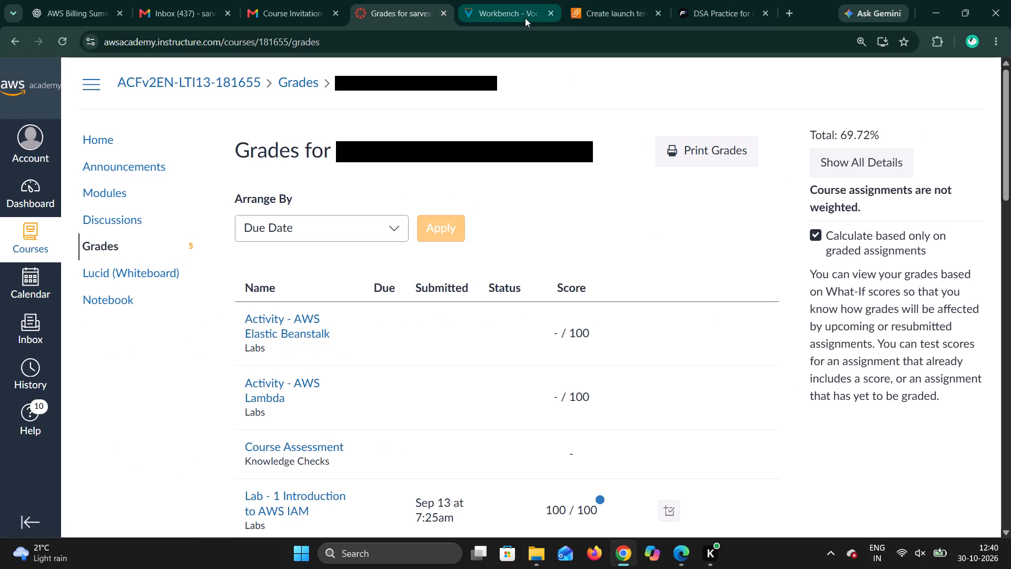
Return to the lab instructions and reread the Task 1 AMI steps and the Task 2 target group and load balancer steps.
click(511, 14)
scroll(415, 228, up, 1)
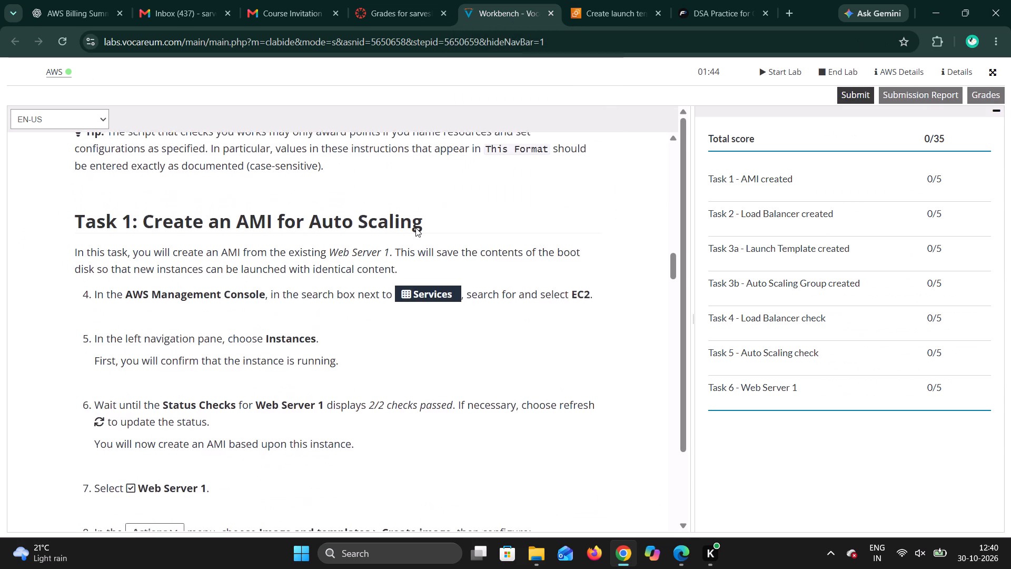
scroll(415, 228, up, 1)
scroll(415, 228, down, 1)
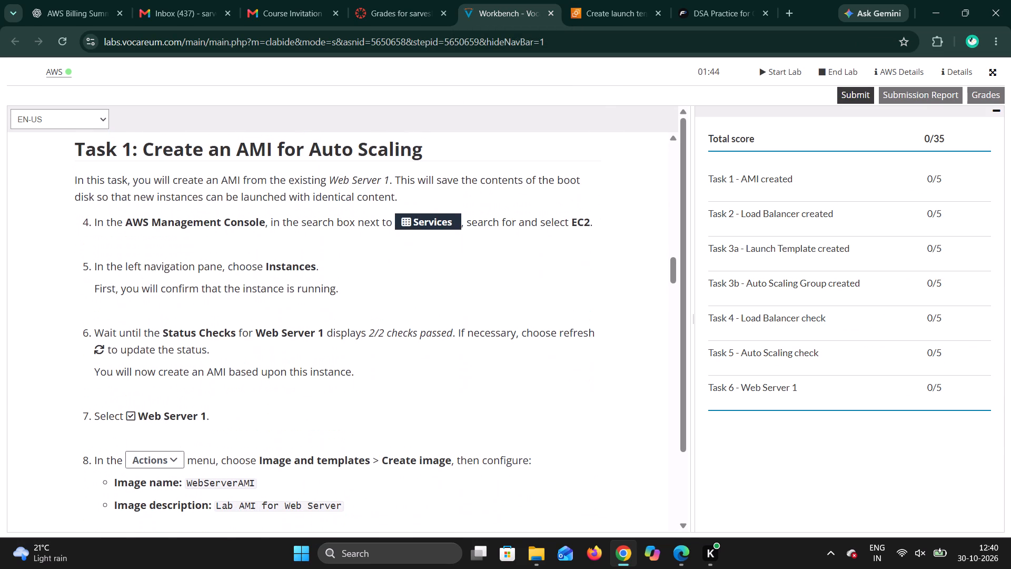
scroll(433, 291, down, 1)
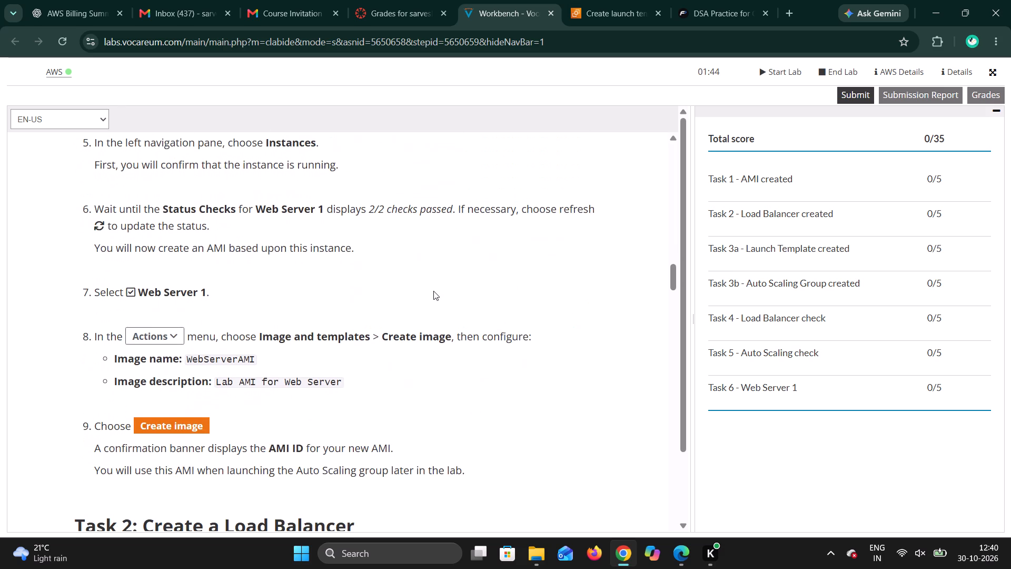
scroll(433, 291, down, 3)
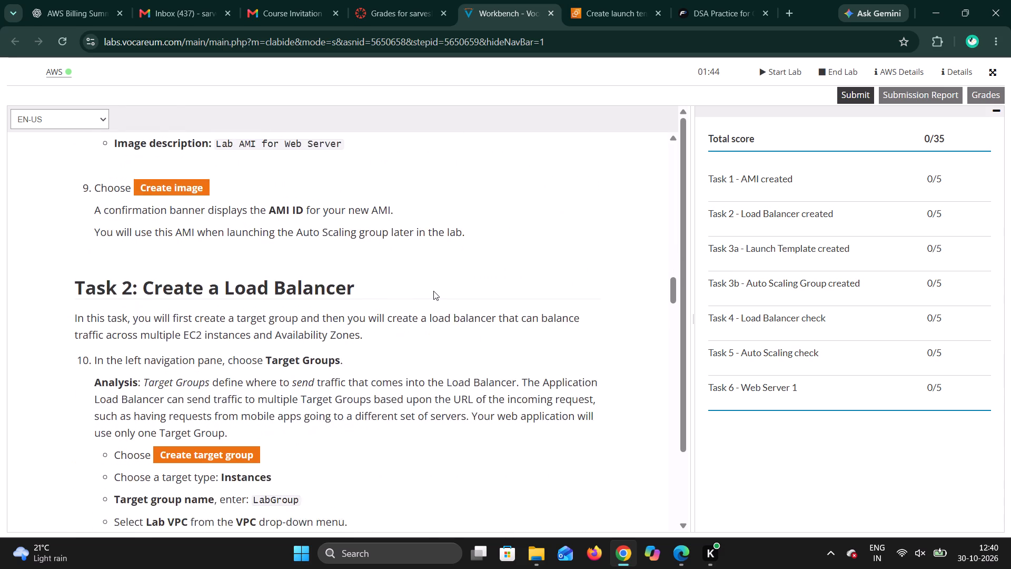
scroll(433, 291, down, 3)
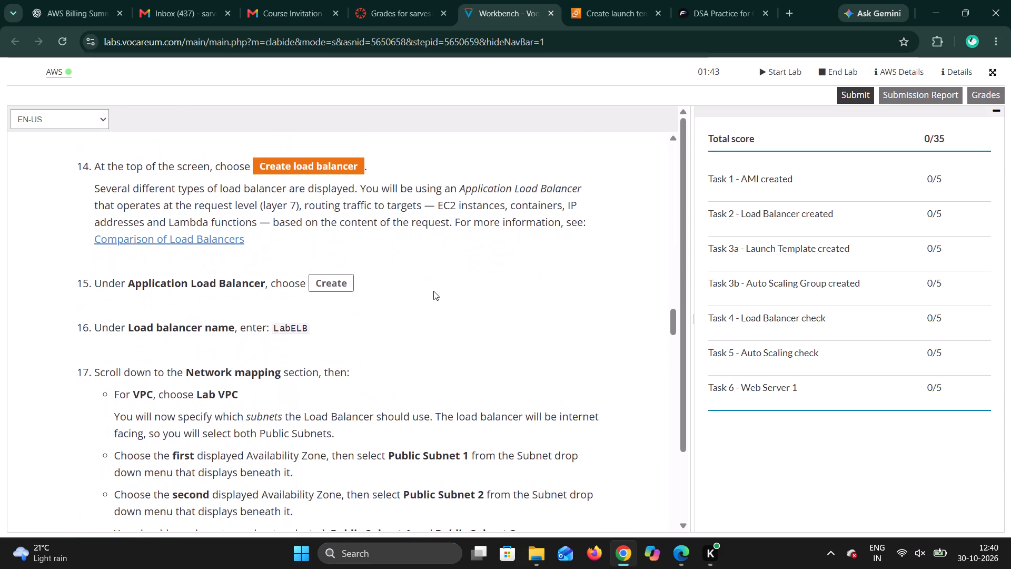
scroll(433, 291, down, 1)
scroll(433, 291, up, 3)
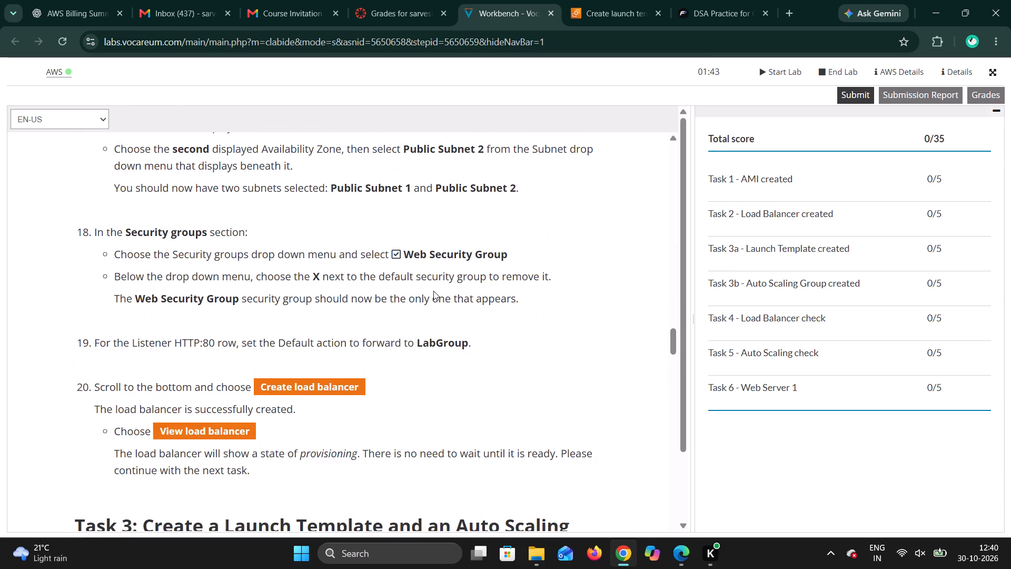
scroll(433, 291, up, 4)
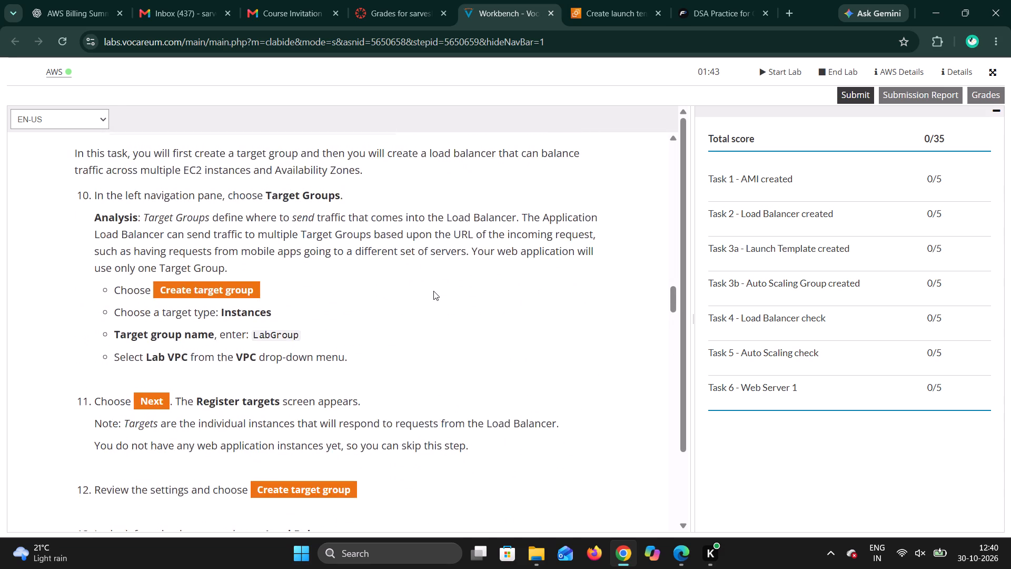
scroll(433, 291, up, 3)
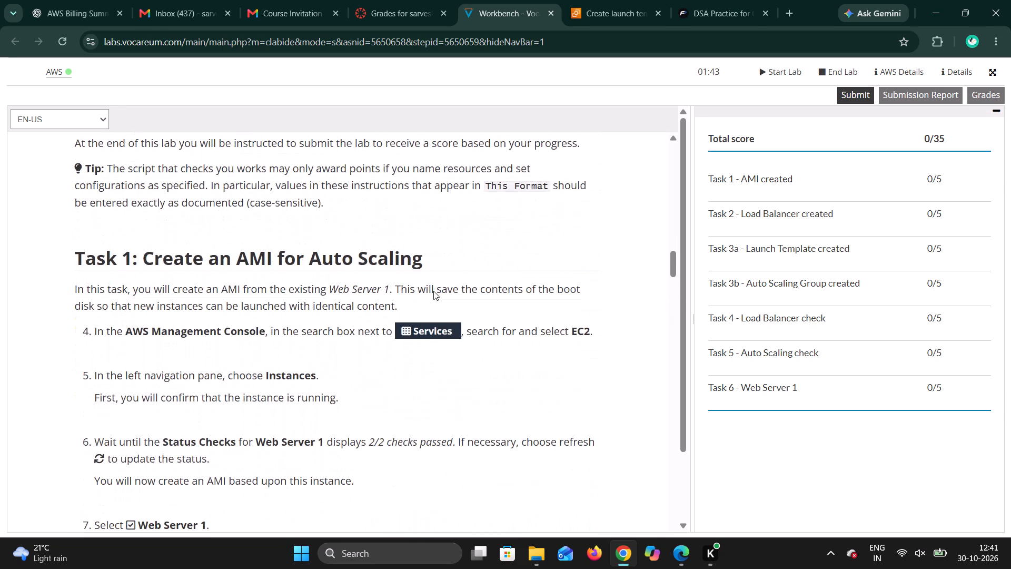
scroll(433, 291, down, 2)
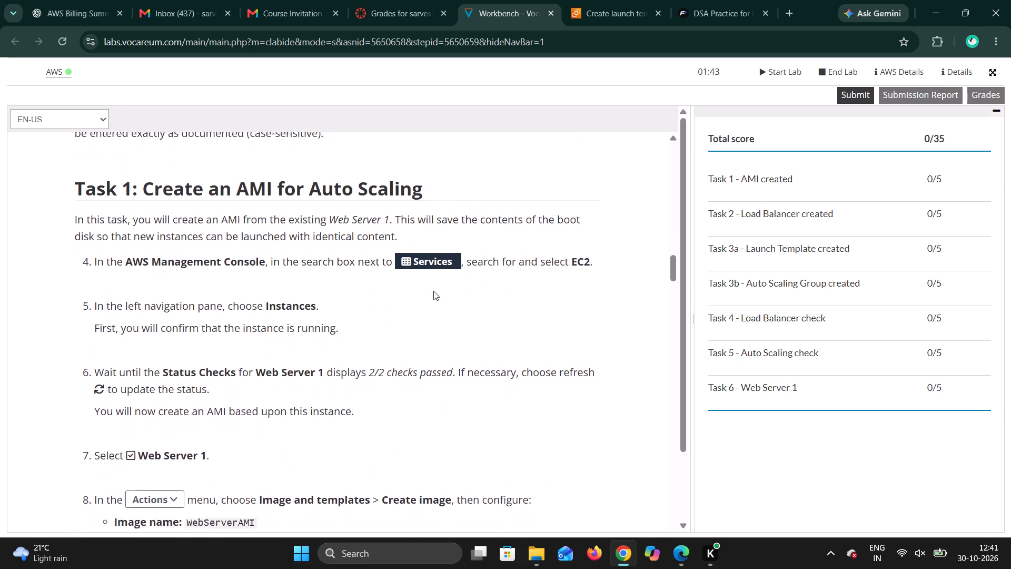
scroll(433, 291, down, 3)
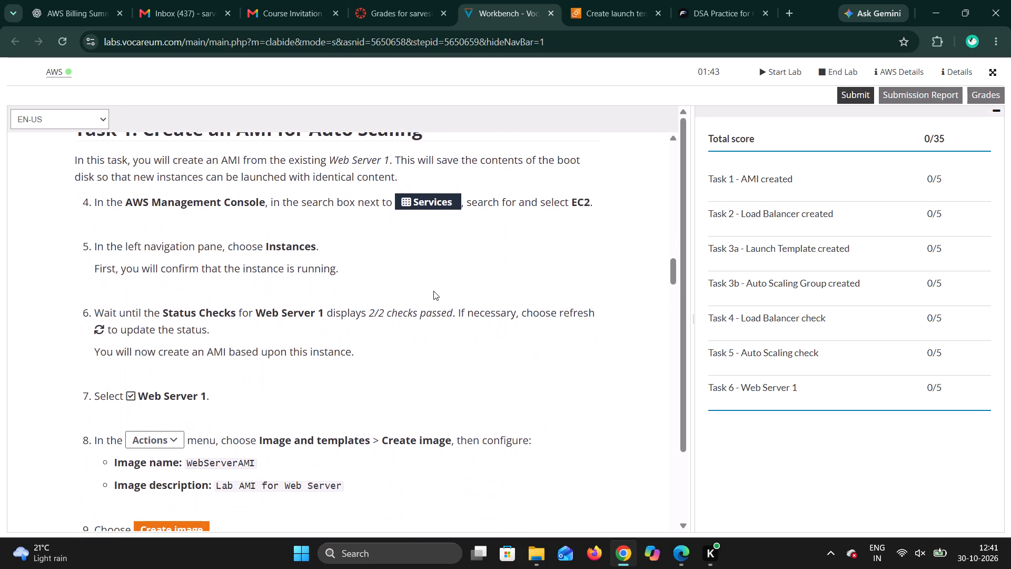
scroll(433, 291, down, 2)
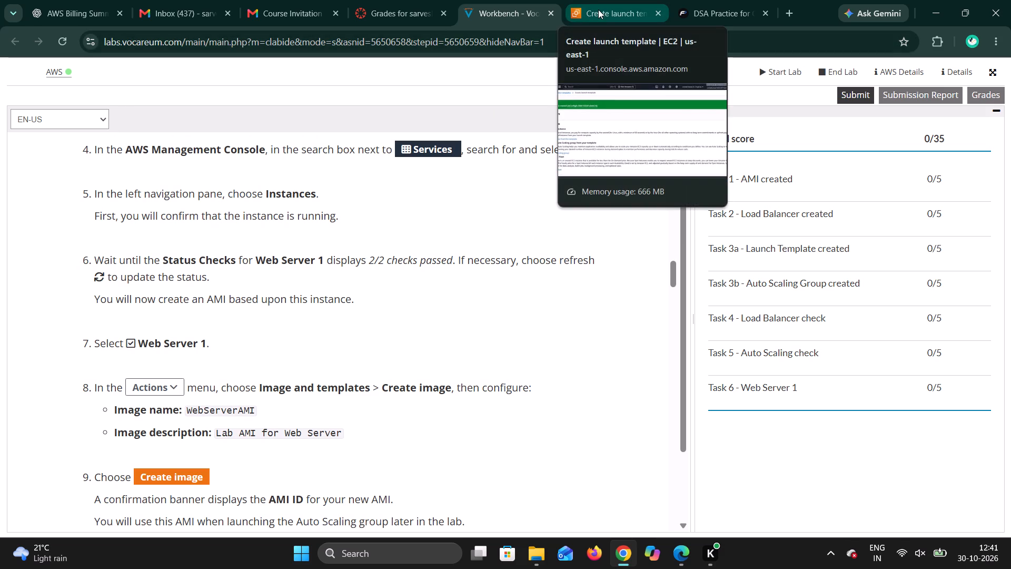
Separate the AWS console into its own window and arrange it side by side with the lab instructions.
drag(598, 9, 724, 119)
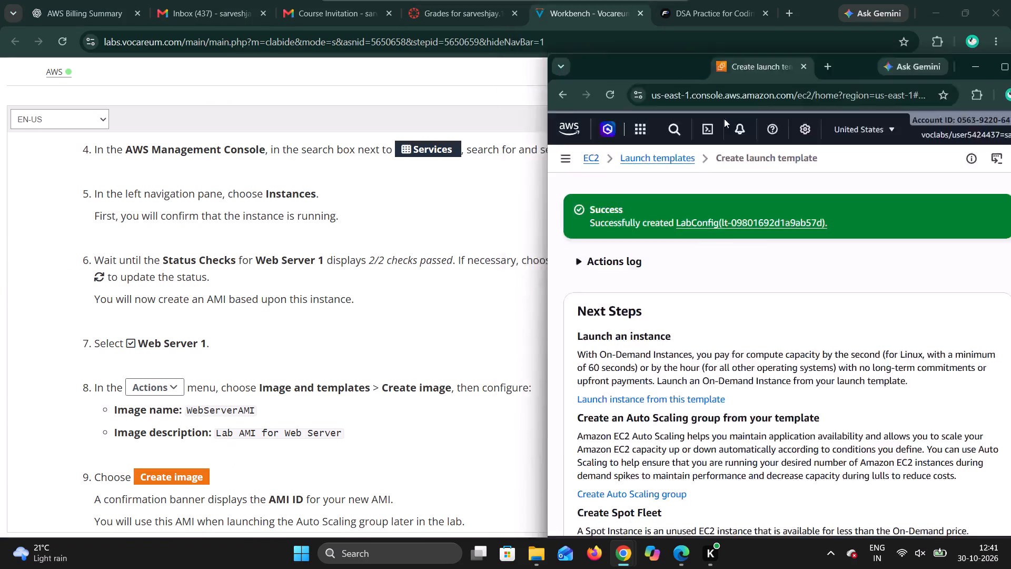
drag(724, 119, 740, 56)
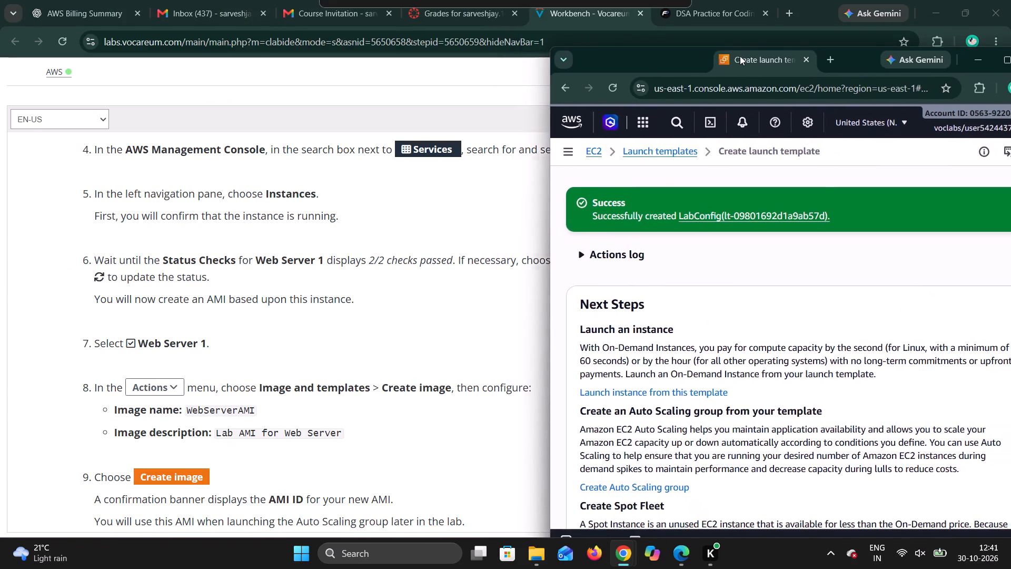
drag(740, 56, 665, 82)
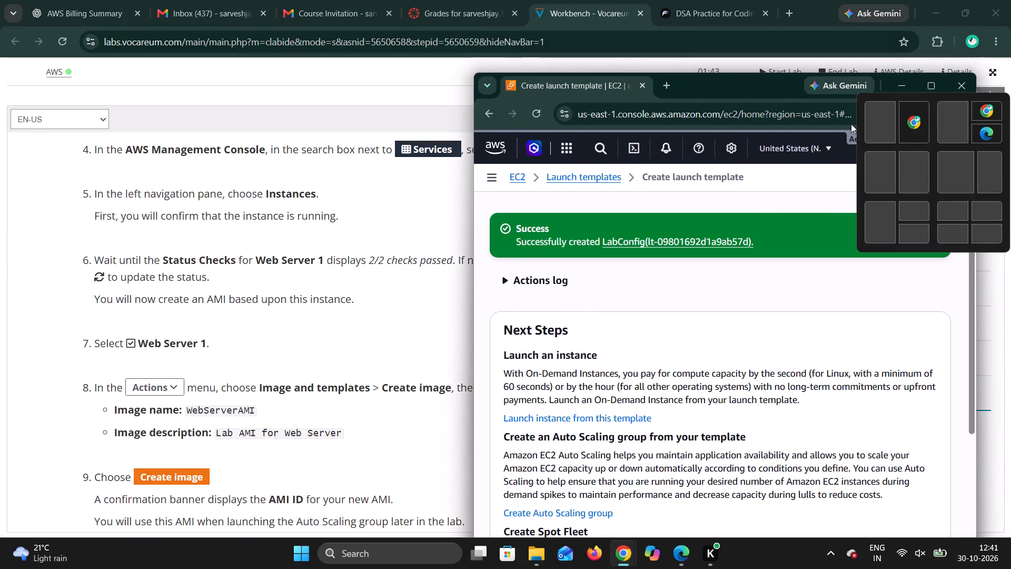
click(871, 124)
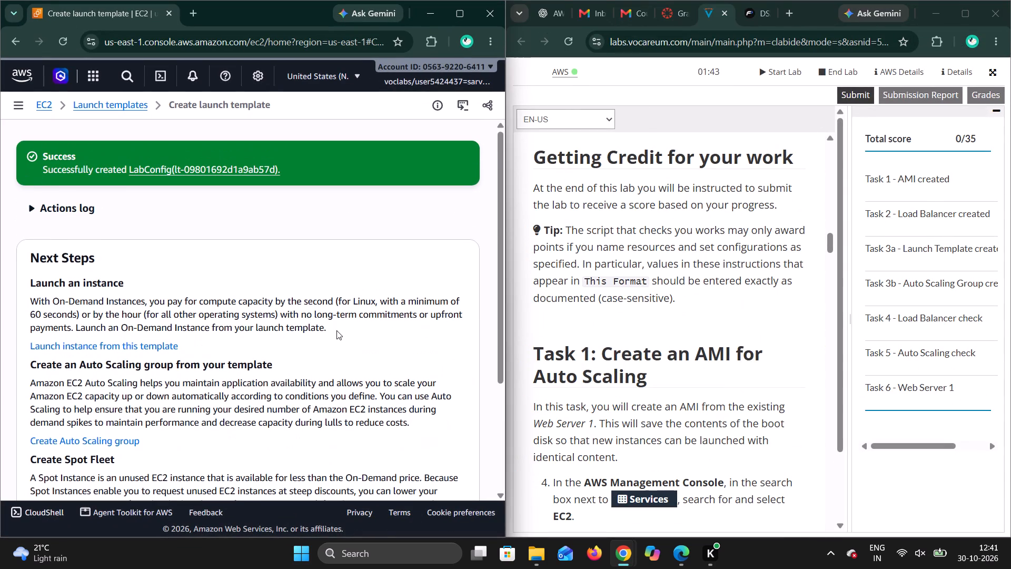
Expand the EC2 navigation in the AWS console and open the Instances list.
scroll(336, 330, up, 1)
click(12, 104)
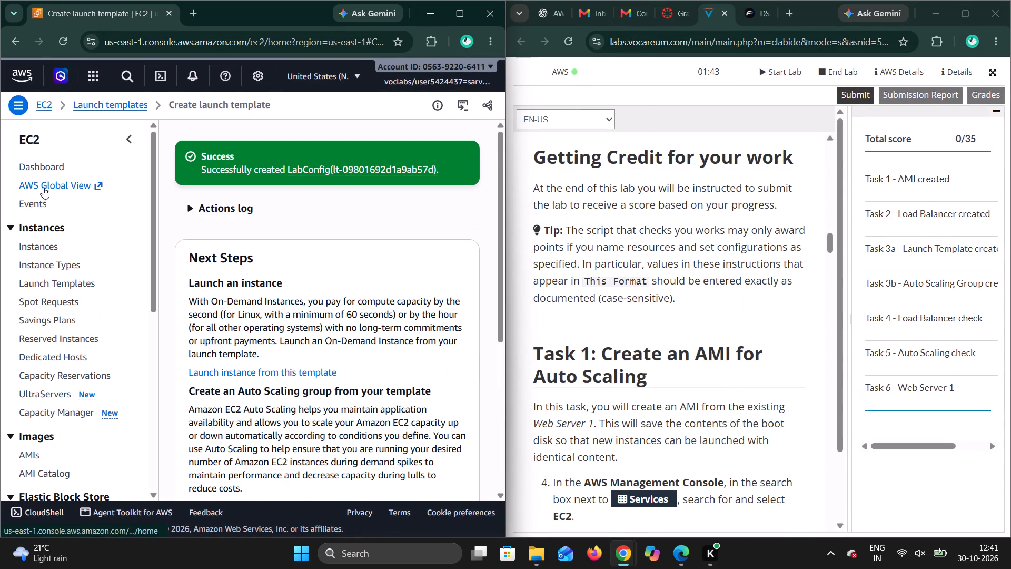
click(44, 251)
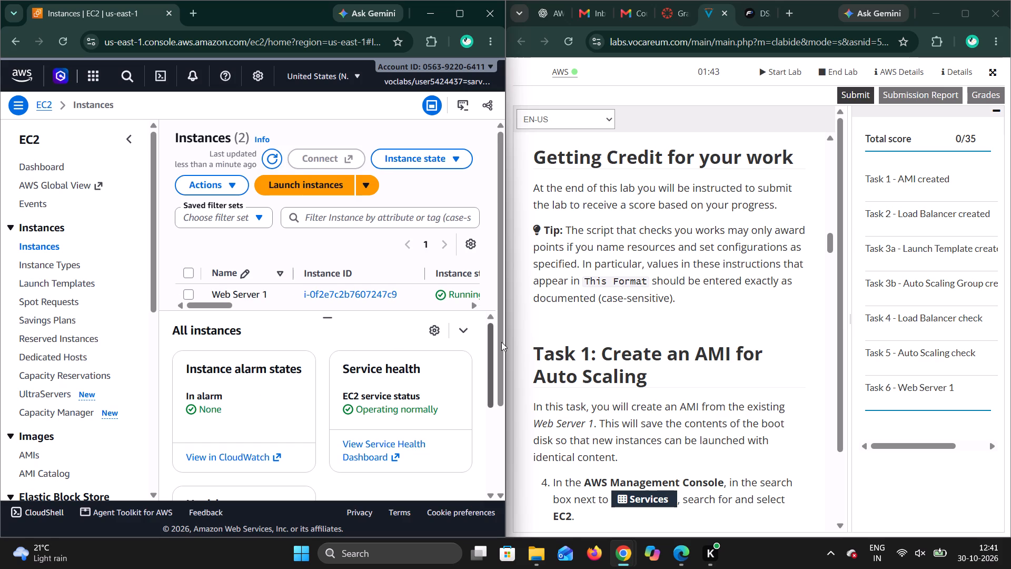
Following Task 1 steps 4 and 5, search the AWS console for ec2, open the EC2 service, and open its Instances list.
scroll(607, 333, down, 1)
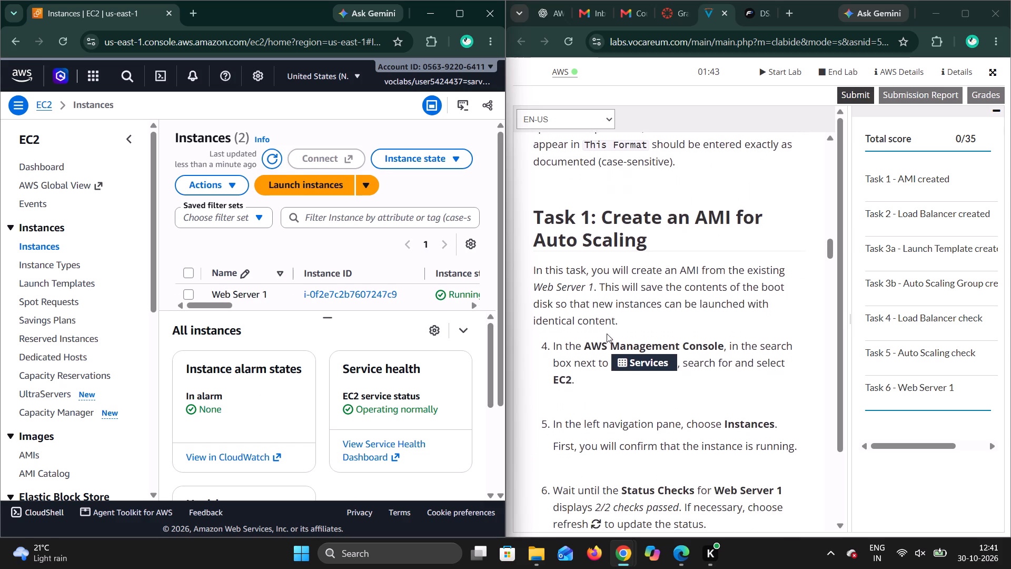
scroll(607, 333, down, 3)
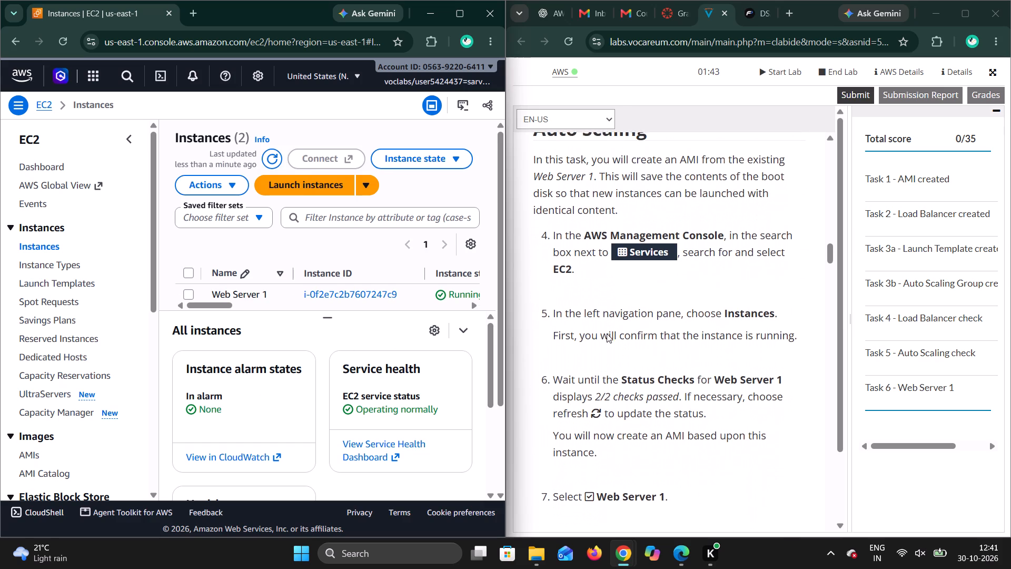
scroll(607, 333, down, 1)
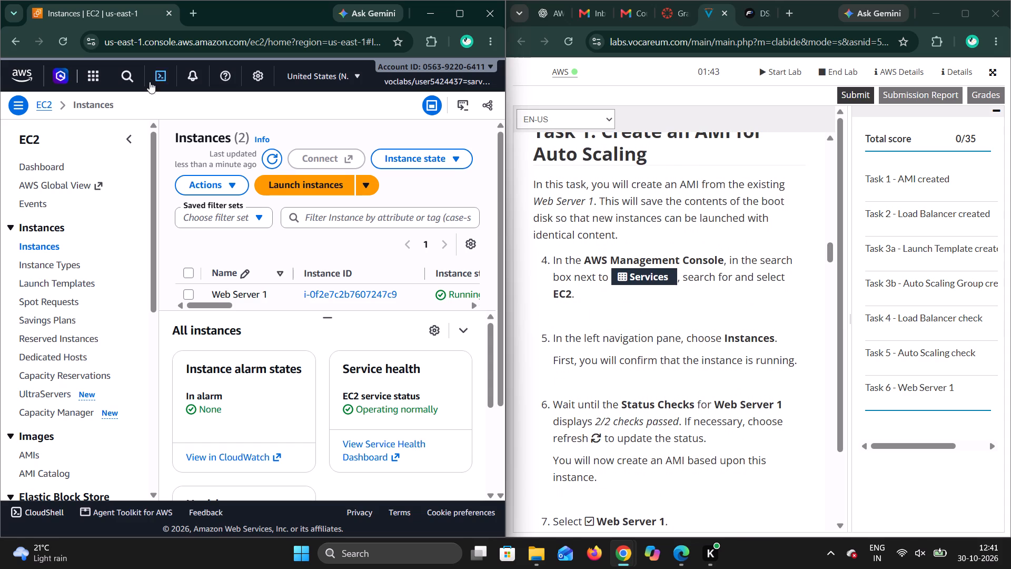
click(130, 80)
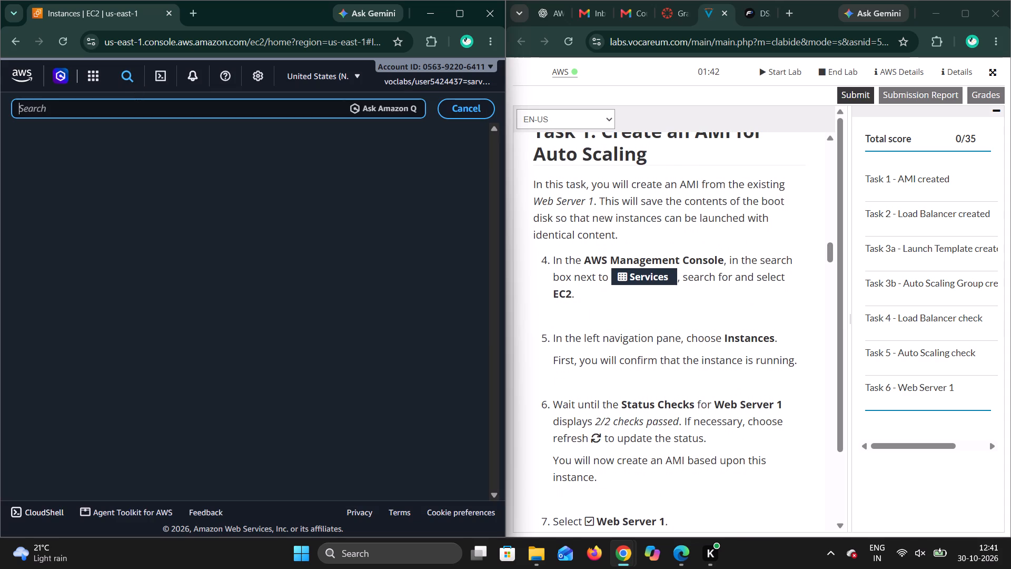
text(ec2)
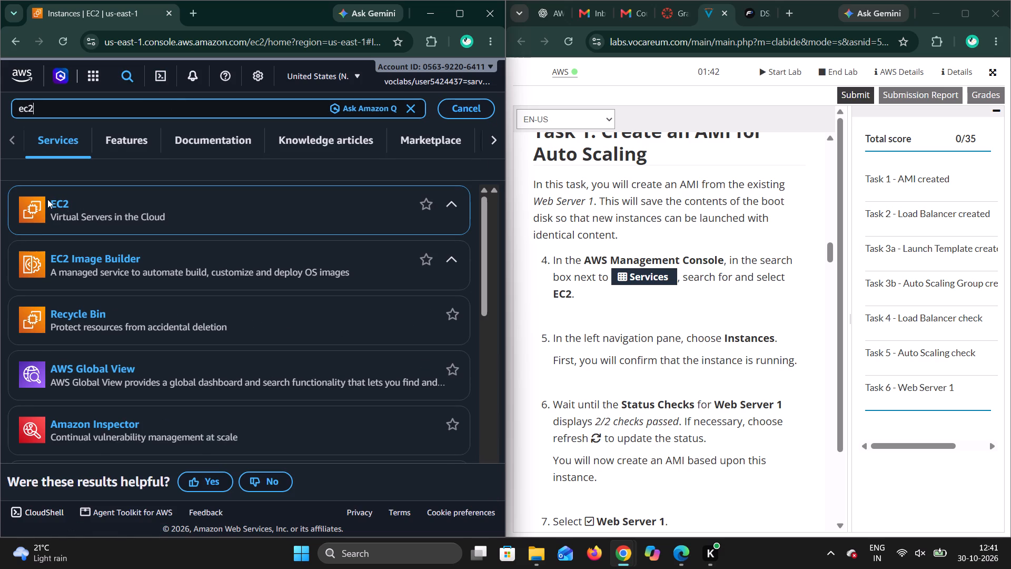
click(54, 202)
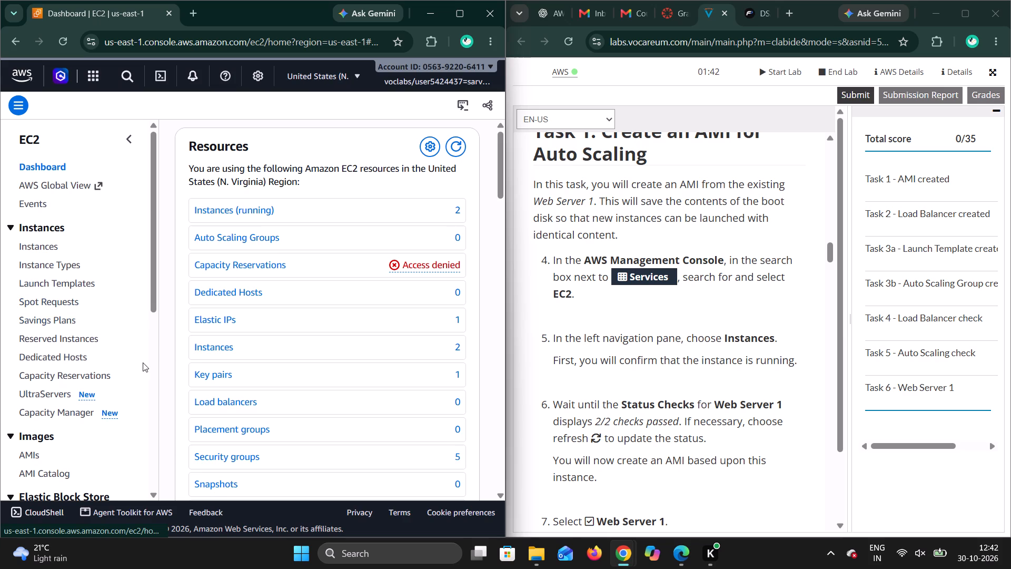
click(50, 249)
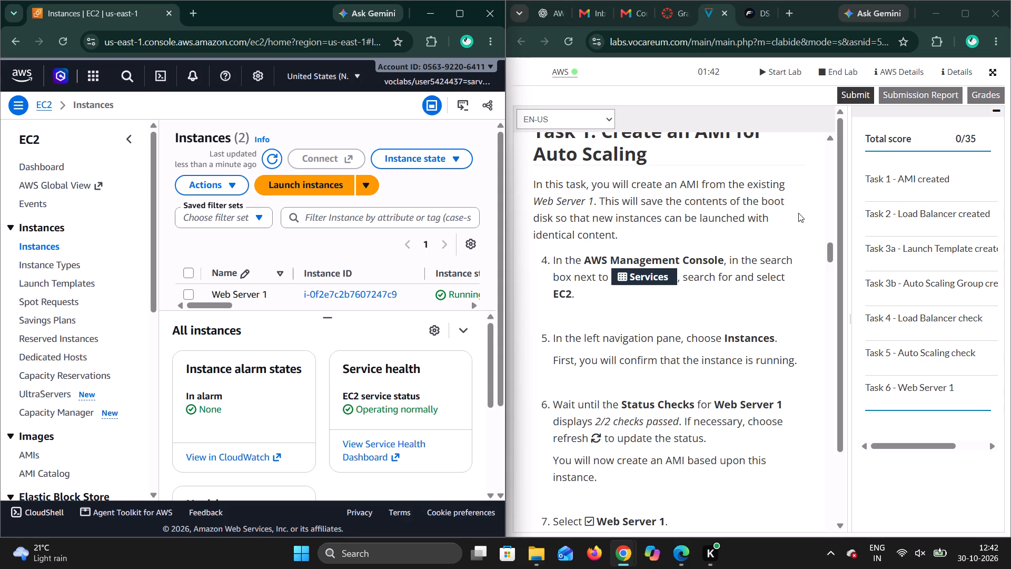
Read Task 1 steps 4 to 8 in the lab instructions and check Web Server 1's status checks in the Instances list.
scroll(785, 212, up, 2)
scroll(785, 212, down, 1)
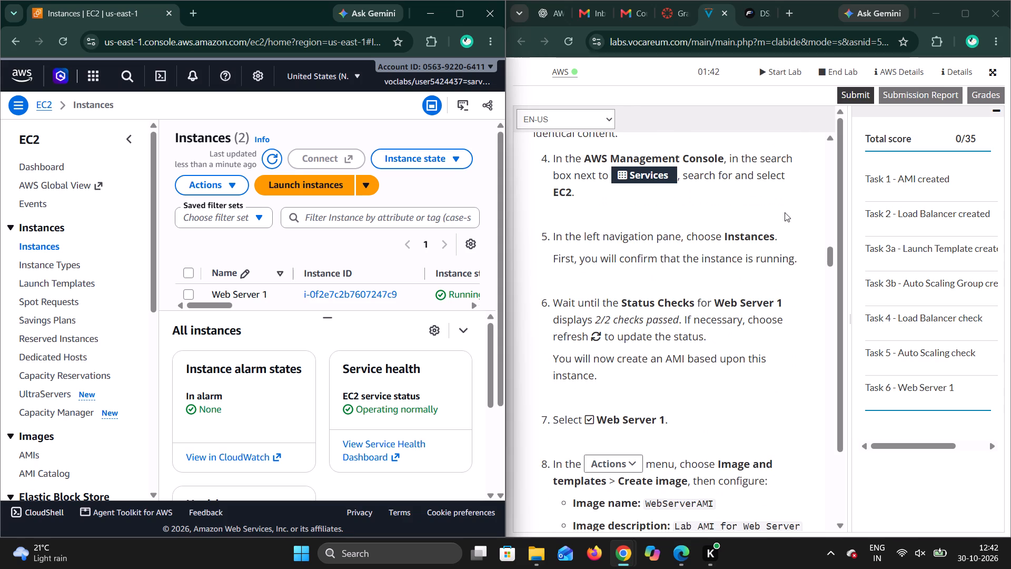
scroll(785, 212, up, 1)
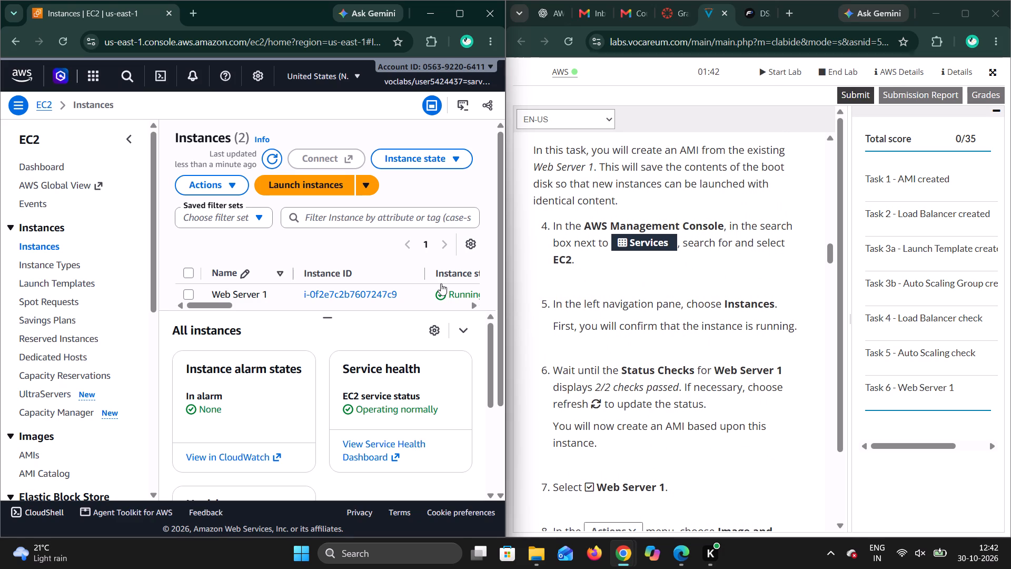
scroll(354, 315, down, 1)
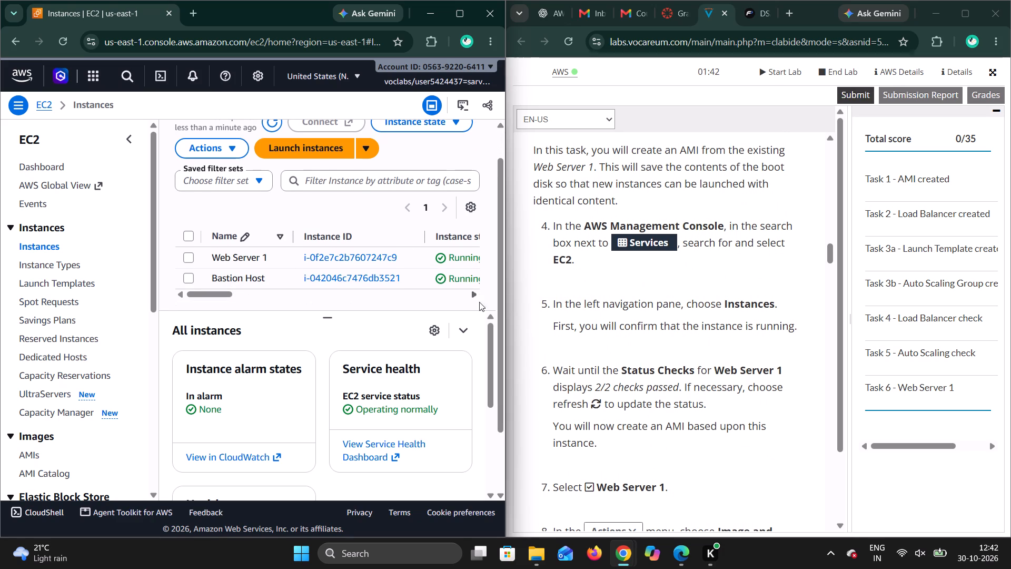
scroll(592, 330, down, 1)
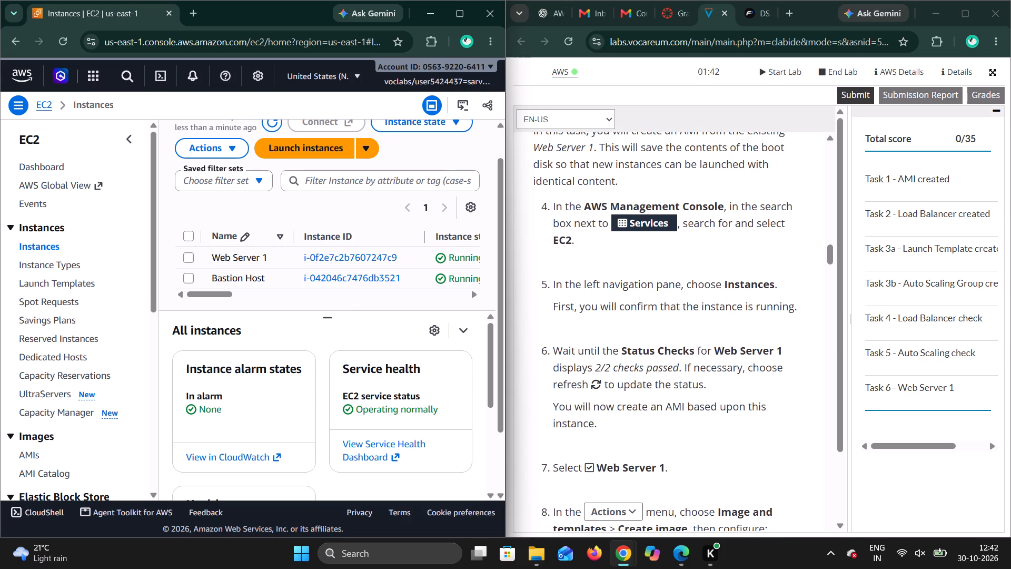
scroll(592, 330, down, 2)
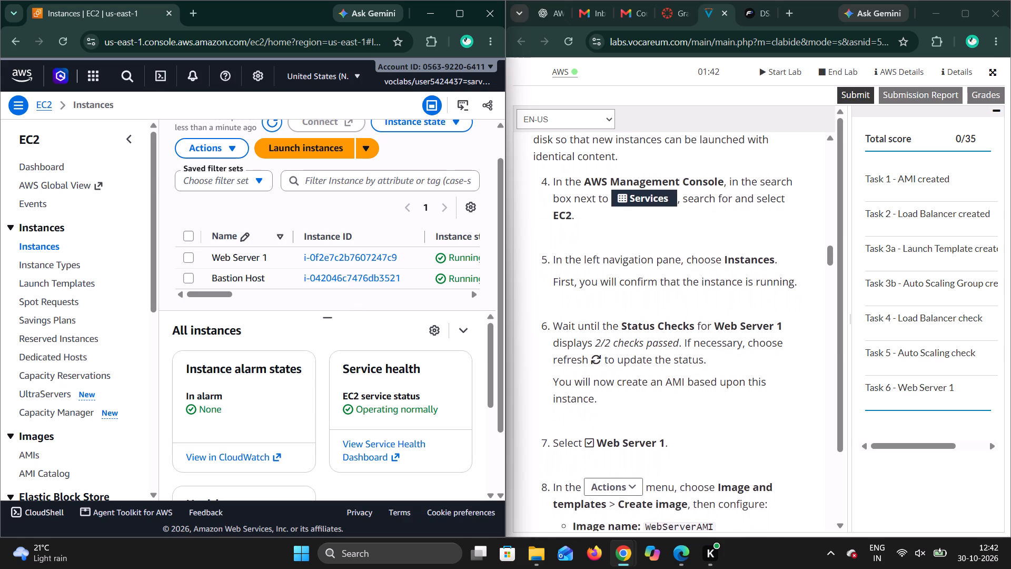
drag(657, 311, 645, 180)
scroll(653, 228, down, 1)
scroll(645, 180, down, 1)
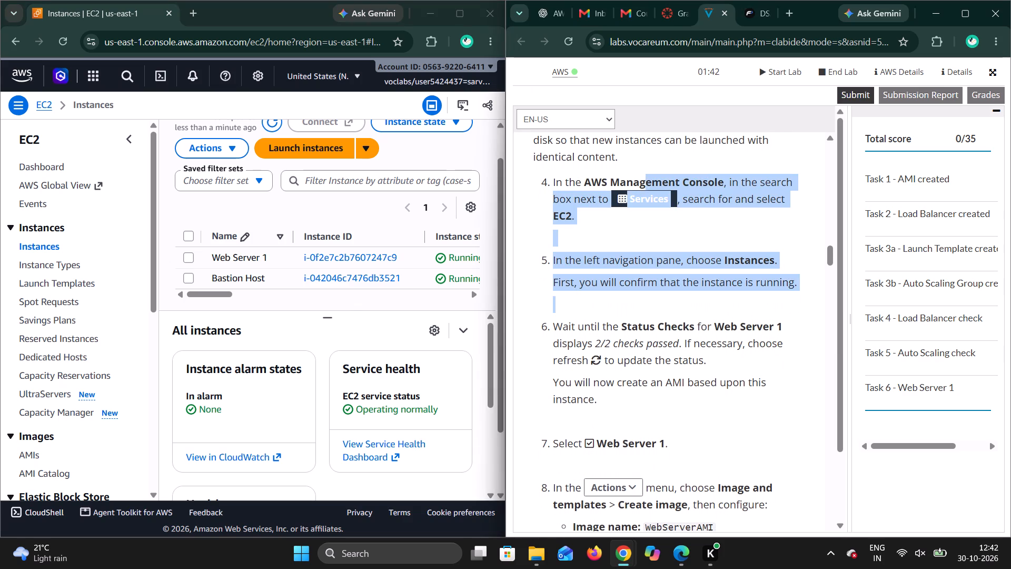
click(658, 308)
double_click(658, 308)
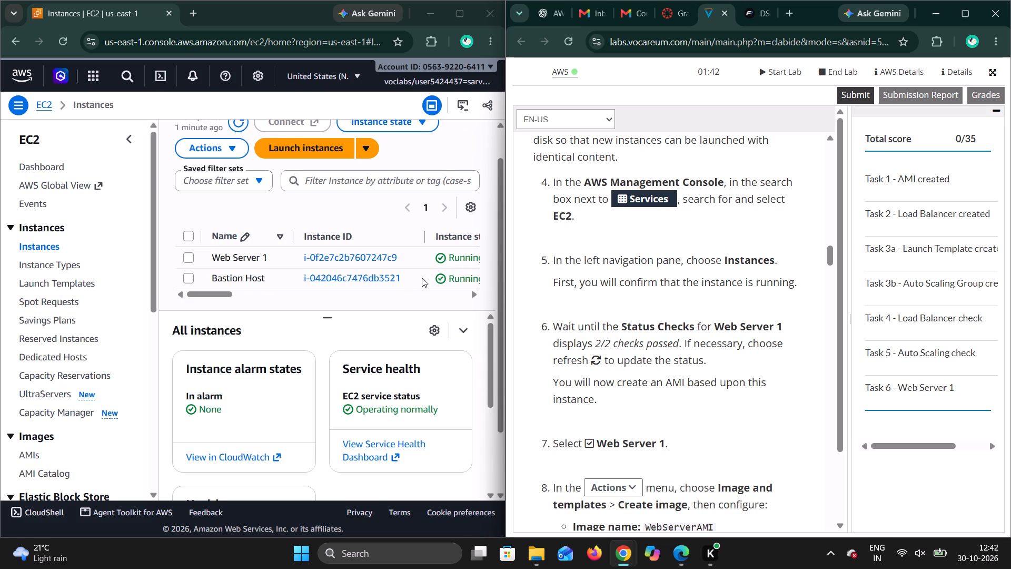
scroll(415, 270, left, 3)
scroll(415, 270, right, 1)
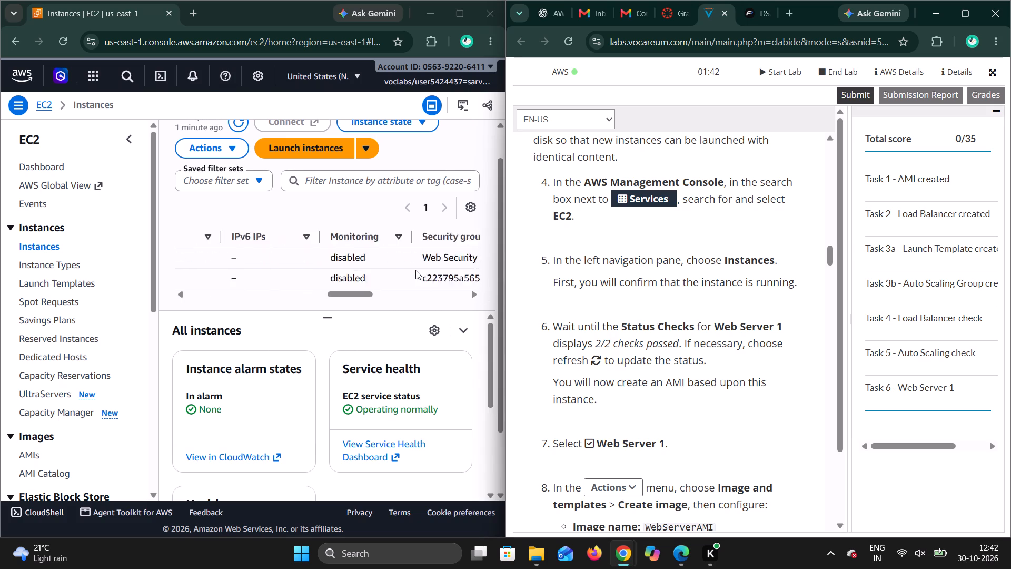
scroll(415, 270, right, 3)
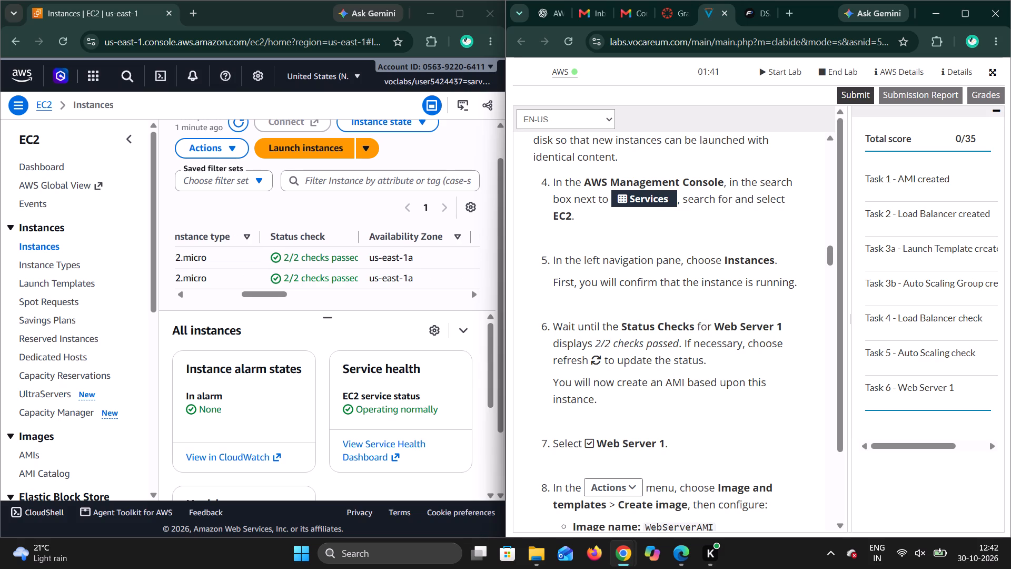
Following Task 1 steps 7 and 8, select the Web Server 1 instance and open the Create image form for it.
scroll(687, 387, down, 2)
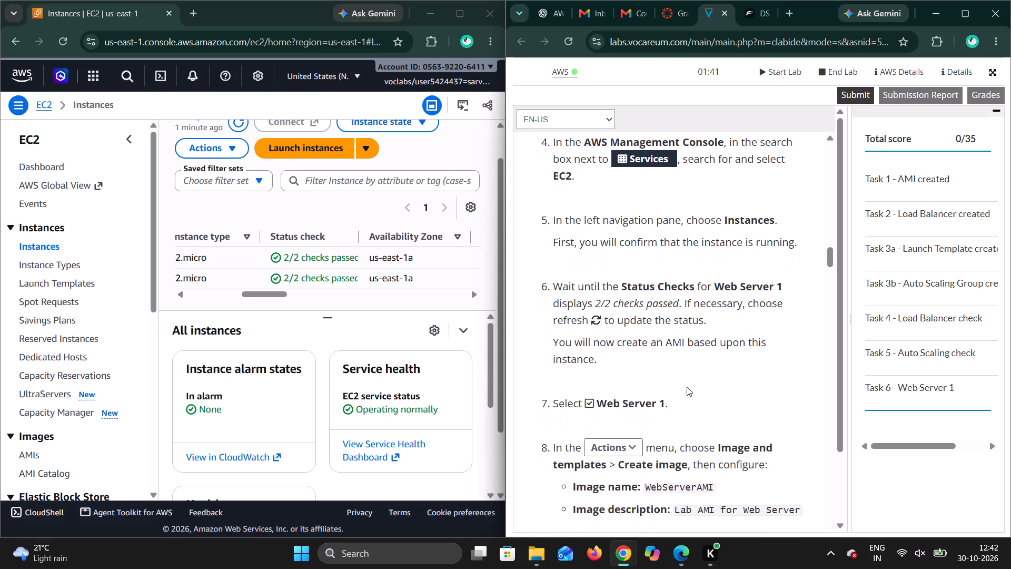
scroll(687, 387, down, 1)
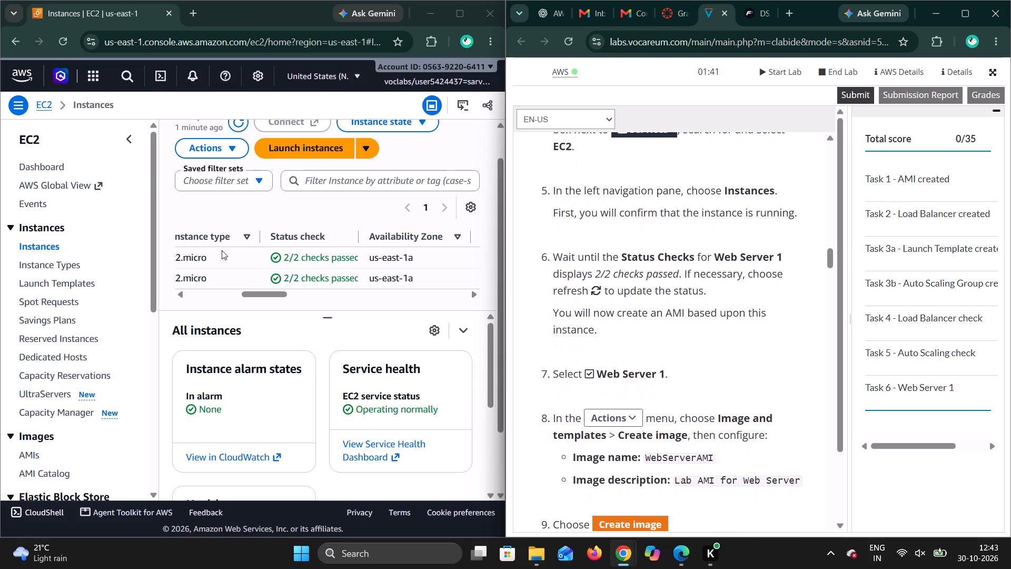
scroll(278, 261, right, 5)
click(187, 259)
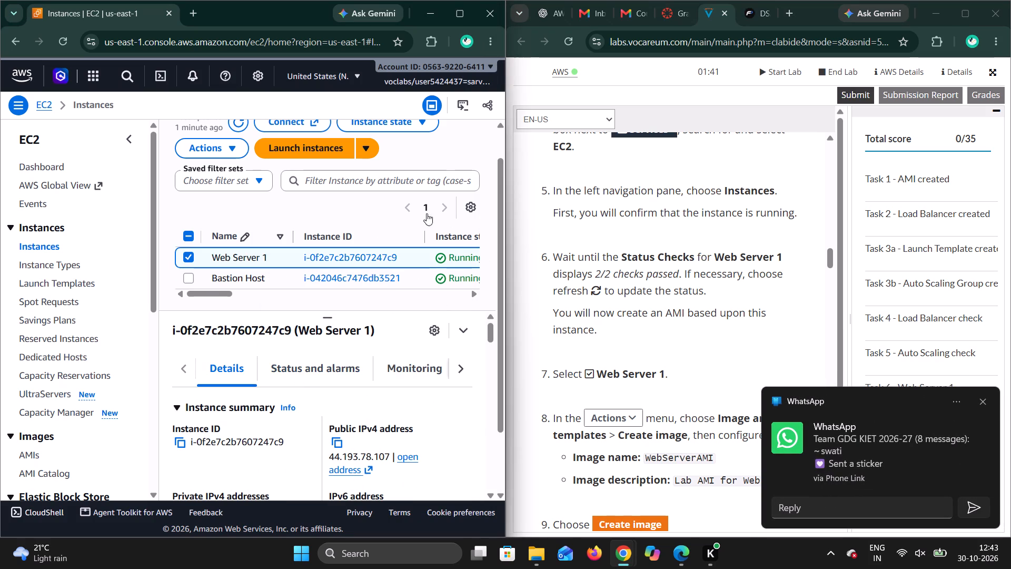
scroll(439, 221, left, 1)
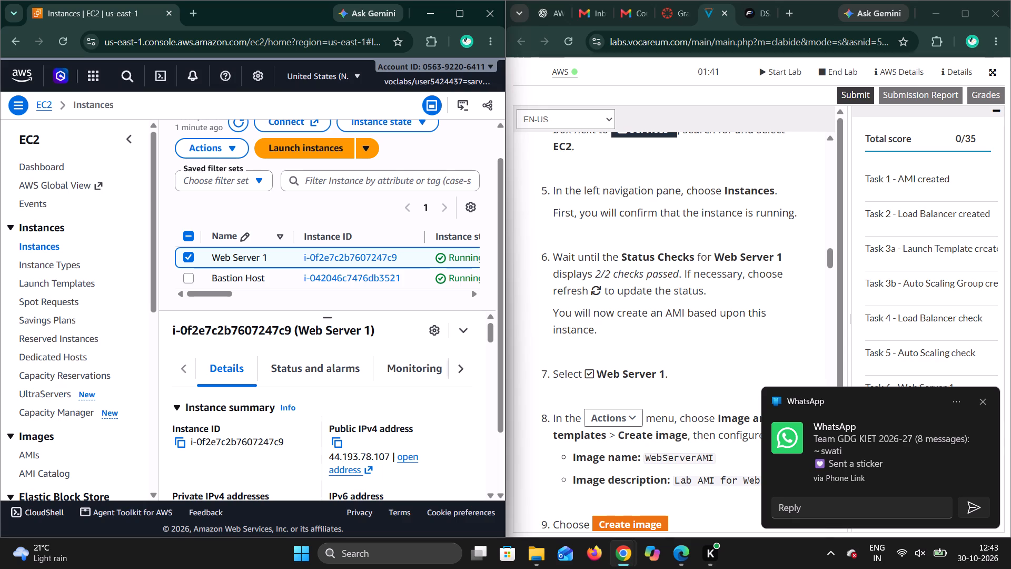
click(222, 146)
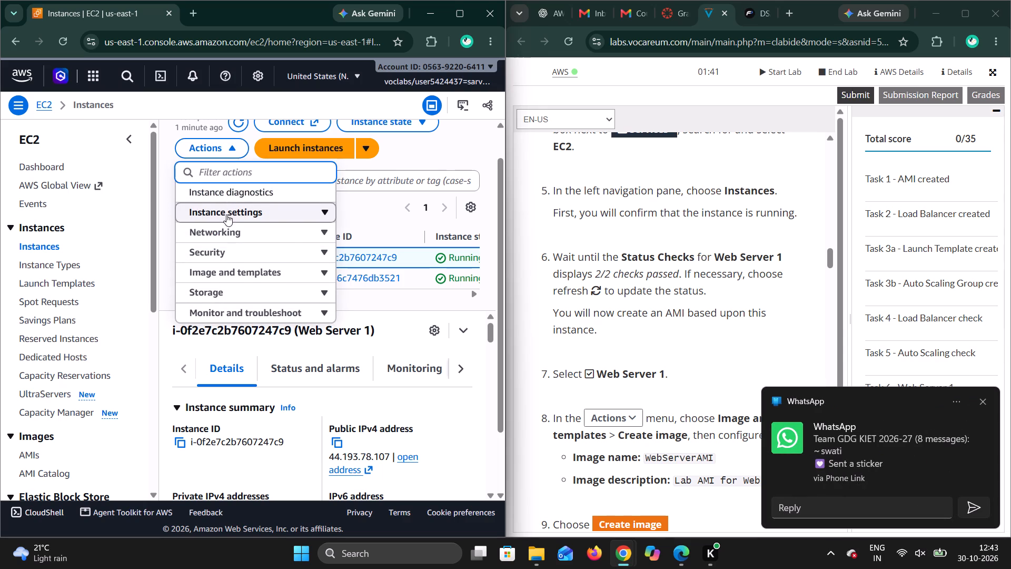
click(216, 276)
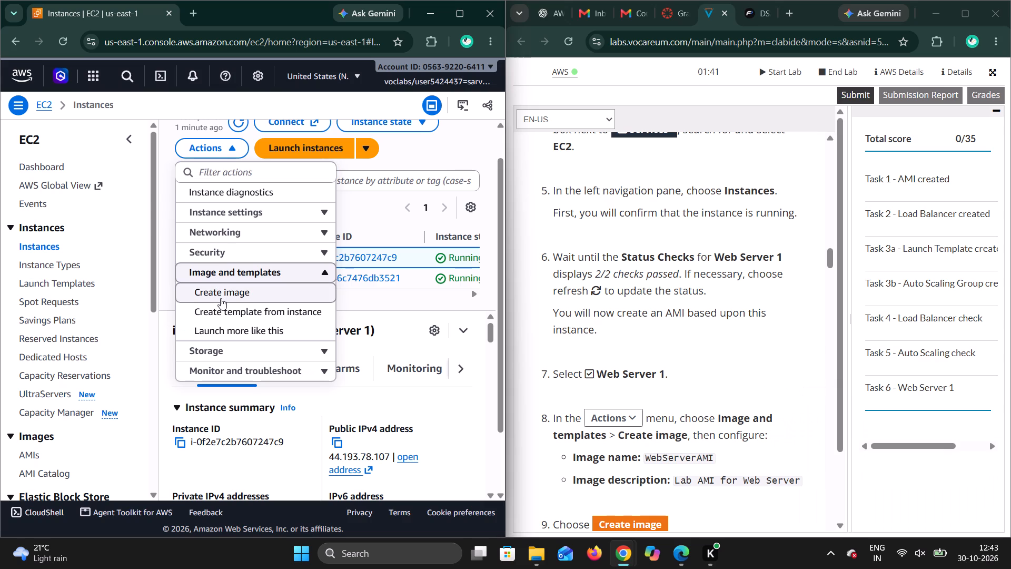
click(221, 298)
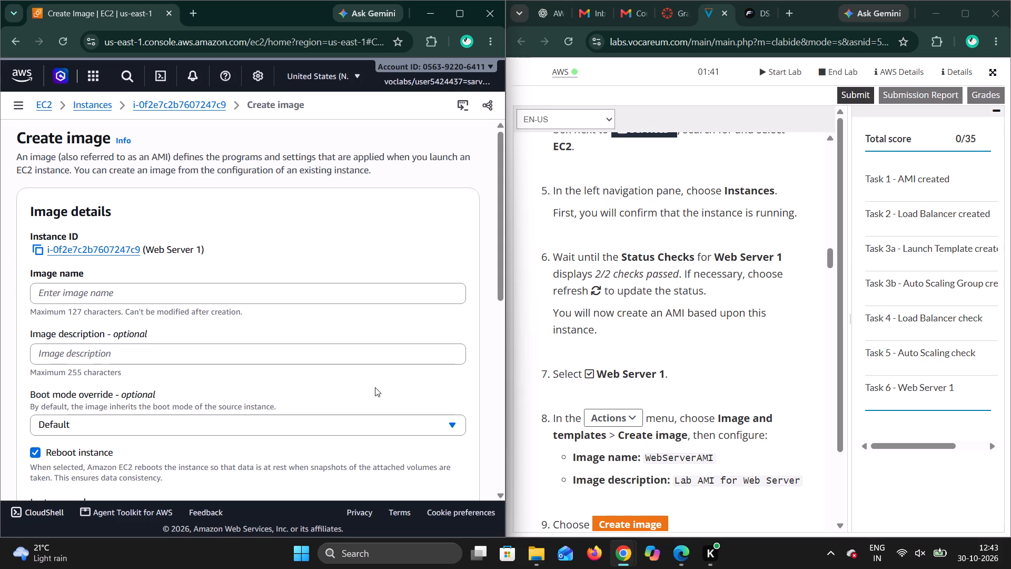
Copy the image name from Task 1 step 8 and set the new image's name to WebServerAMI.
double_click(684, 457)
double_click(684, 457)
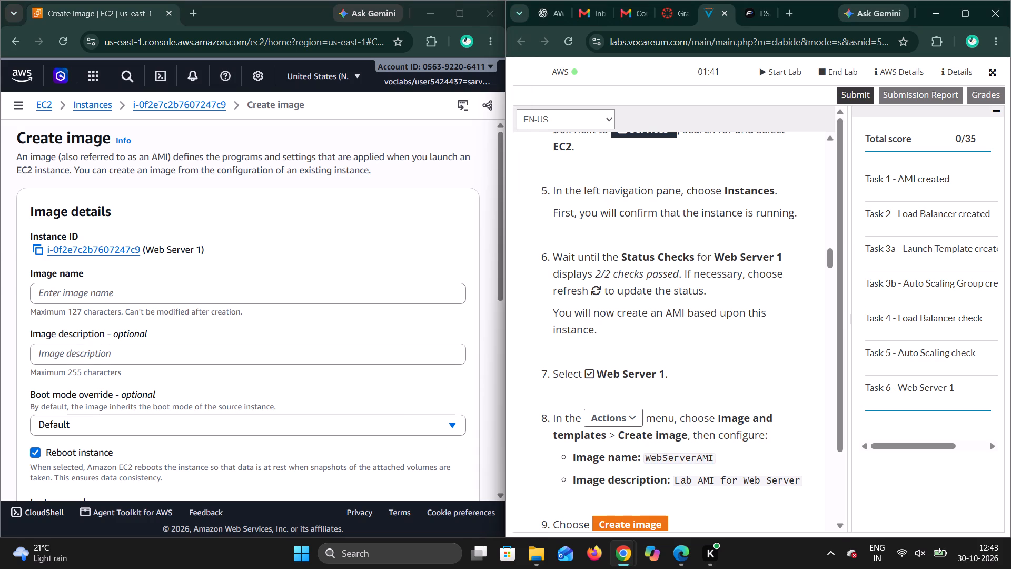
double_click(684, 457)
key(ctrl+c)
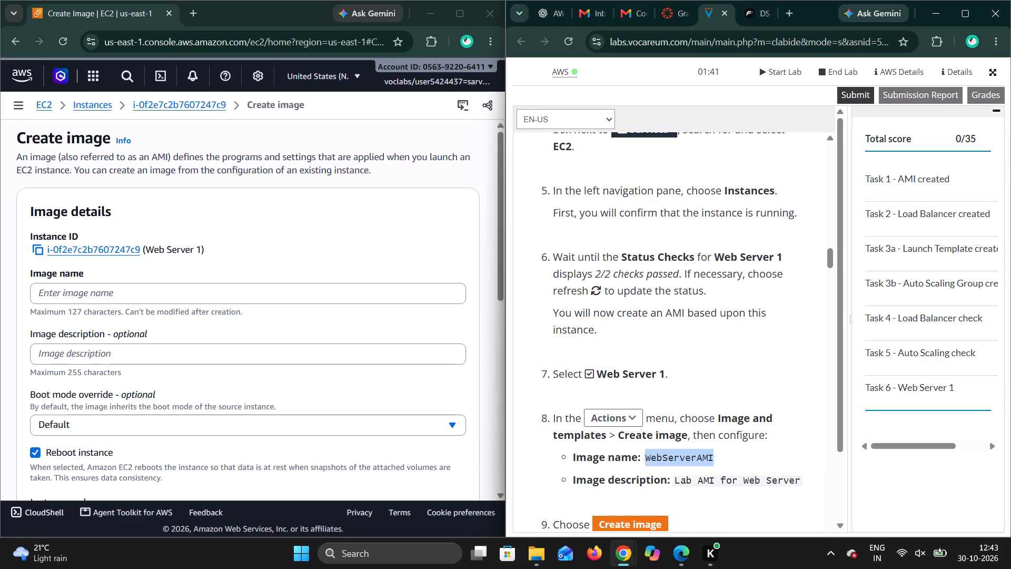
click(186, 296)
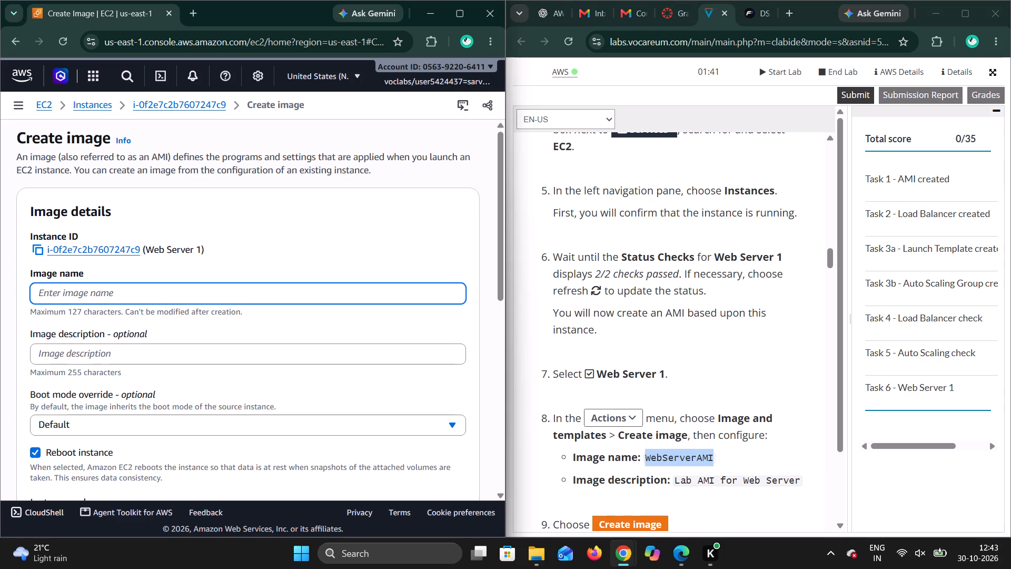
key(ctrl+v)
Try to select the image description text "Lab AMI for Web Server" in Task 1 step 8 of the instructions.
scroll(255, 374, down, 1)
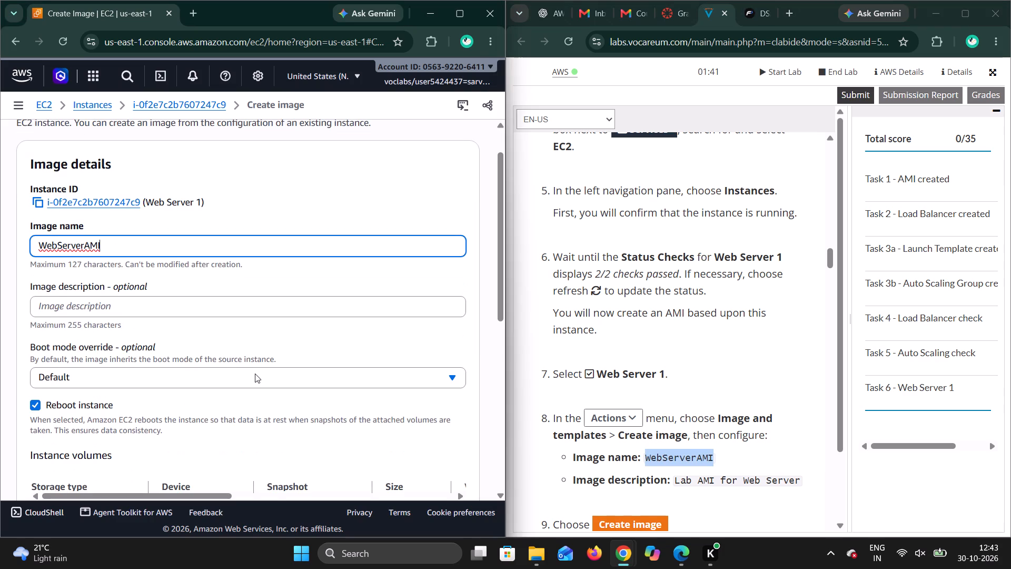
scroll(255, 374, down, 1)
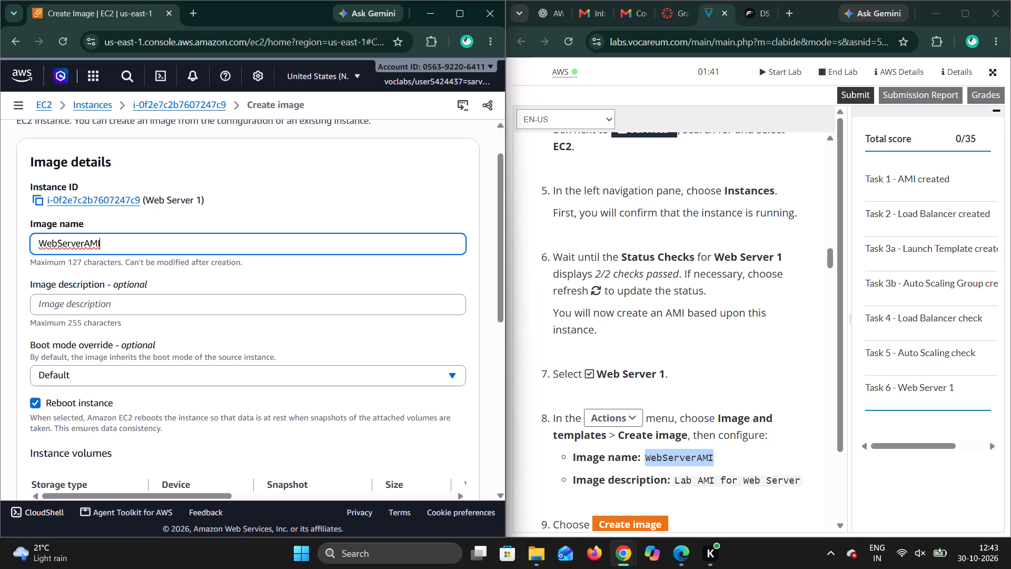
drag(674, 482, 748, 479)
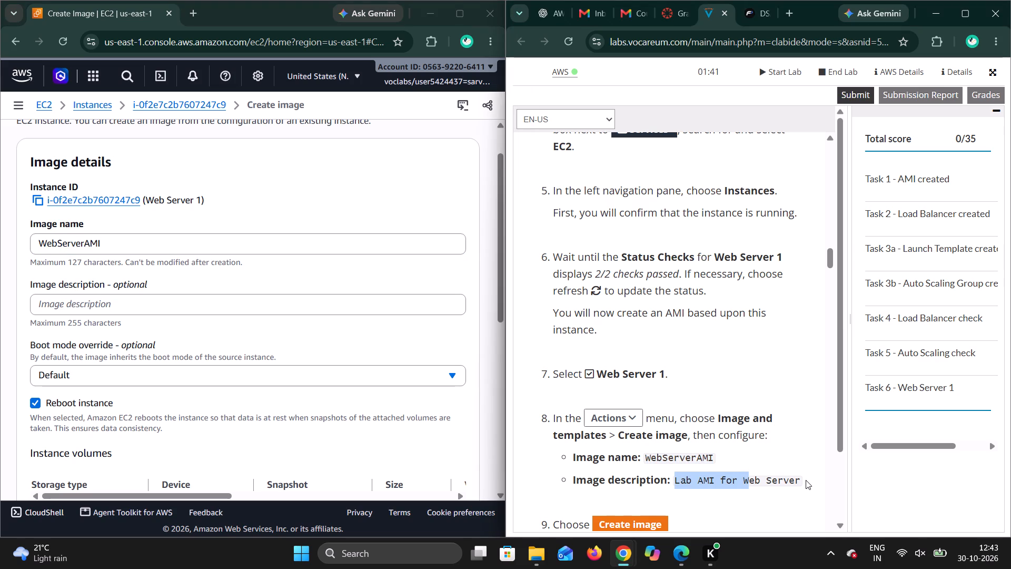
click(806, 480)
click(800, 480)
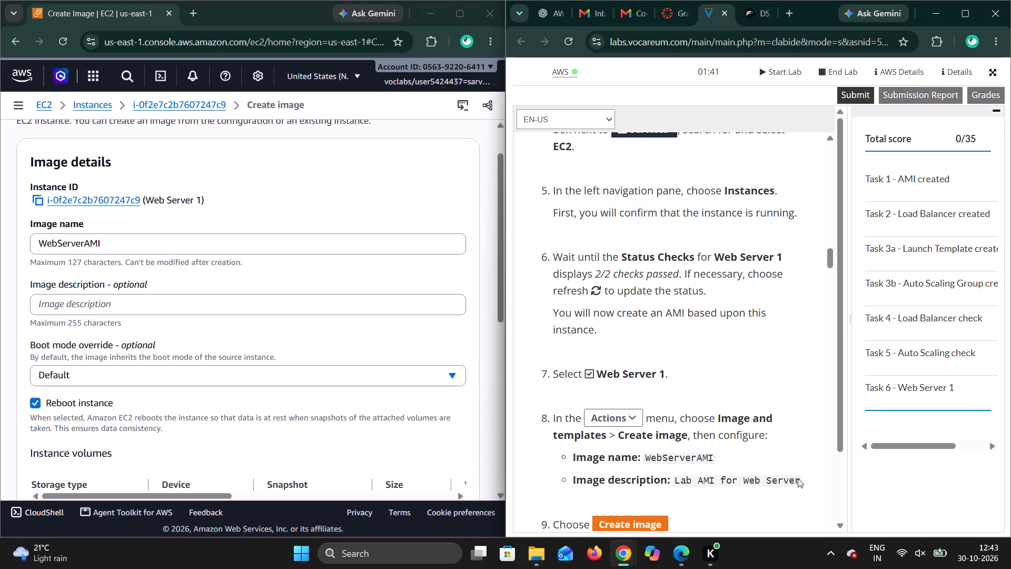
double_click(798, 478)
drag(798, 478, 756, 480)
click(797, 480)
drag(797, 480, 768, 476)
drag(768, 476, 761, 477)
Dismiss the WhatsApp notification covering the lab instructions.
scroll(761, 477, left, 1)
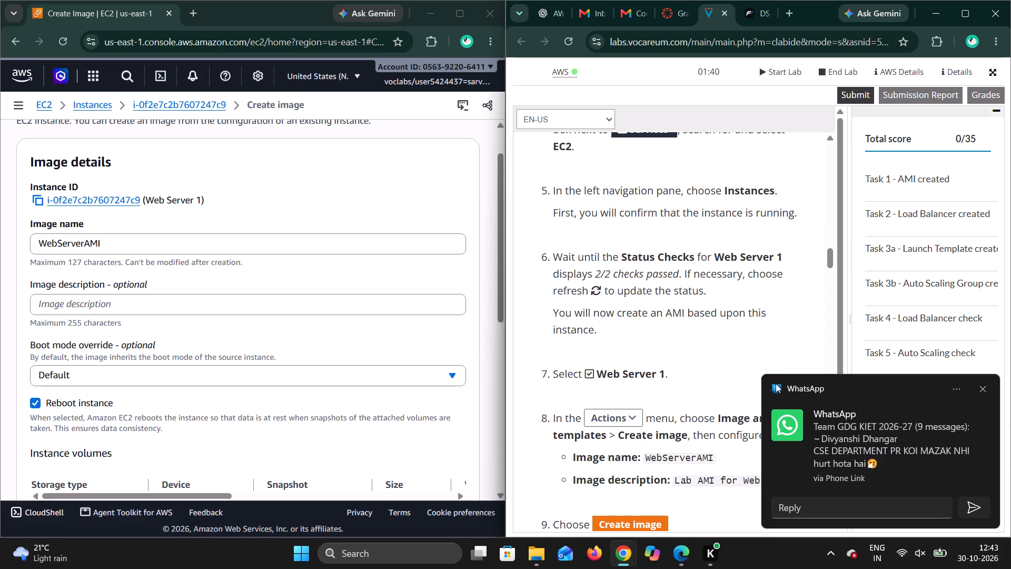
click(735, 362)
click(750, 414)
double_click(750, 414)
click(985, 394)
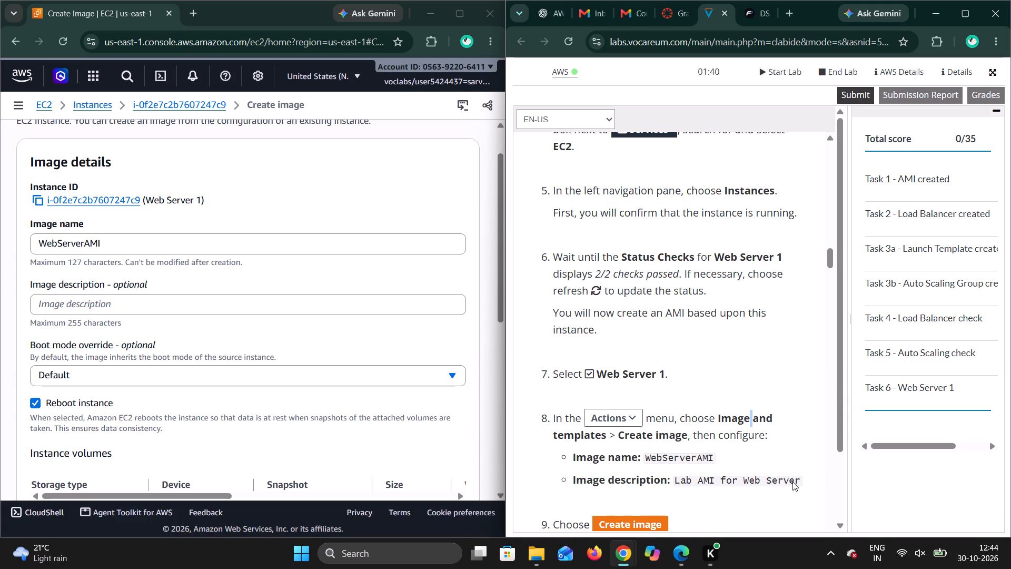
Copy the whole line "Image description: Lab AMI for Web Server" from step 8 into the new image's description.
drag(792, 478, 740, 481)
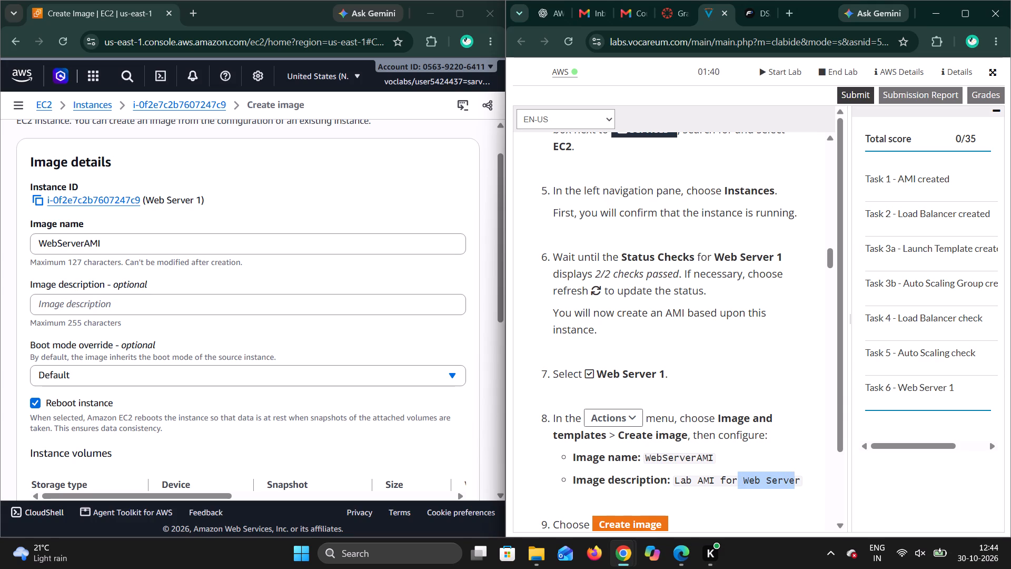
drag(803, 484, 794, 480)
triple_click(794, 480)
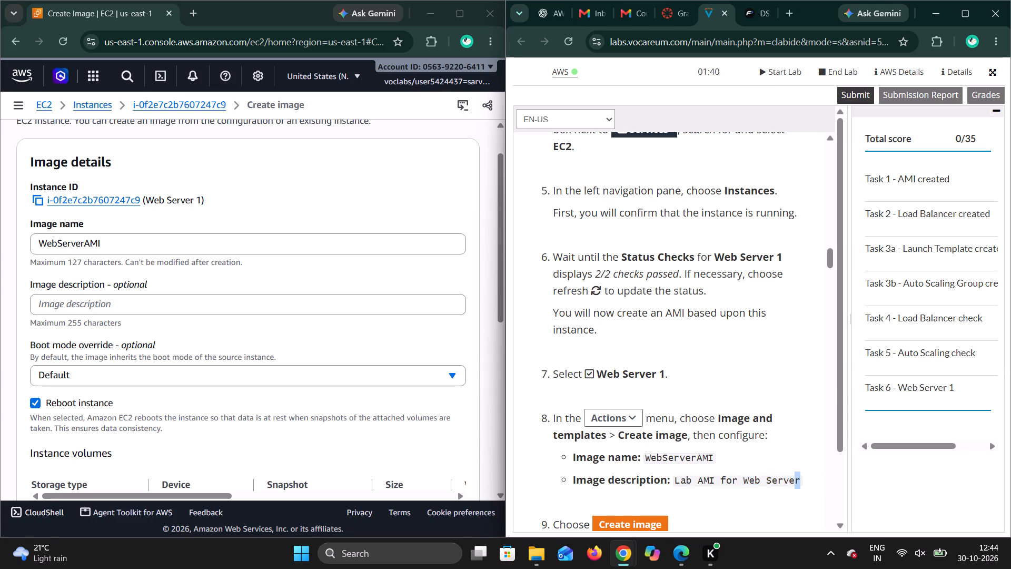
click(794, 480)
click(794, 480)
triple_click(794, 480)
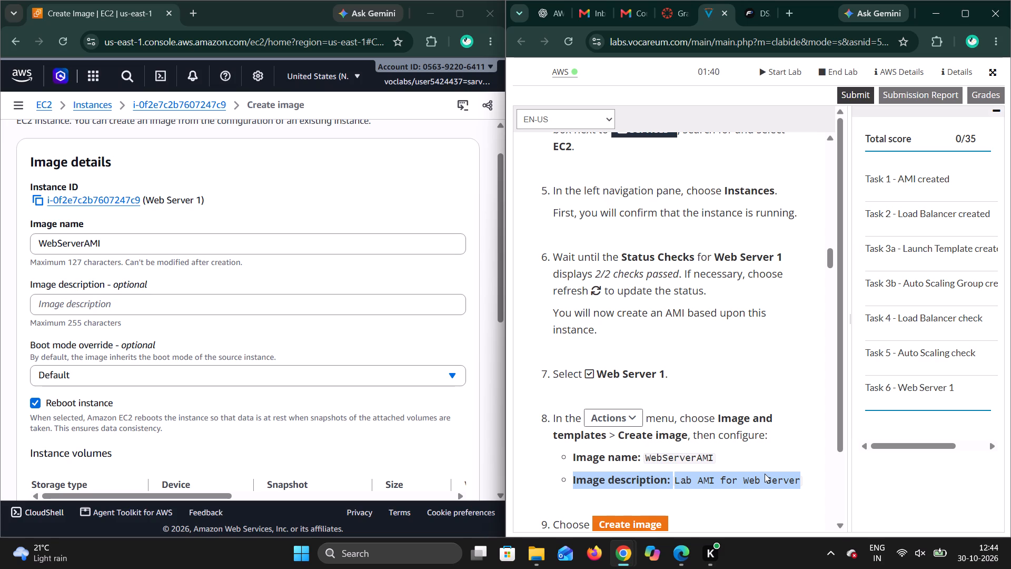
key(ctrl+c)
click(277, 305)
key(ctrl+v)
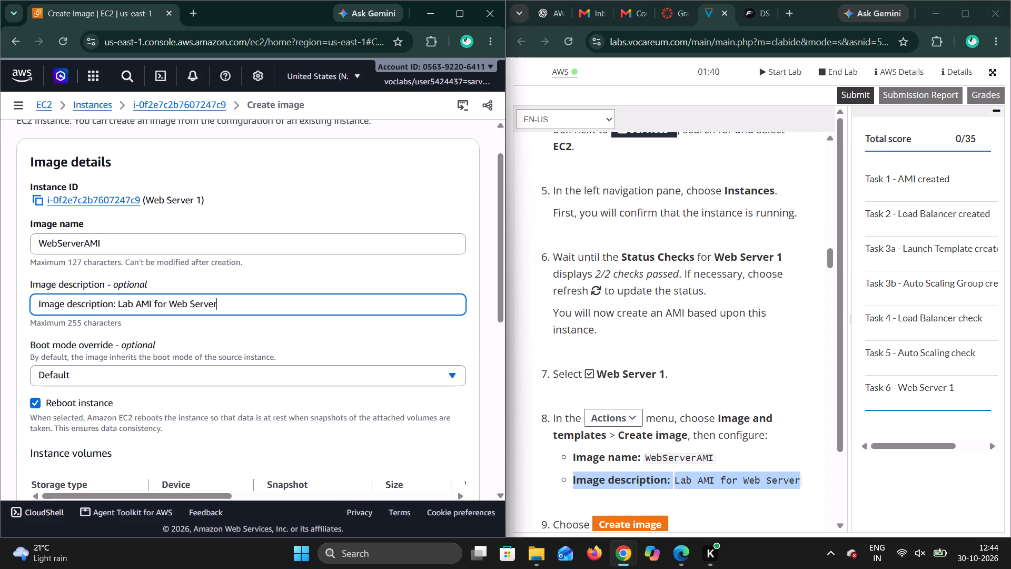
Remove the "Image description:" prefix from the new image's description, leaving only "Lab AMI for Web Server".
click(116, 306)
key(BackSpace)
key(BackSpace)
key(BackSpace)
key(BackSpace)
key(BackSpace)
key(BackSpace)
key(BackSpace)
key(BackSpace)
key(BackSpace)
key(BackSpace)
key(BackSpace)
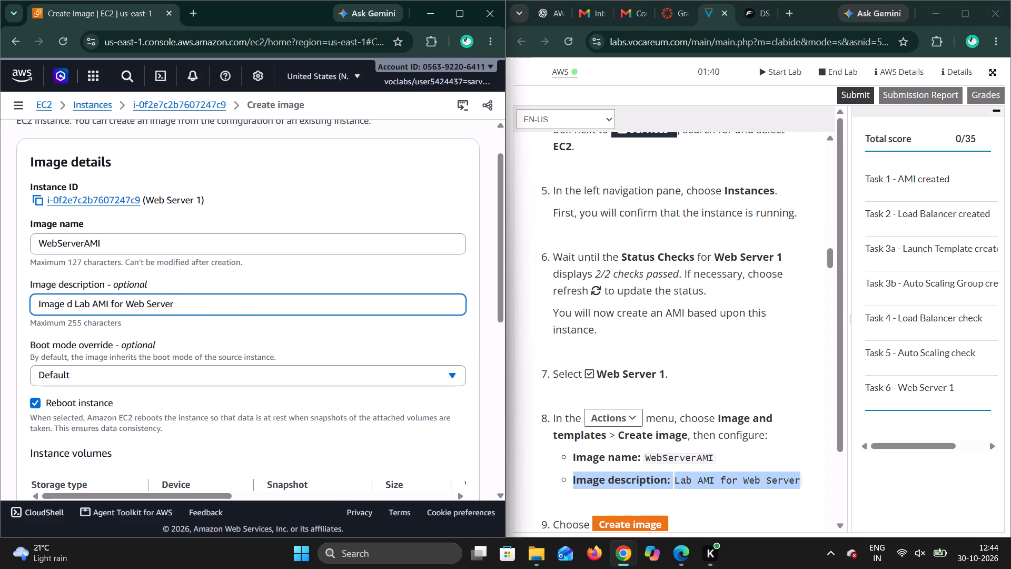
key(BackSpace)
key(BackSpace)
key(BackSpace)
key(BackSpace)
key(BackSpace)
key(BackSpace)
key(BackSpace)
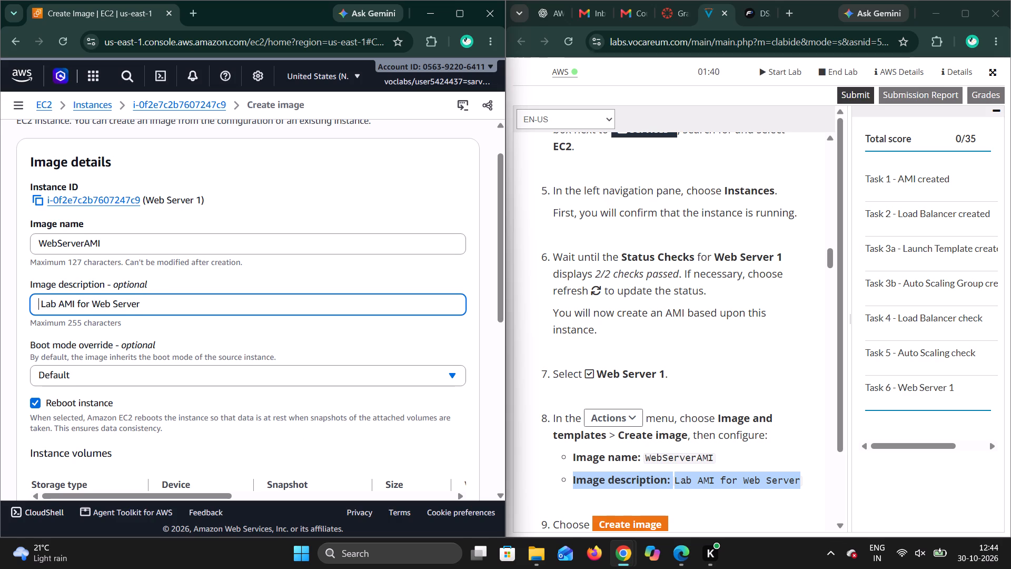
Create the WebServerAMI image from Web Server 1, keeping the default volume and tag settings.
scroll(272, 420, down, 1)
scroll(589, 451, down, 1)
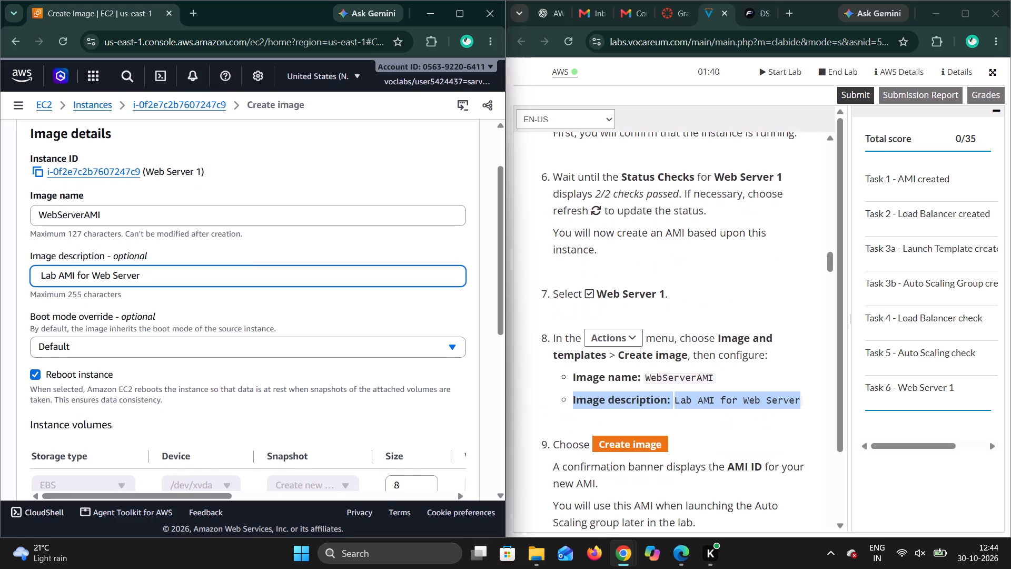
scroll(589, 451, down, 1)
scroll(189, 358, down, 3)
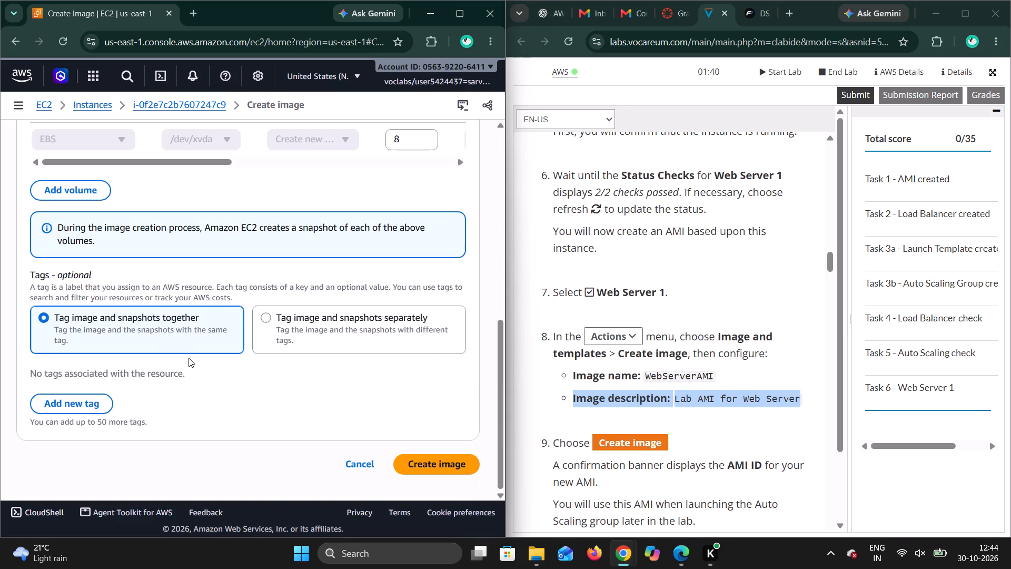
click(443, 460)
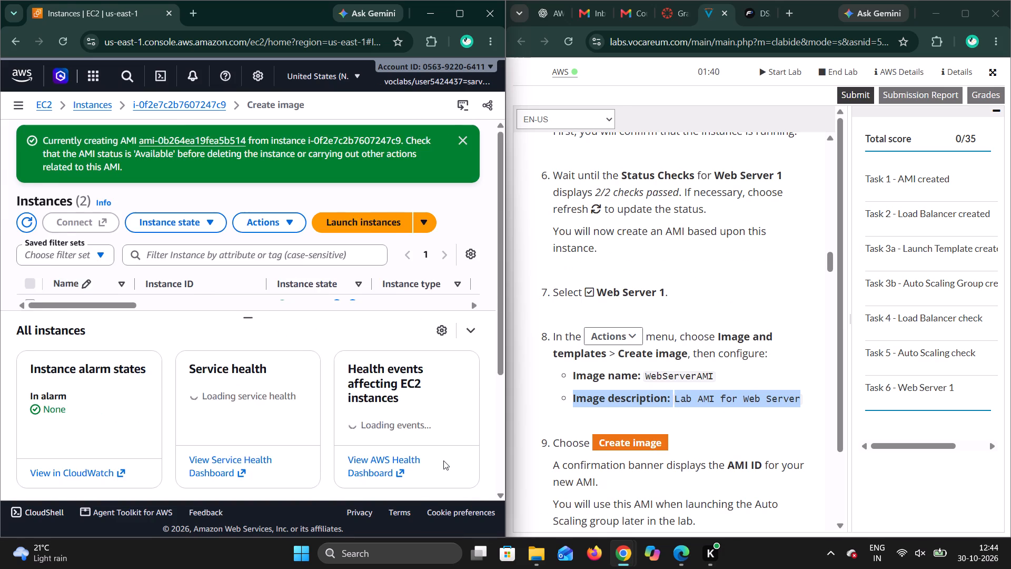
Examine the AMI creation confirmation, the EC2 instances list and the instance health summary against Task 1 step 9.
scroll(424, 391, down, 3)
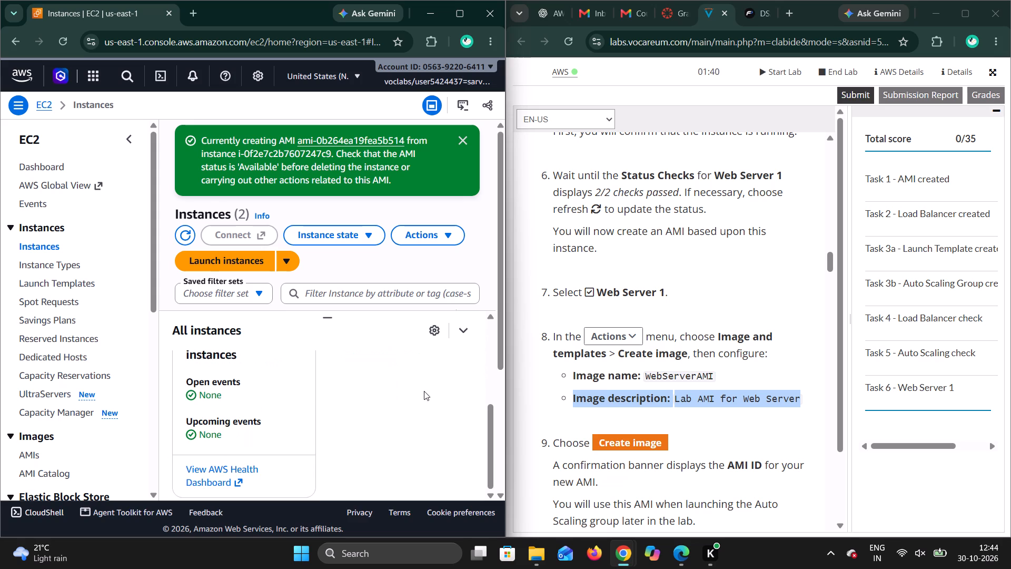
scroll(615, 473, down, 1)
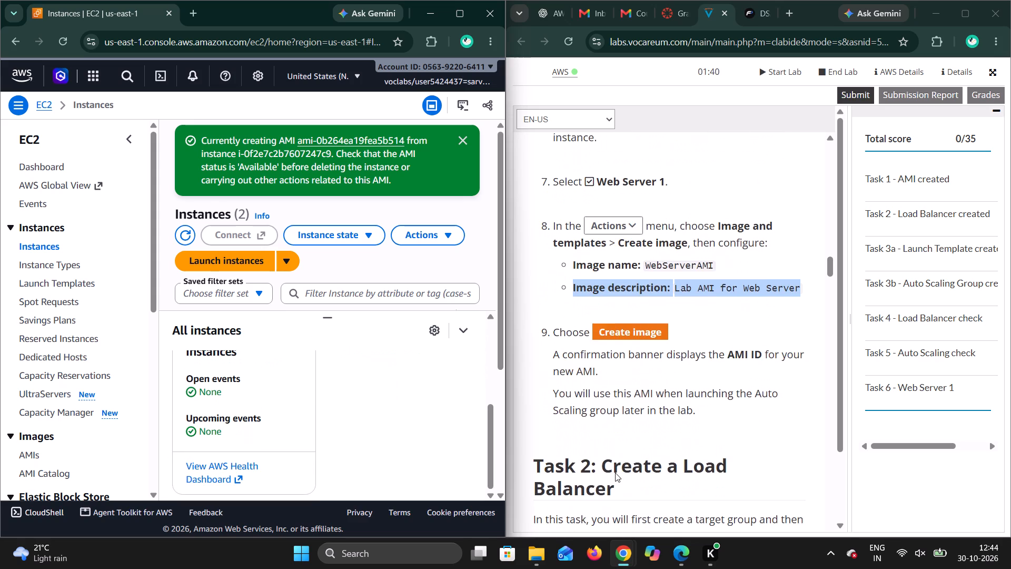
scroll(615, 473, down, 1)
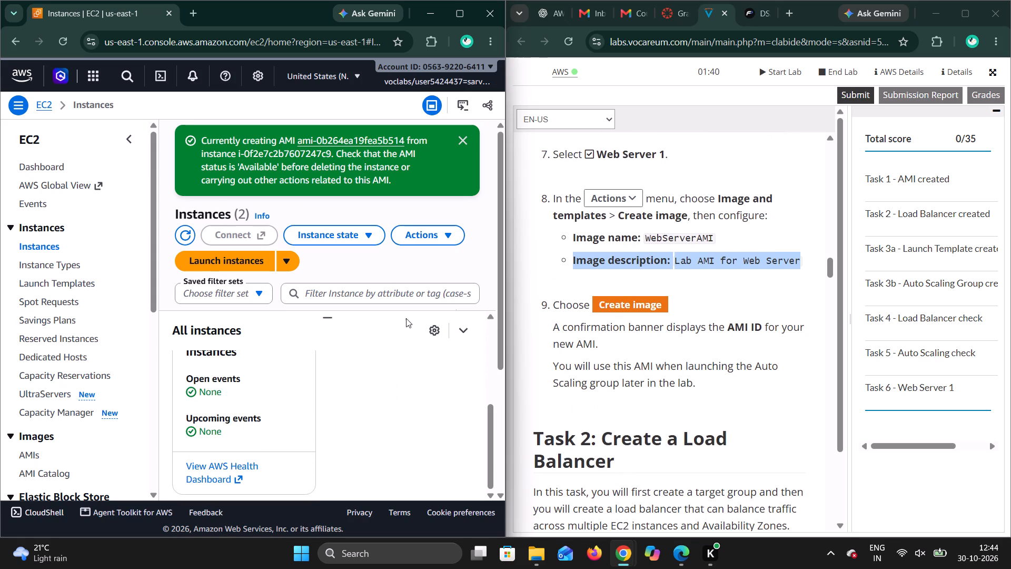
scroll(349, 368, down, 1)
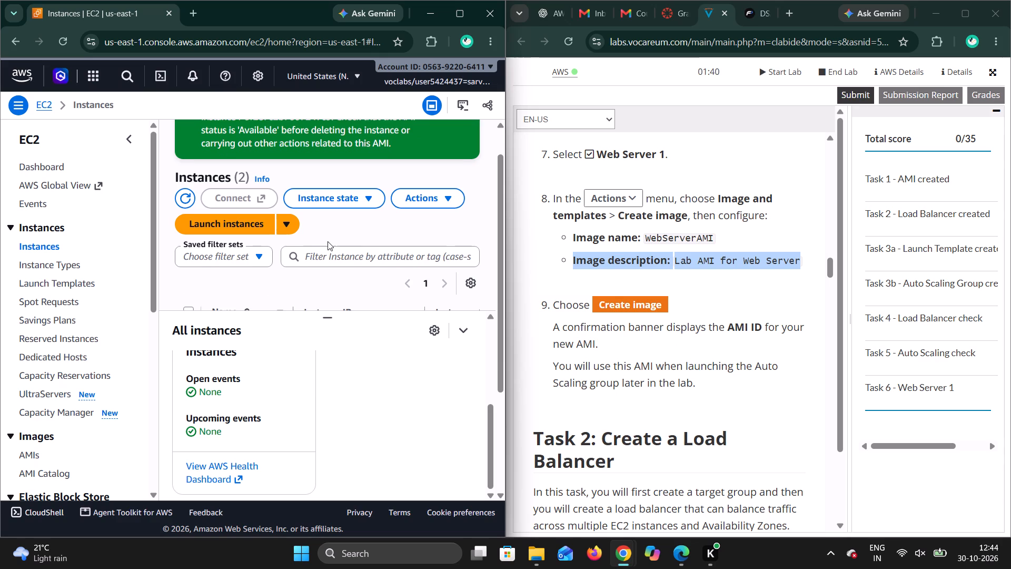
scroll(328, 241, down, 1)
scroll(328, 241, up, 1)
scroll(215, 422, up, 1)
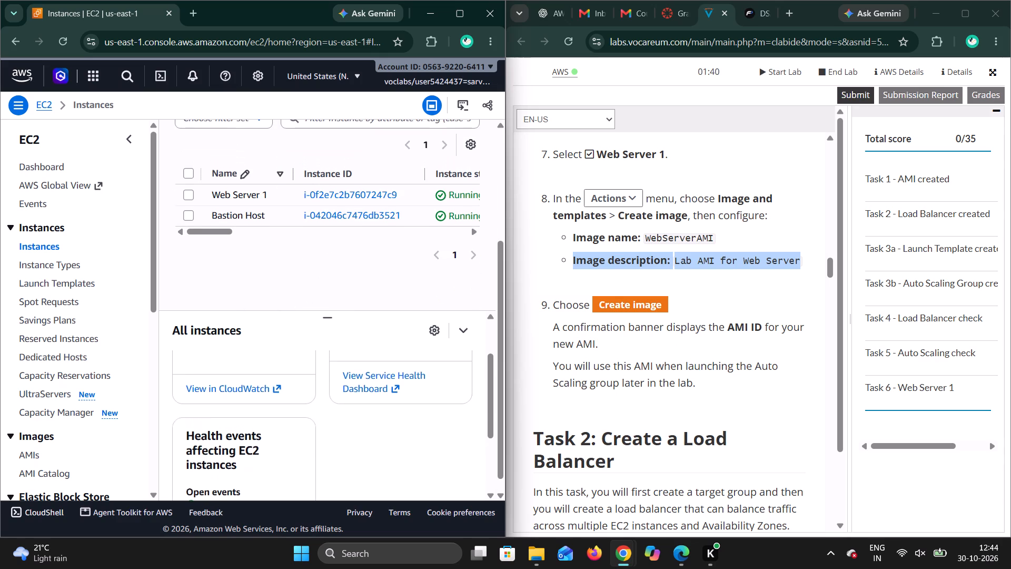
scroll(215, 422, up, 2)
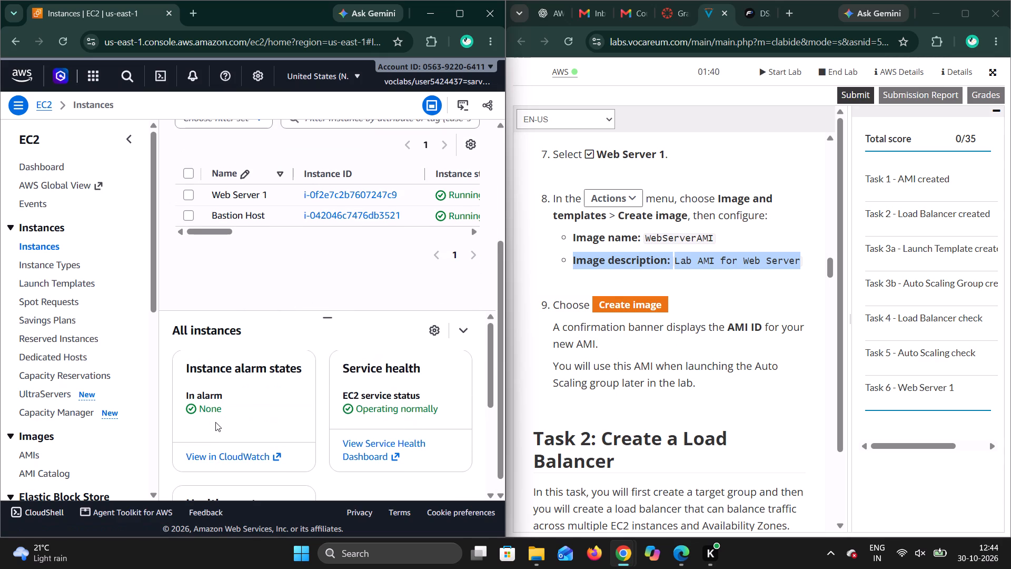
scroll(215, 422, down, 2)
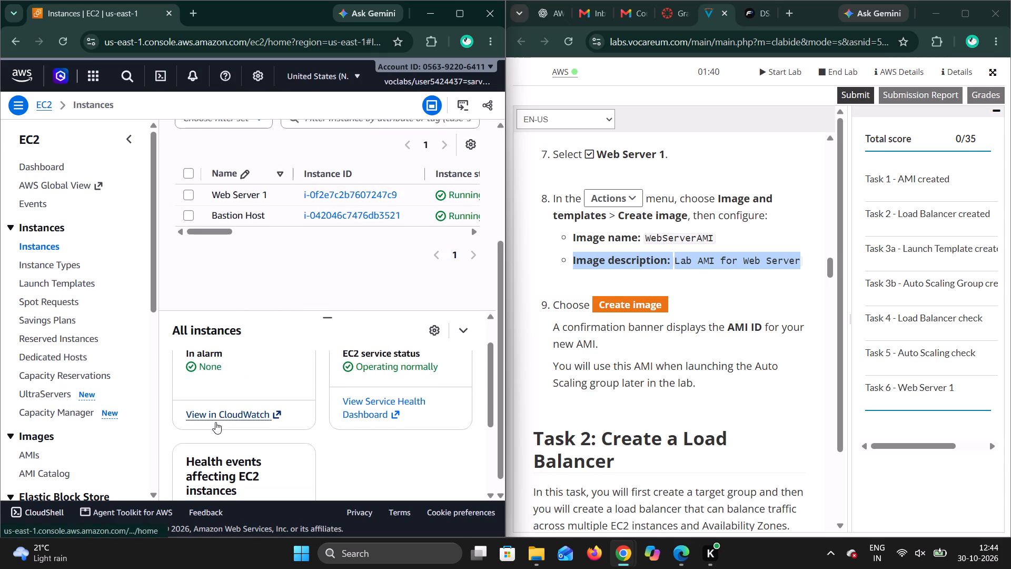
scroll(215, 422, down, 2)
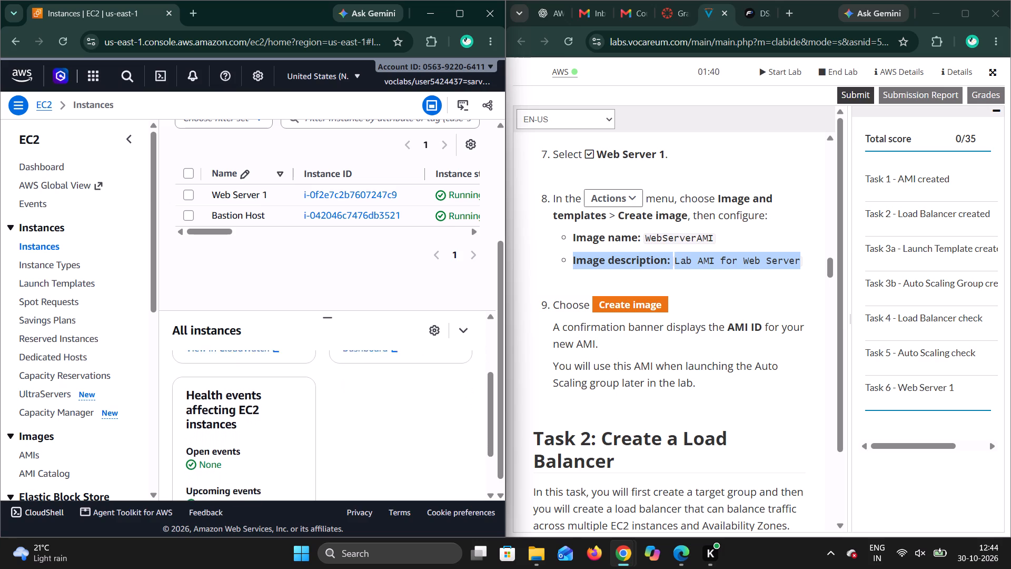
scroll(215, 422, down, 2)
scroll(215, 422, up, 1)
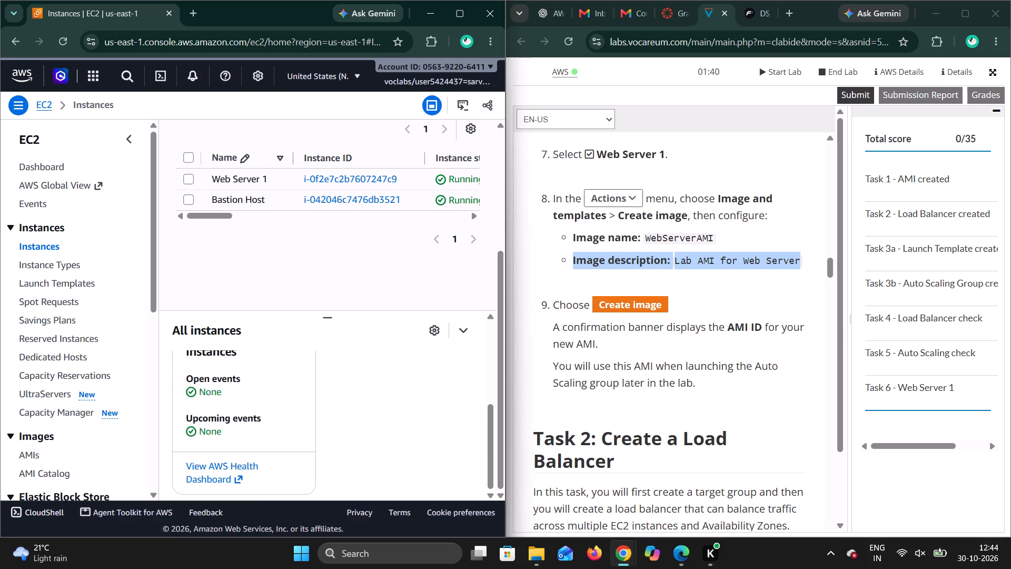
scroll(215, 422, up, 2)
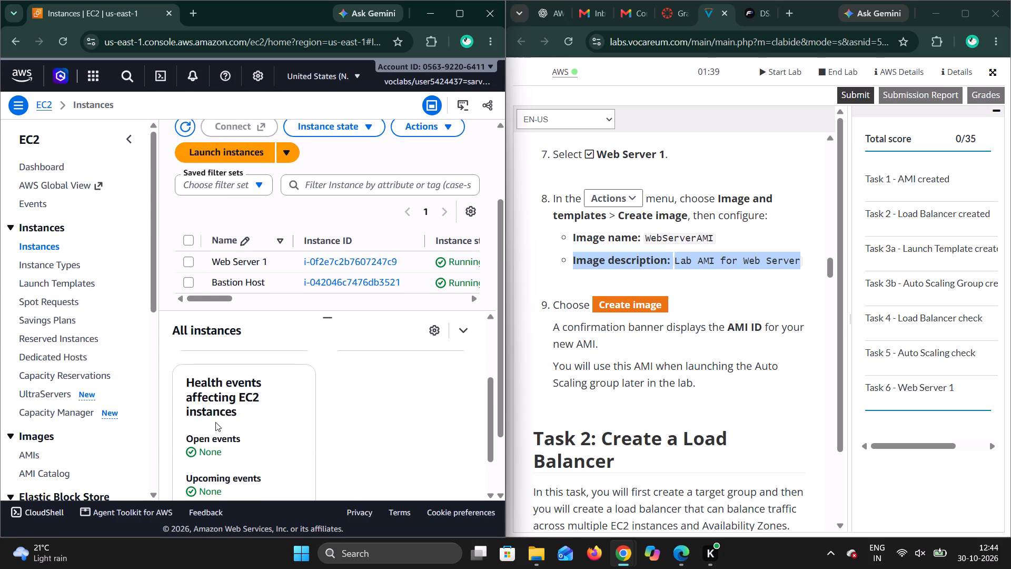
Read the Task 2 introduction and step 10 on target groups, and look through the EC2 sections for Target Groups.
scroll(611, 496, down, 3)
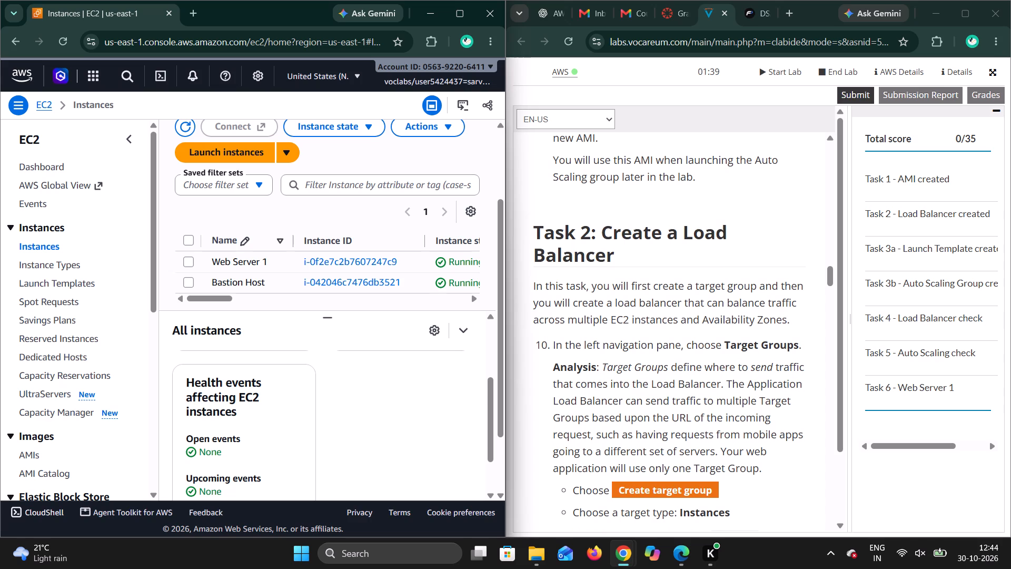
scroll(670, 420, up, 1)
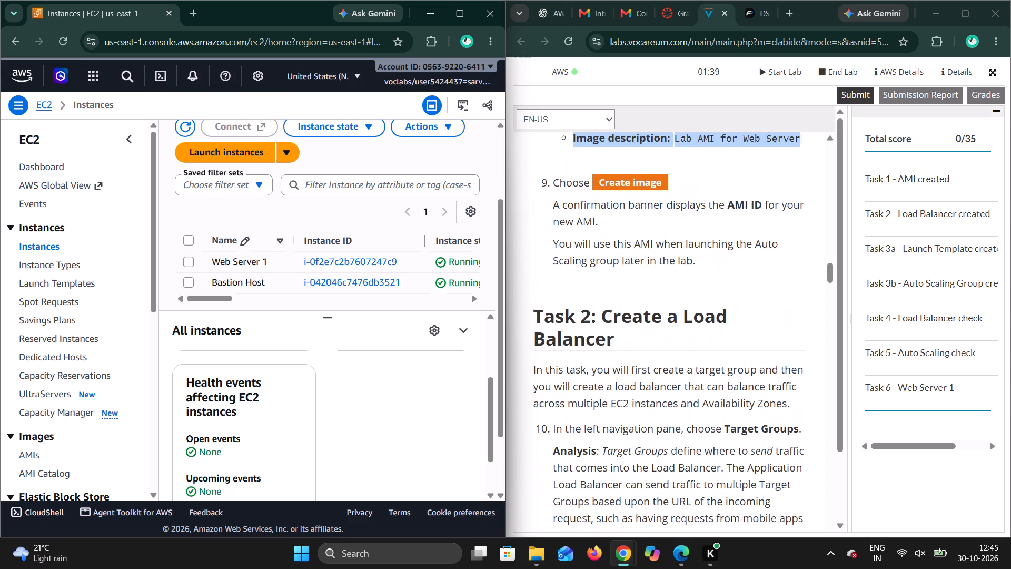
scroll(670, 420, up, 2)
scroll(670, 420, down, 2)
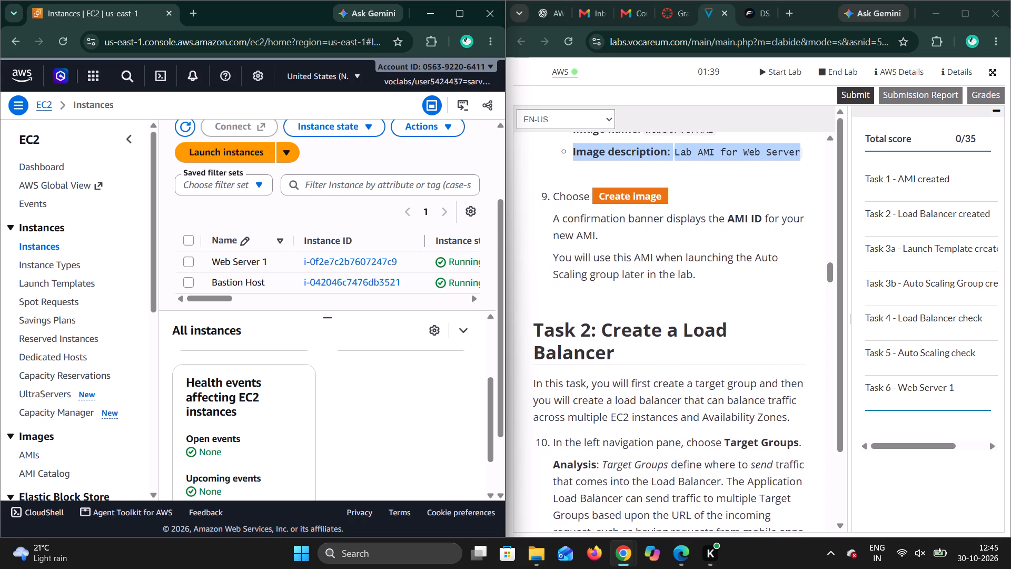
scroll(670, 420, down, 2)
scroll(670, 420, up, 1)
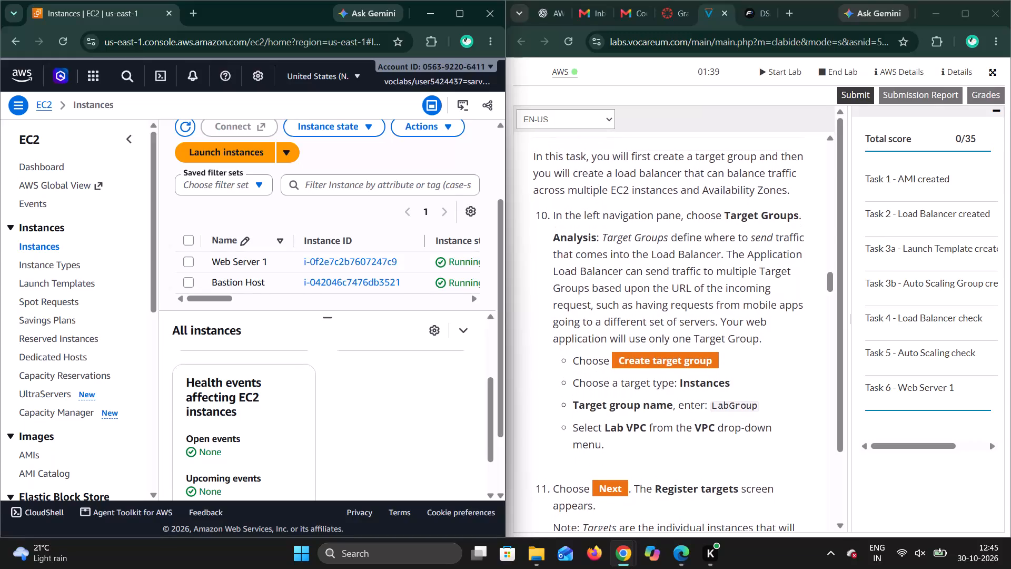
scroll(670, 420, up, 1)
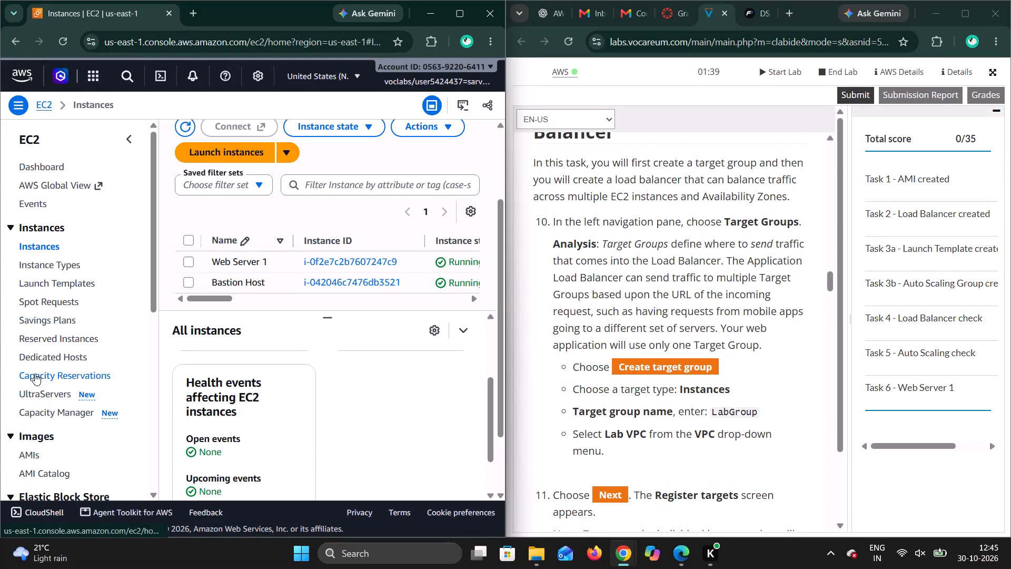
scroll(39, 402, down, 3)
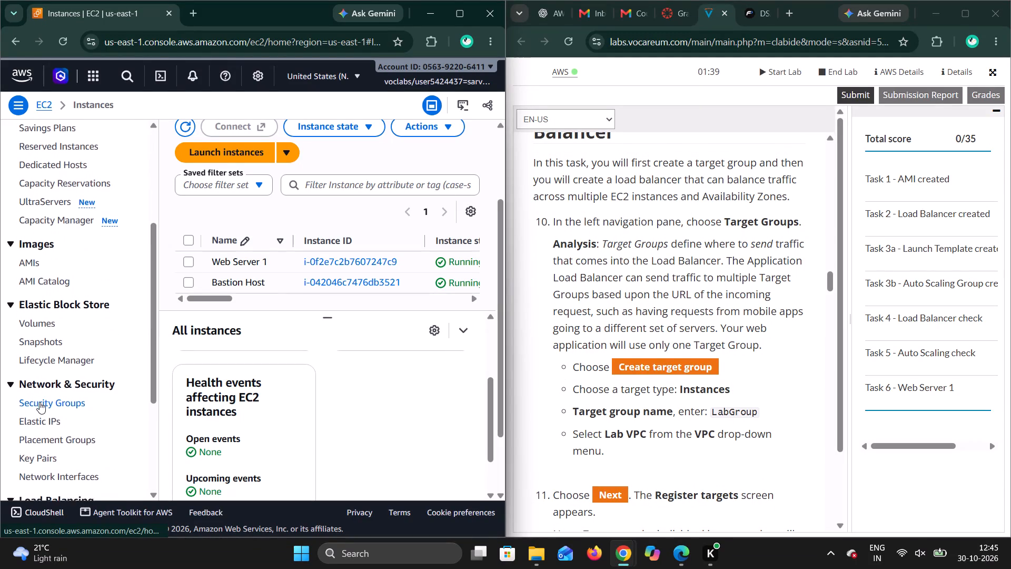
scroll(39, 402, down, 3)
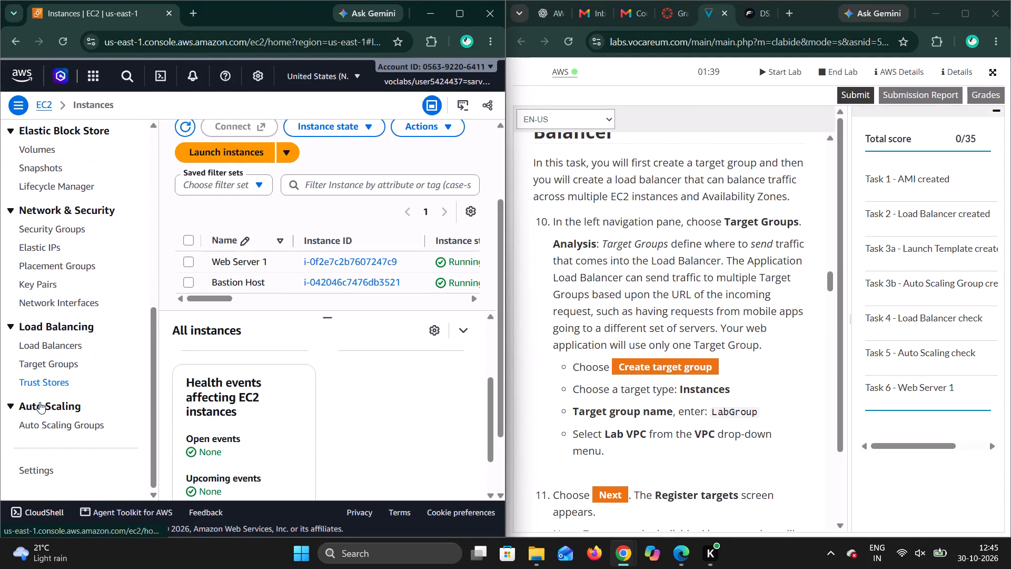
scroll(45, 356, up, 1)
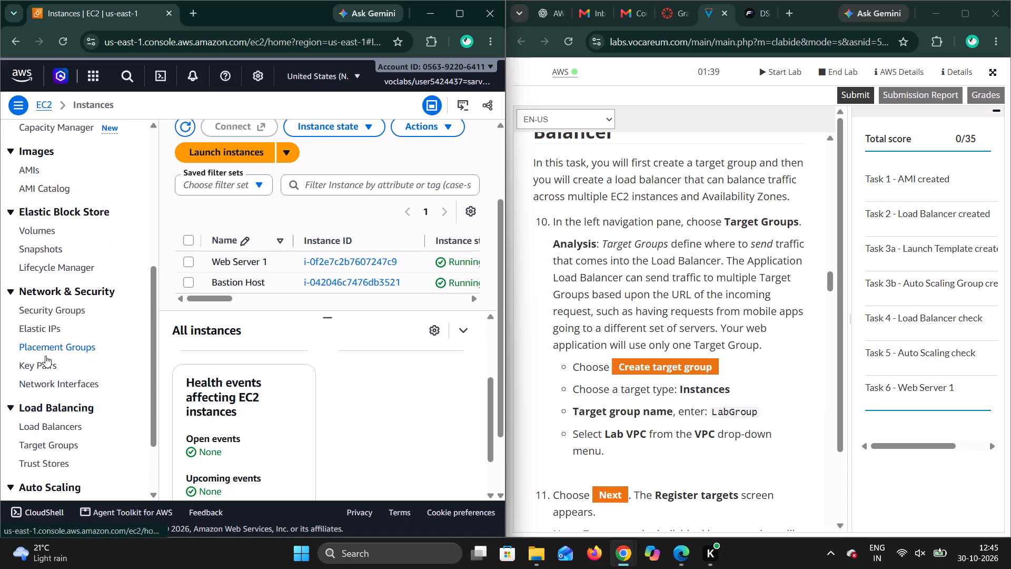
scroll(45, 356, up, 3)
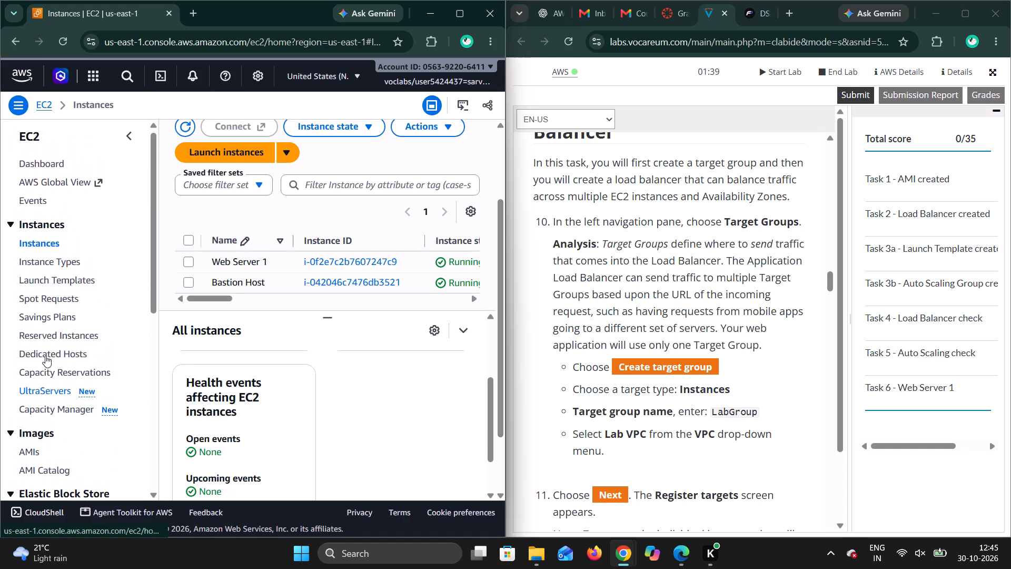
scroll(45, 356, up, 1)
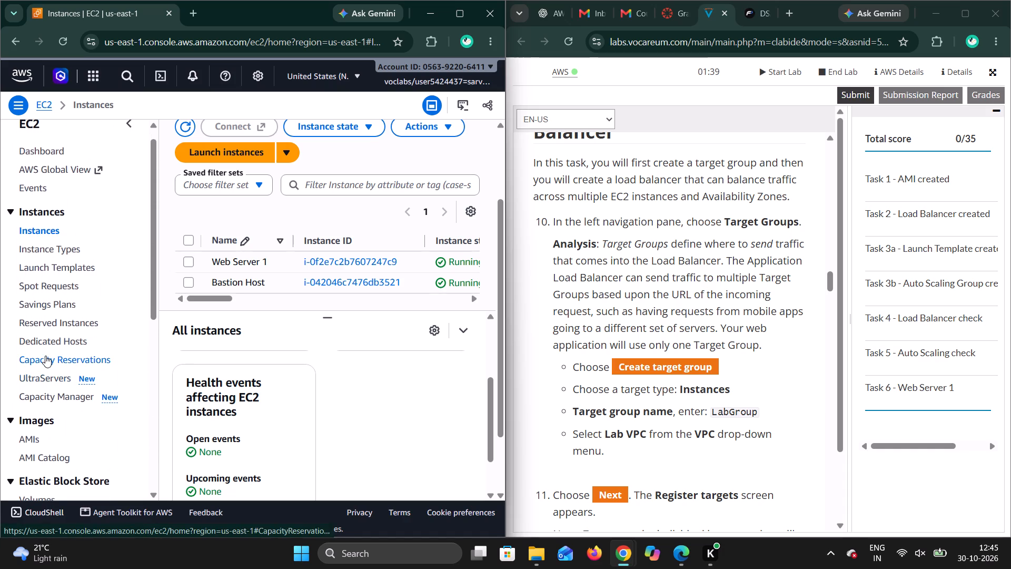
scroll(650, 429, up, 1)
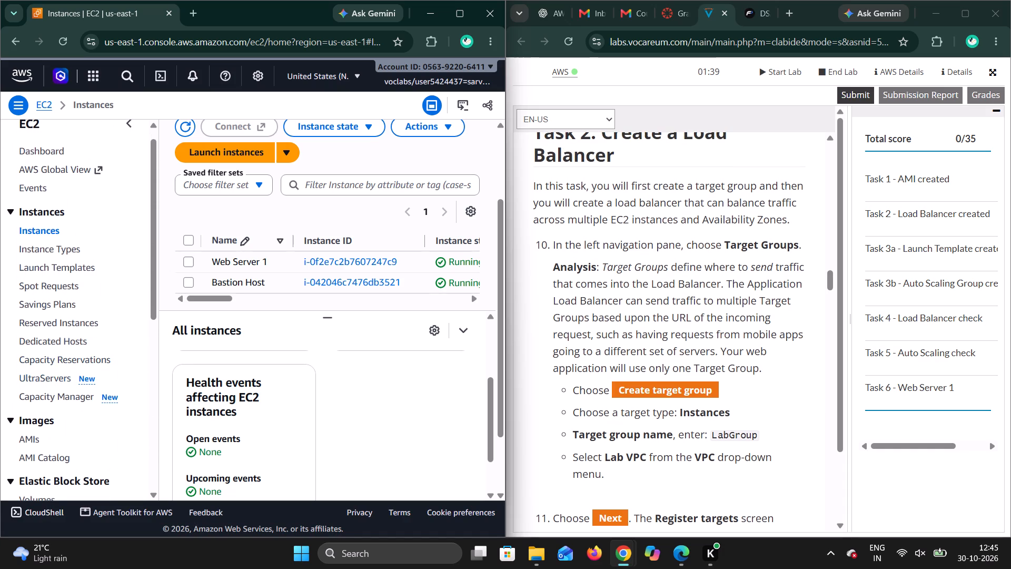
scroll(650, 429, up, 1)
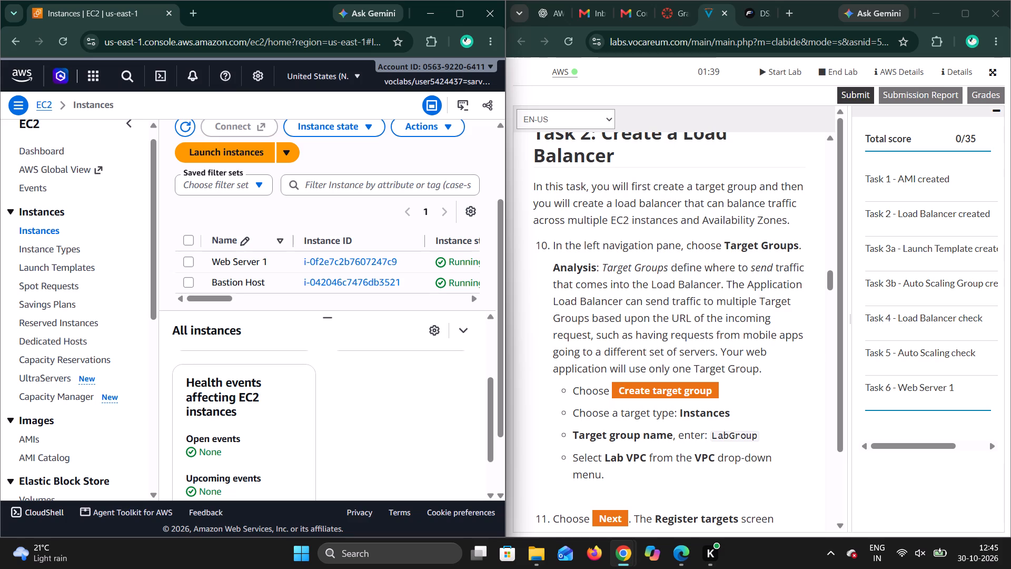
scroll(664, 207, up, 1)
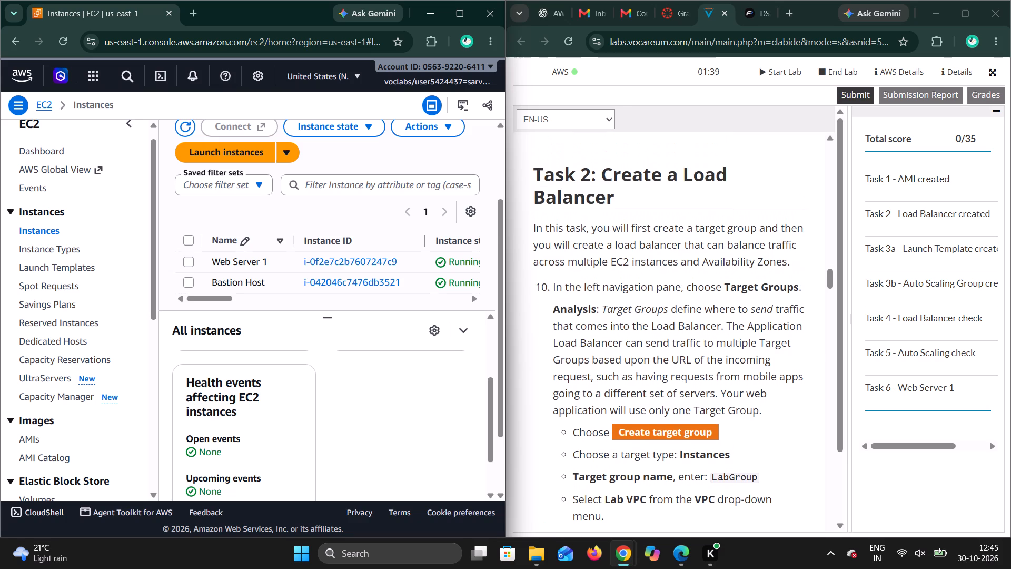
scroll(664, 207, up, 1)
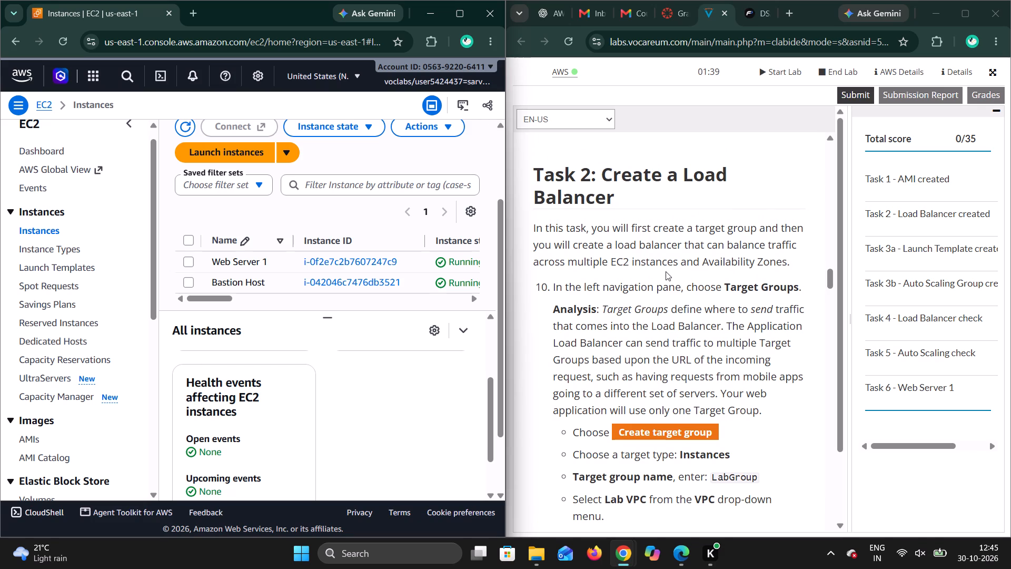
Go to the EC2 Target Groups page under Load Balancing and start creating a new target group.
scroll(59, 421, down, 1)
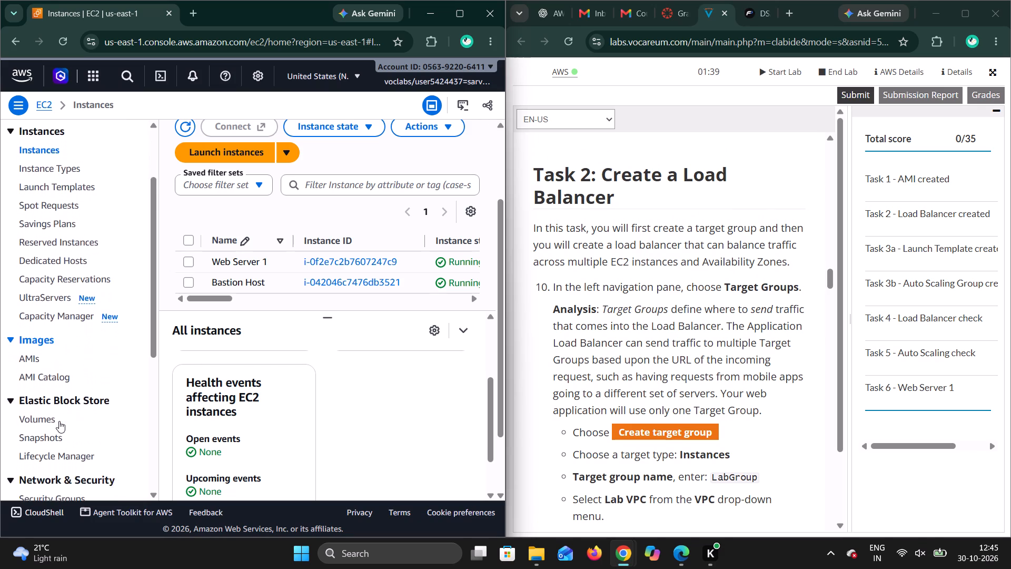
scroll(59, 421, down, 2)
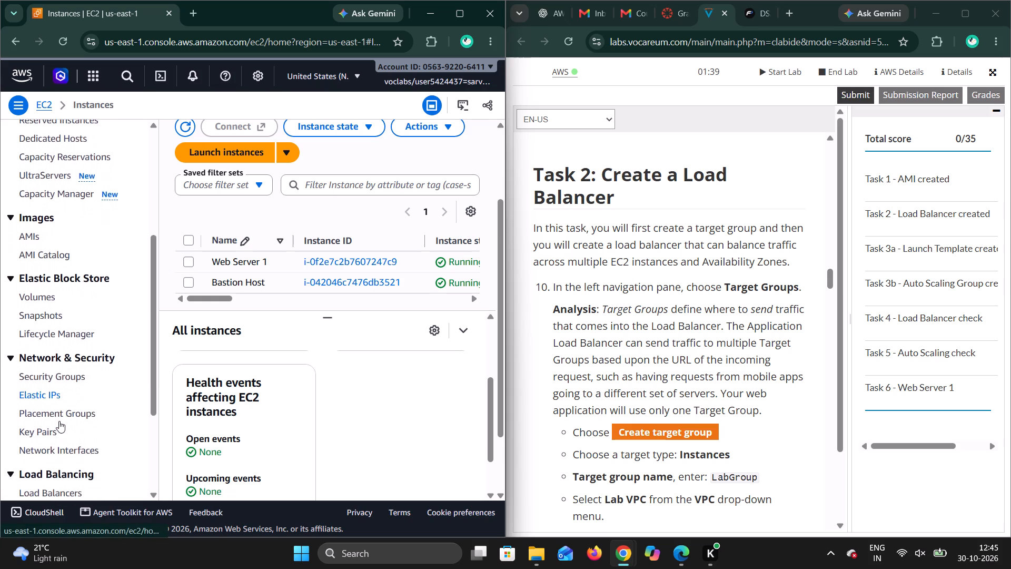
scroll(59, 421, down, 1)
click(53, 444)
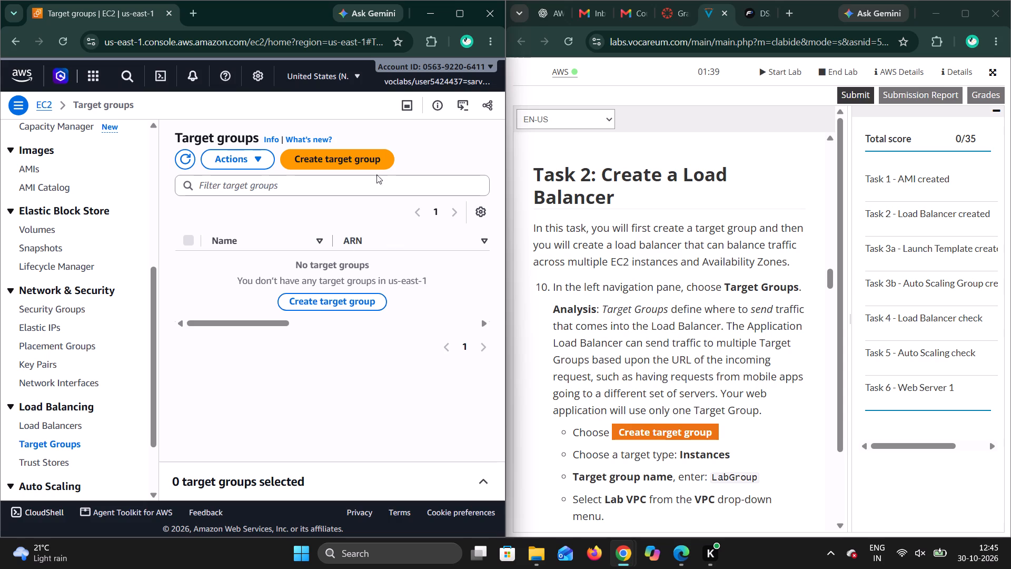
click(359, 160)
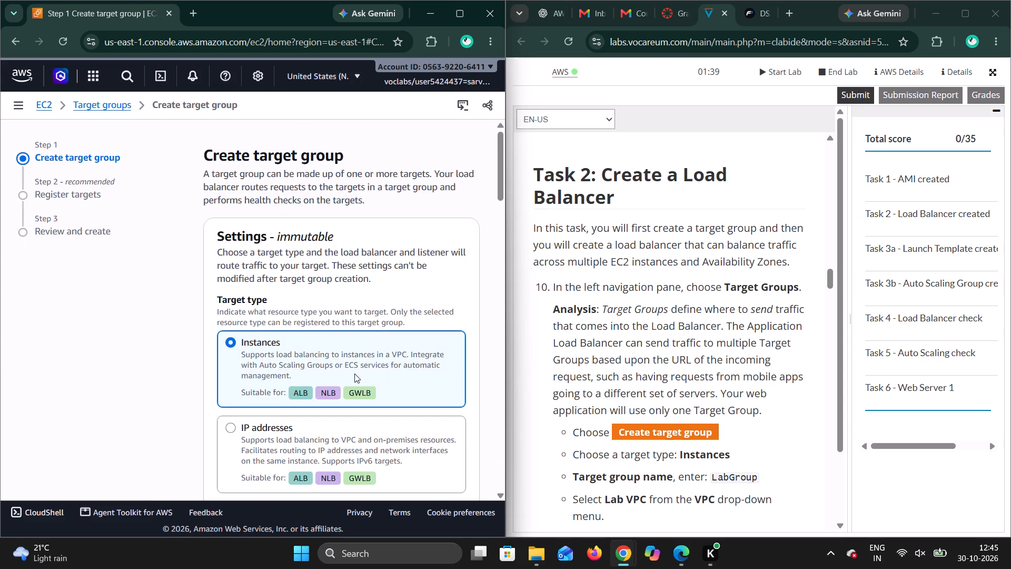
Keep Instances as the target type and name the target group LabGroup.
scroll(349, 397, down, 2)
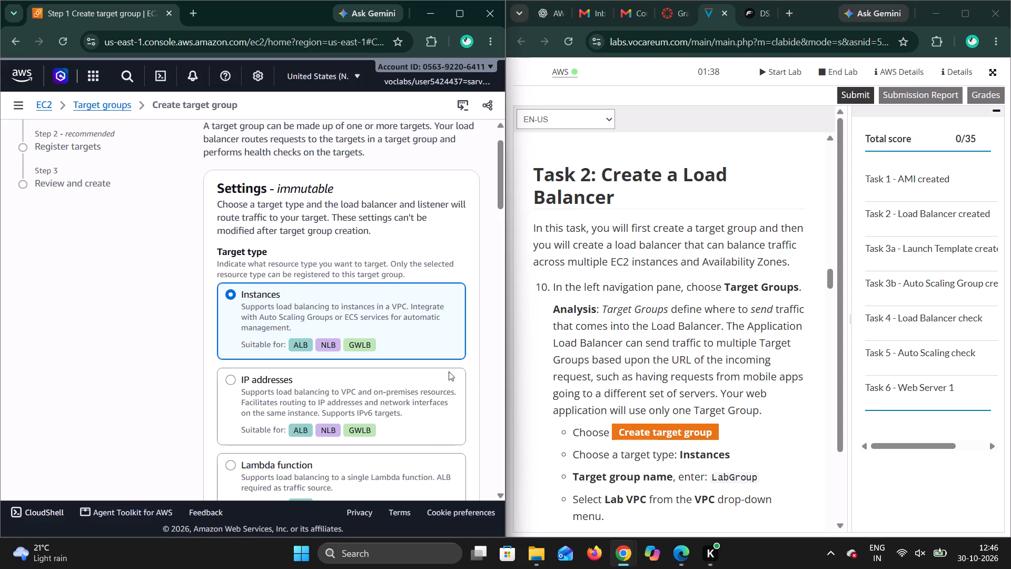
scroll(414, 381, down, 1)
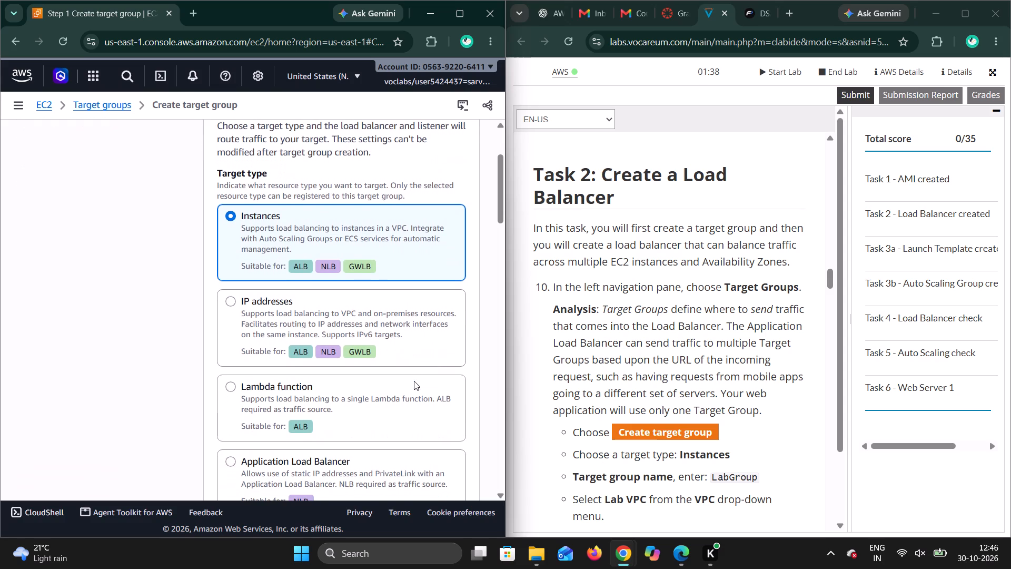
scroll(410, 319, down, 2)
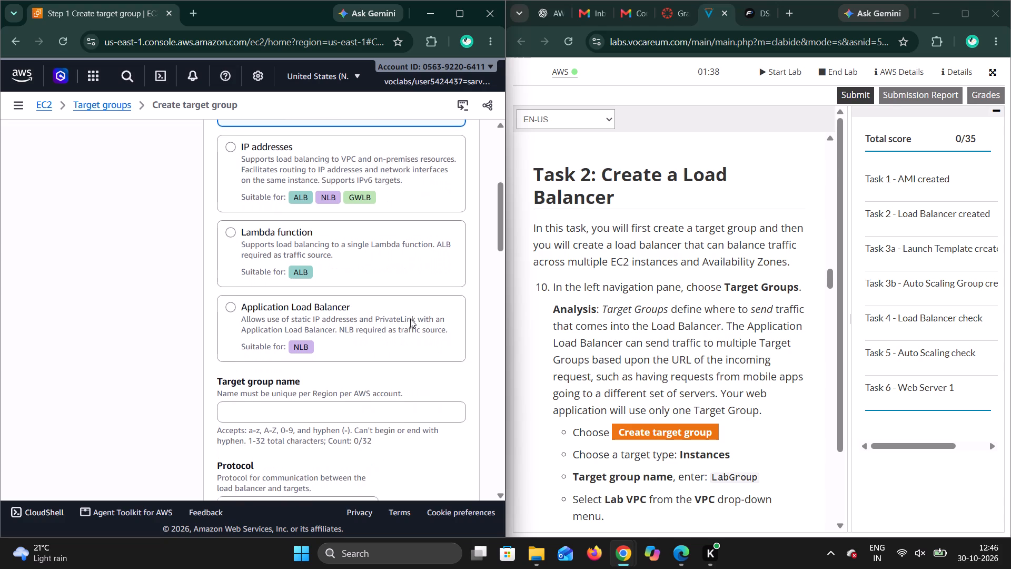
scroll(410, 319, down, 1)
click(328, 392)
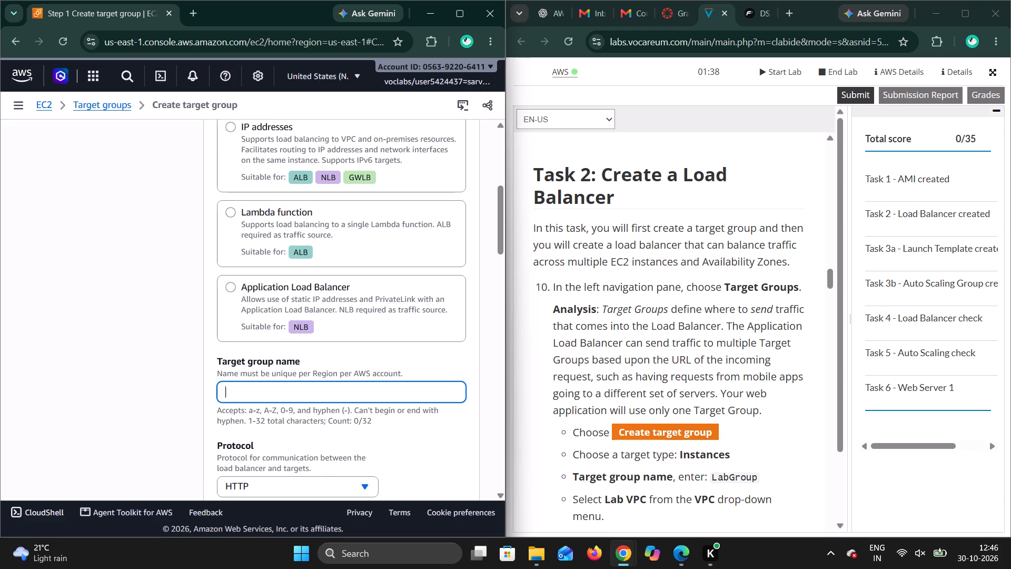
text(Lab)
text(Groiu)
key(BackSpace)
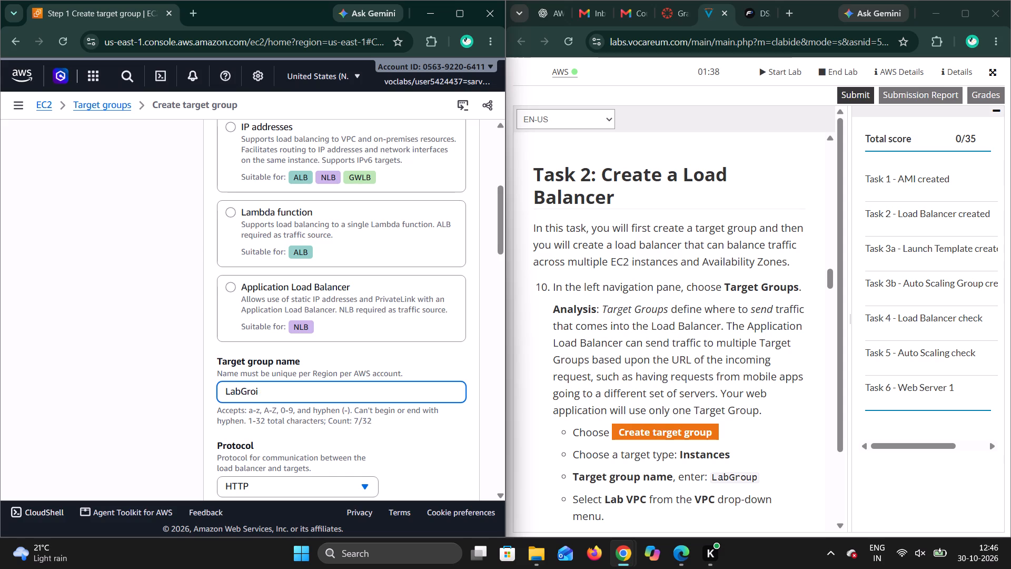
key(BackSpace)
text(up)
scroll(330, 422, down, 2)
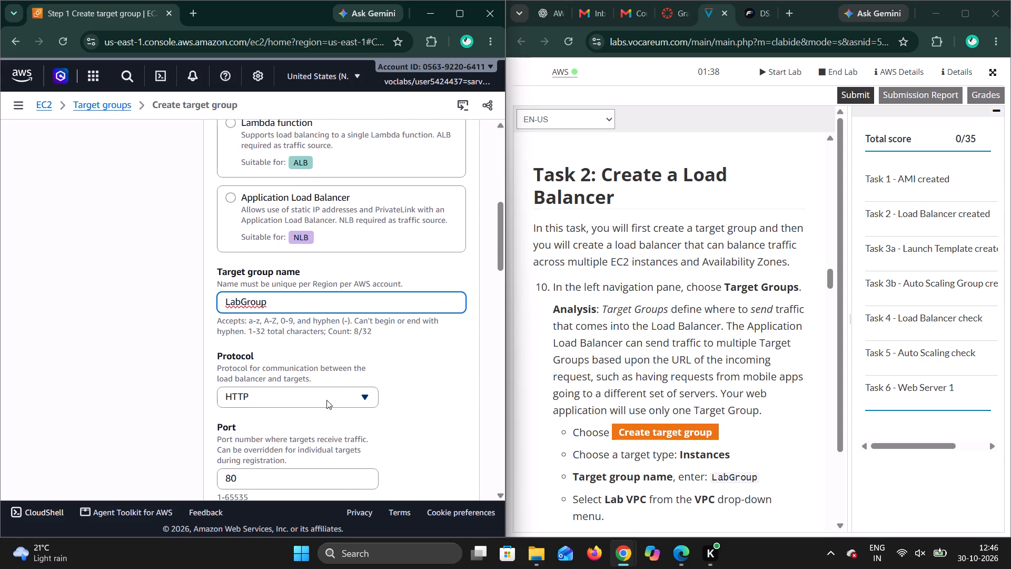
click(393, 364)
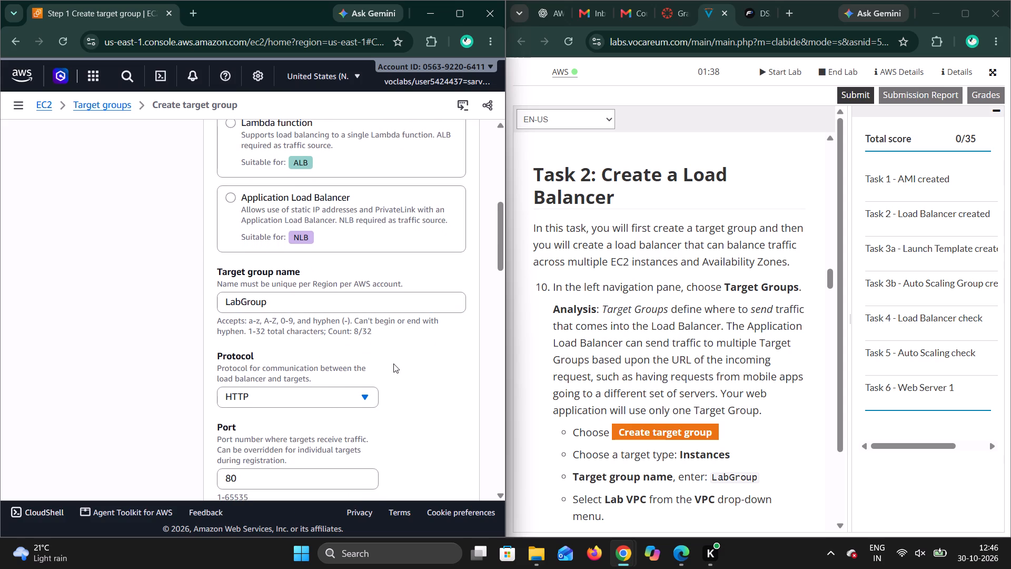
Select Lab VPC as the target group's VPC, keeping protocol HTTP, port 80 and IPv4.
scroll(399, 358, down, 1)
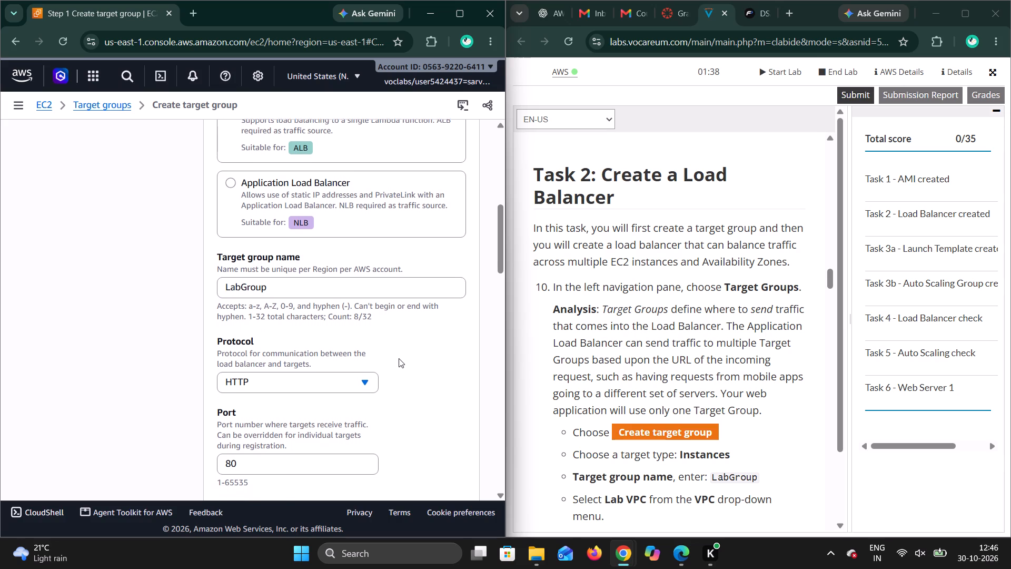
scroll(399, 358, down, 1)
scroll(399, 358, up, 1)
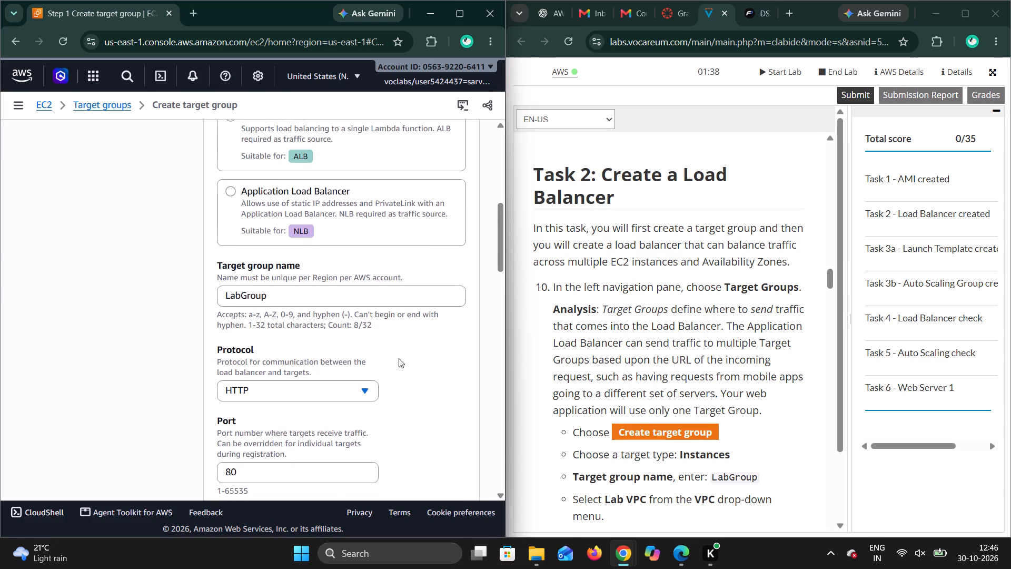
scroll(399, 358, up, 3)
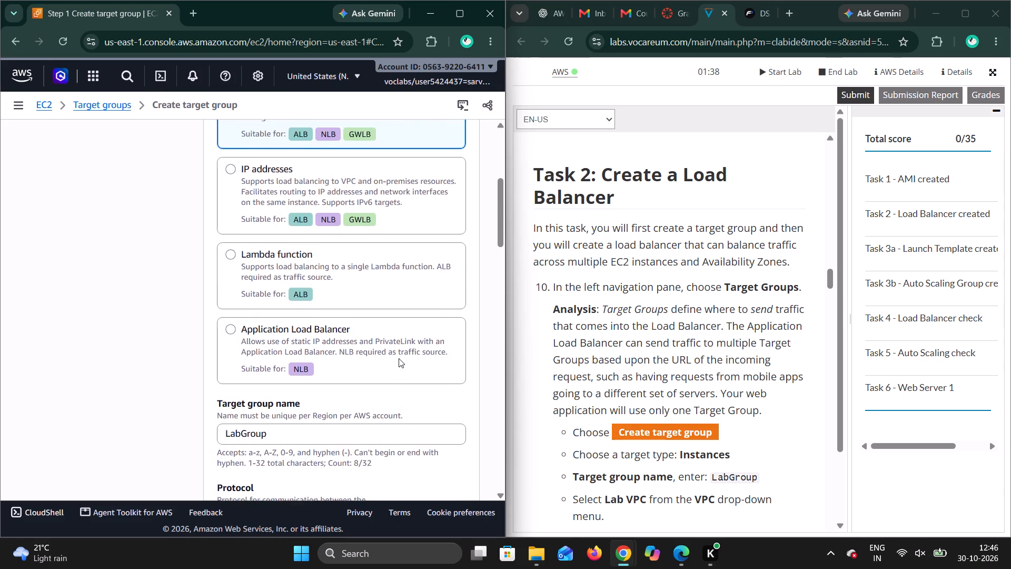
scroll(399, 358, down, 1)
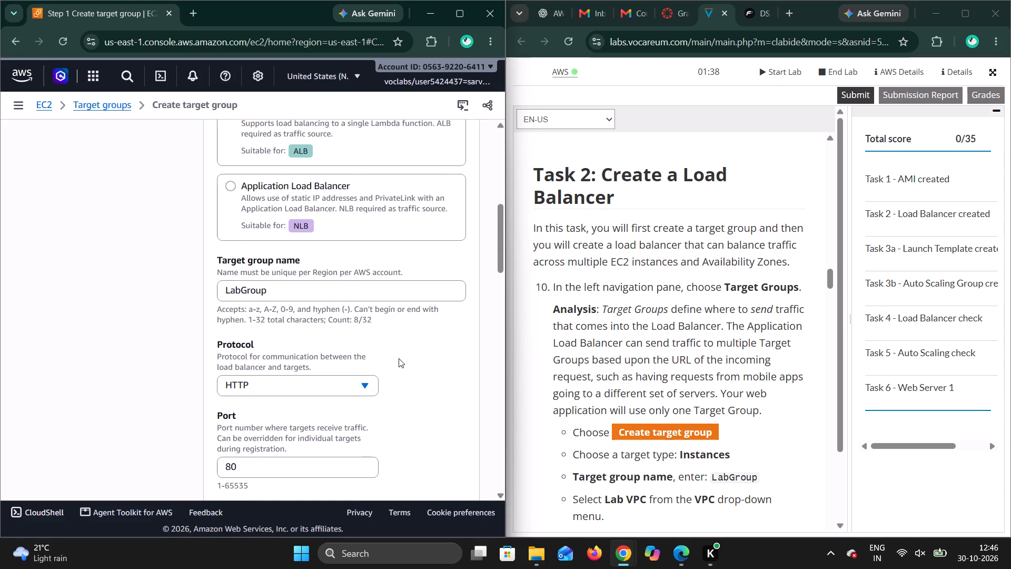
scroll(399, 358, down, 2)
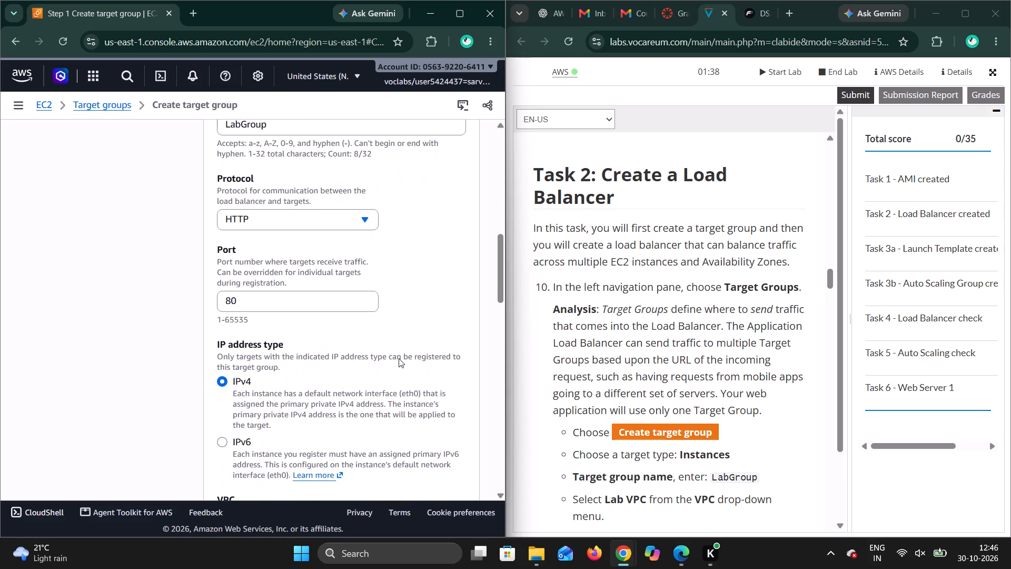
scroll(399, 358, down, 2)
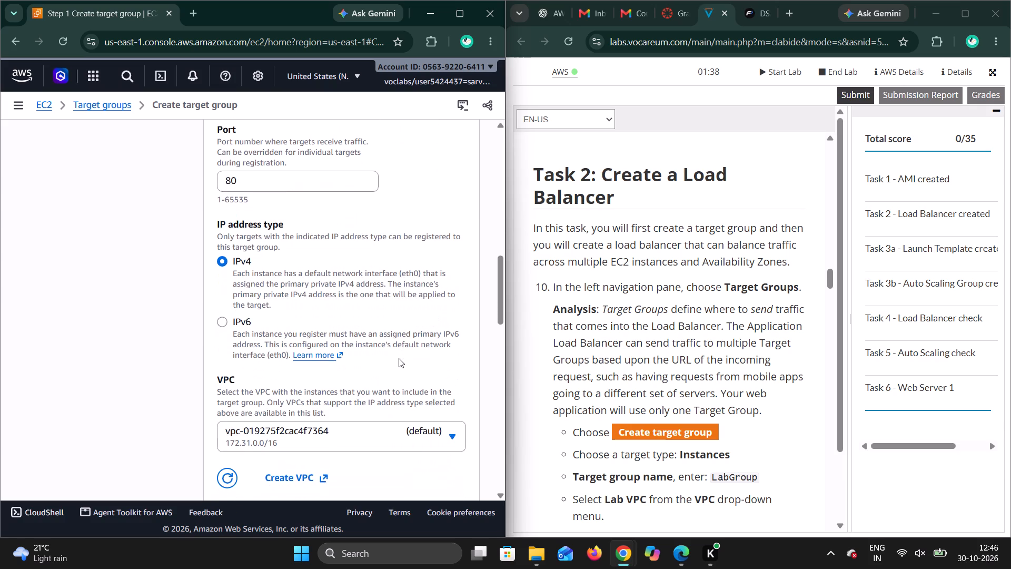
scroll(399, 358, down, 1)
click(393, 419)
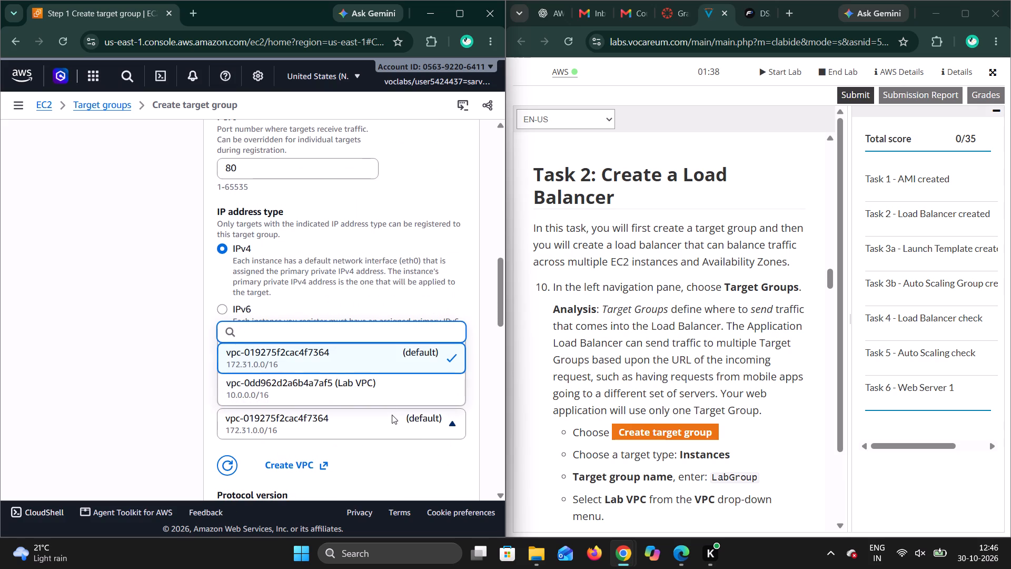
click(388, 383)
Keep the default protocol version, health check, target optimizer and tag settings, and continue to Register targets per step 11.
scroll(398, 454, down, 2)
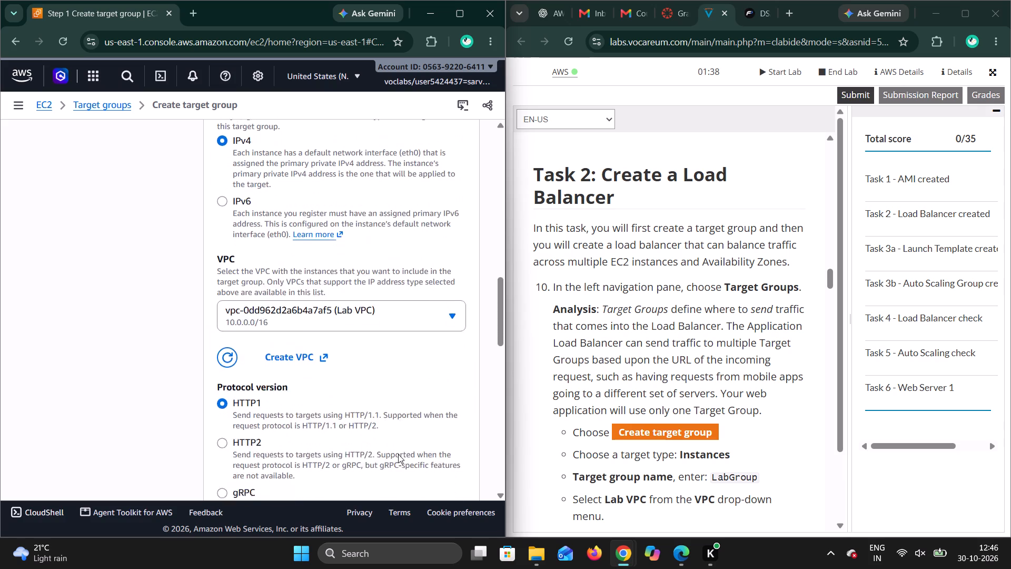
scroll(398, 454, down, 1)
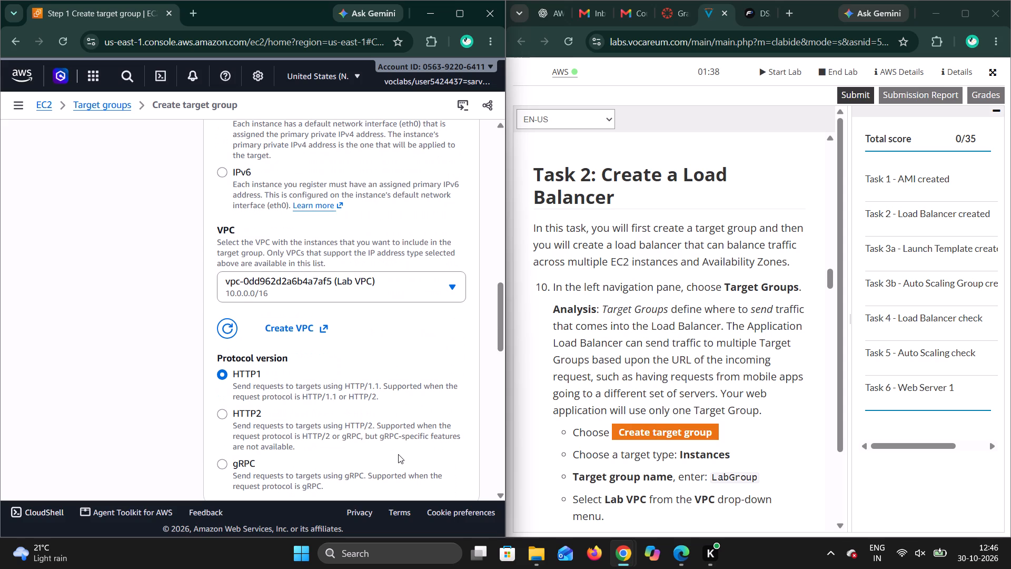
scroll(398, 454, down, 1)
scroll(607, 497, down, 1)
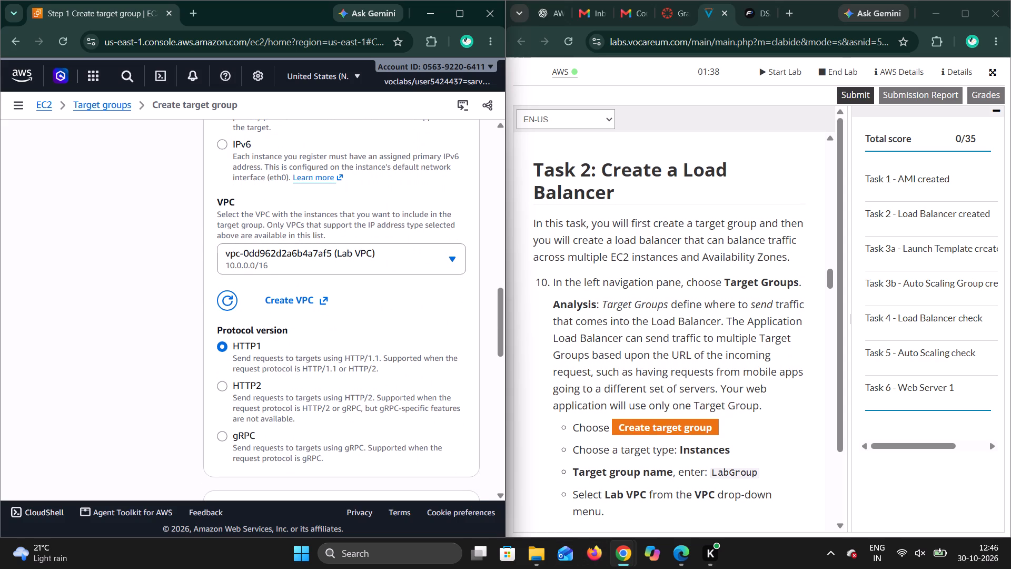
scroll(607, 497, down, 2)
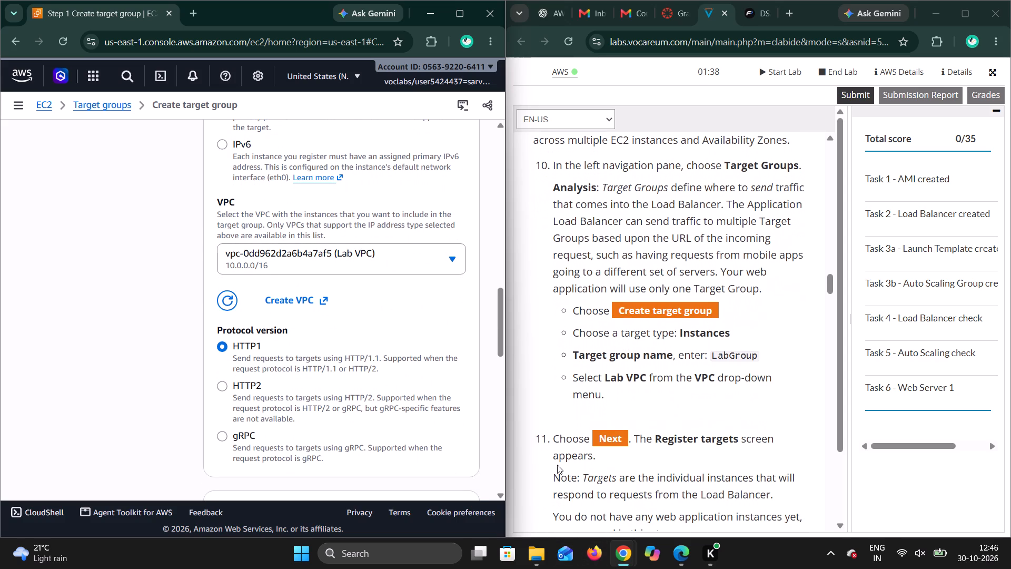
scroll(404, 391, down, 3)
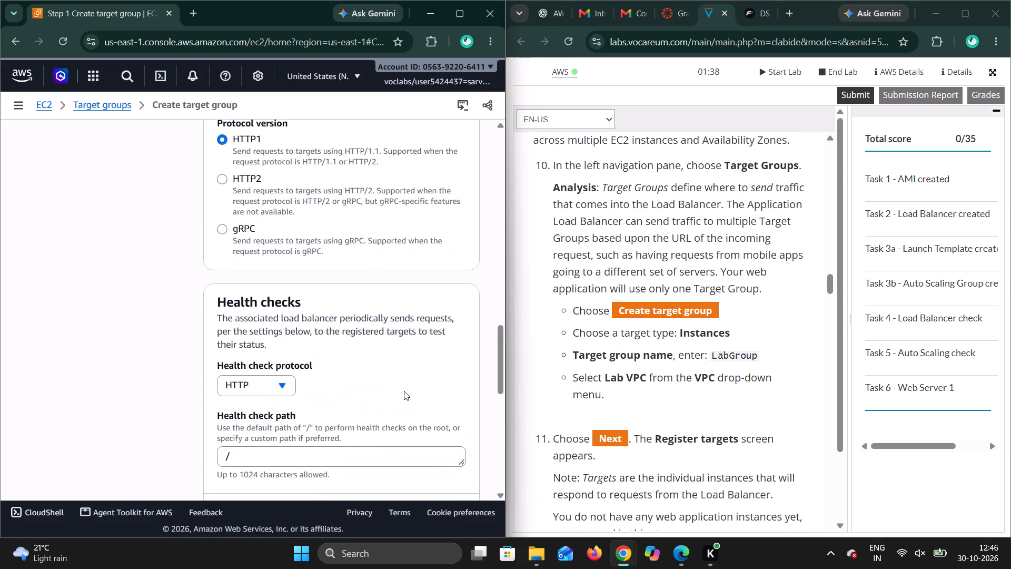
scroll(404, 391, down, 4)
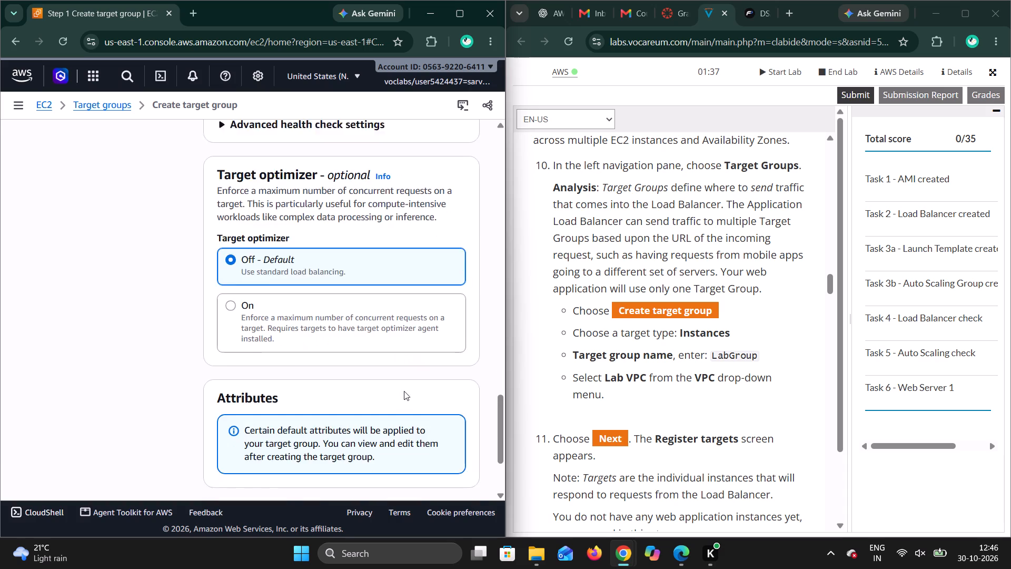
scroll(404, 391, down, 1)
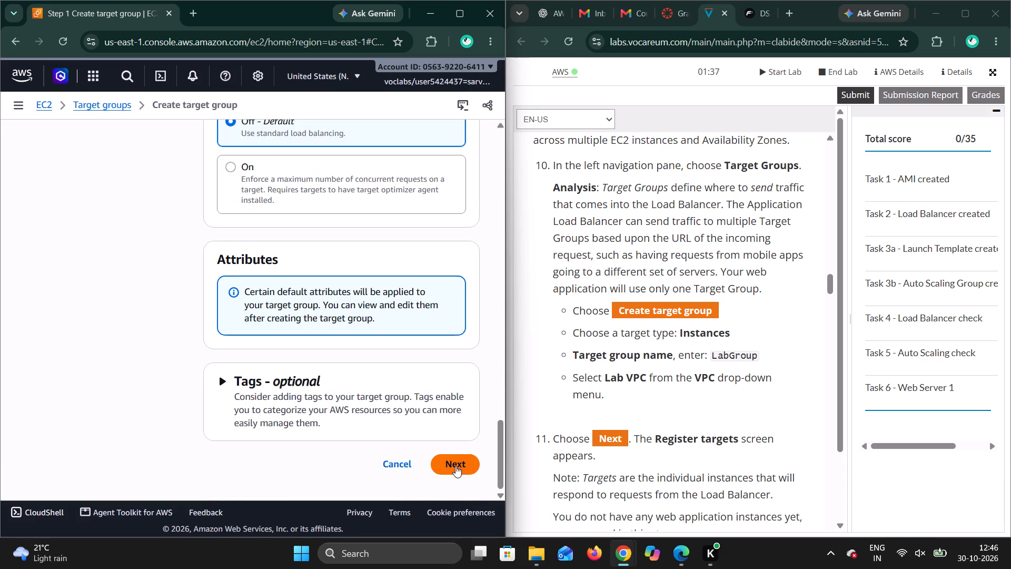
click(455, 466)
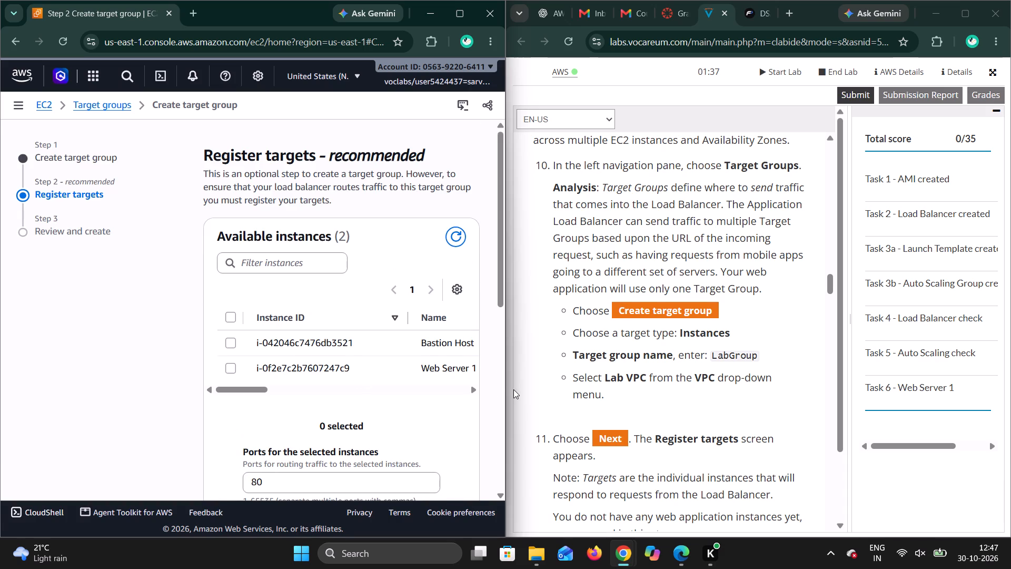
Follow step 11 of the lab: leave LabGroup without registered targets and continue to Review and create.
scroll(632, 446, down, 2)
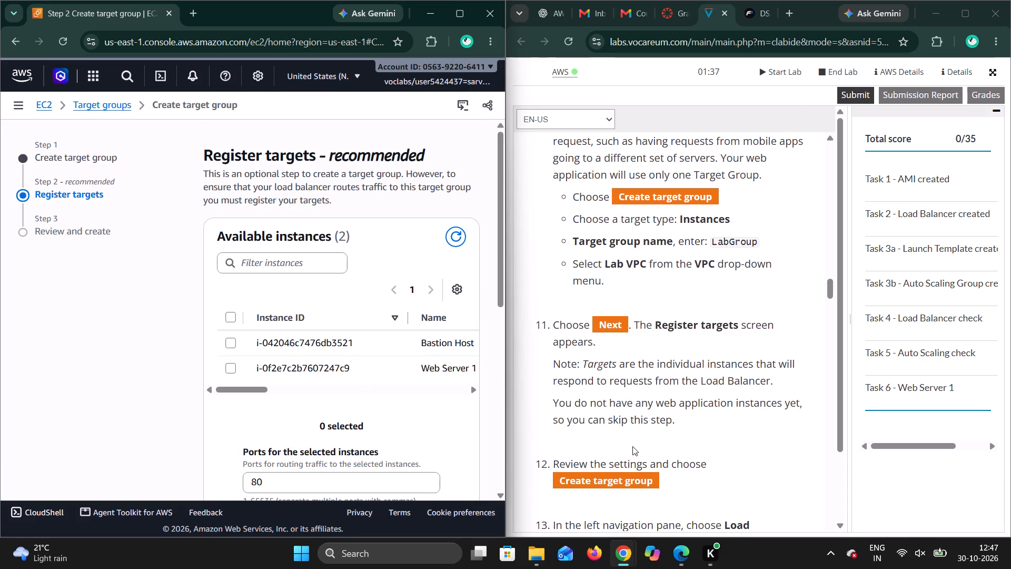
scroll(632, 446, down, 2)
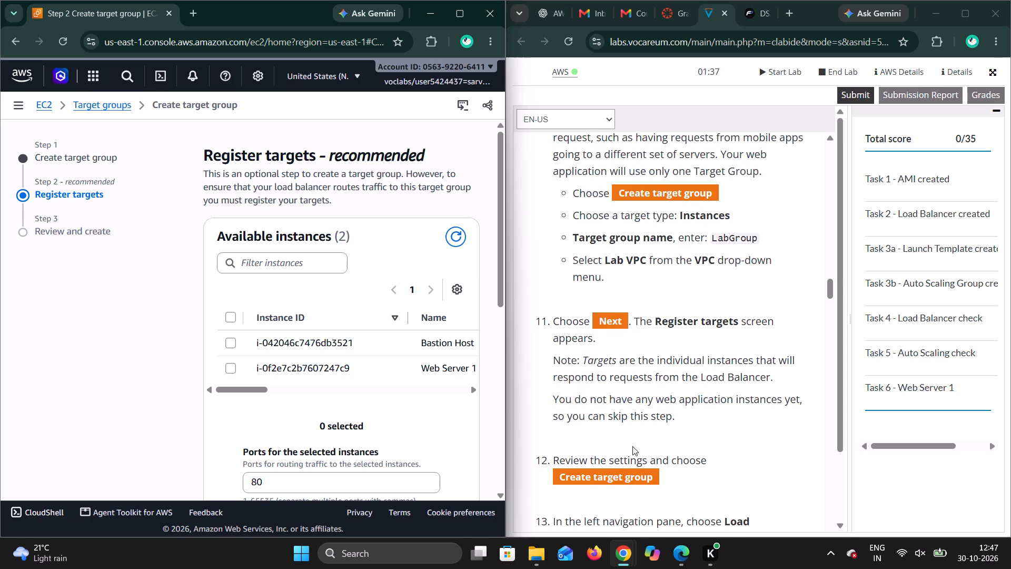
scroll(632, 446, down, 2)
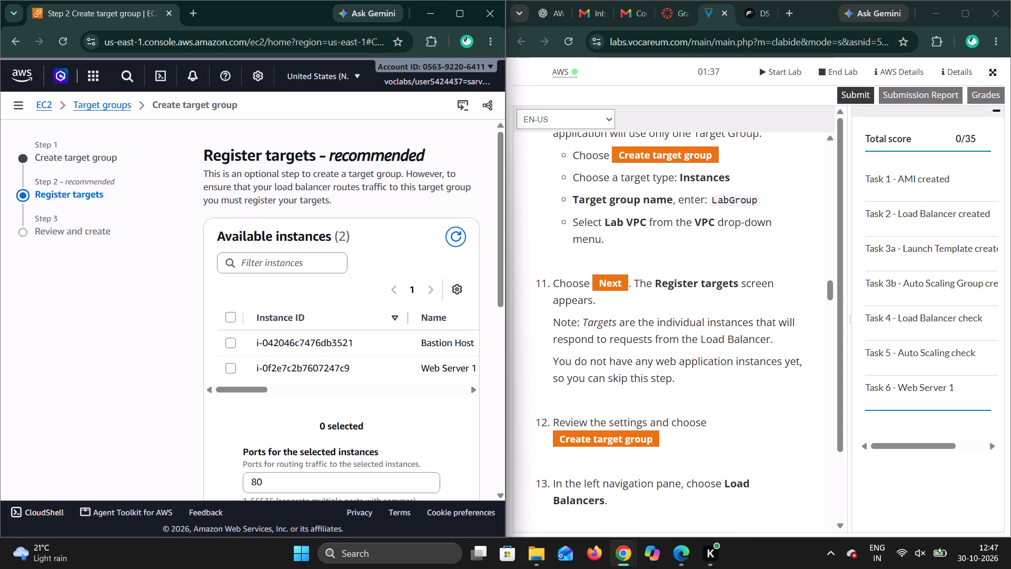
scroll(394, 372, down, 1)
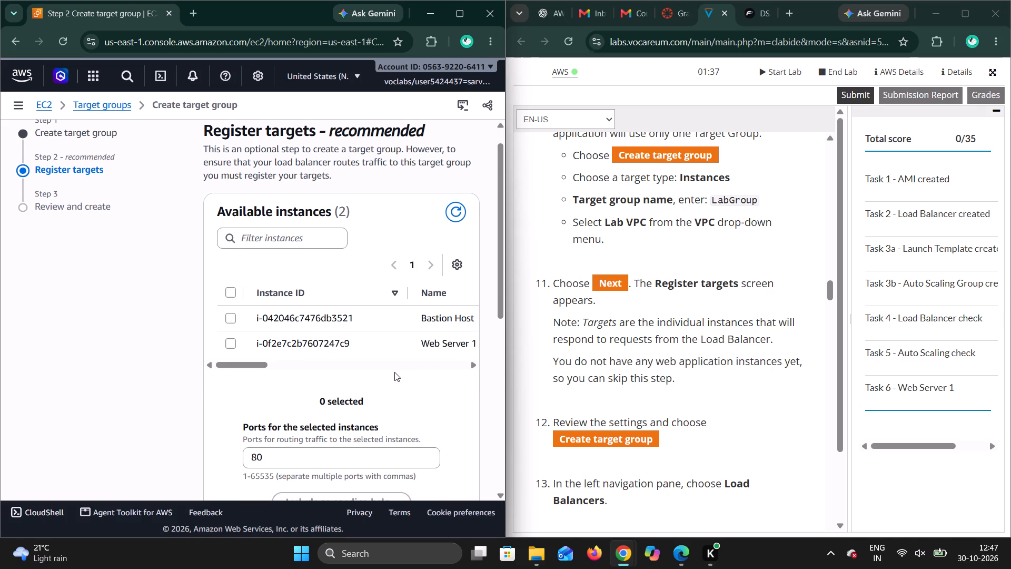
scroll(394, 372, down, 1)
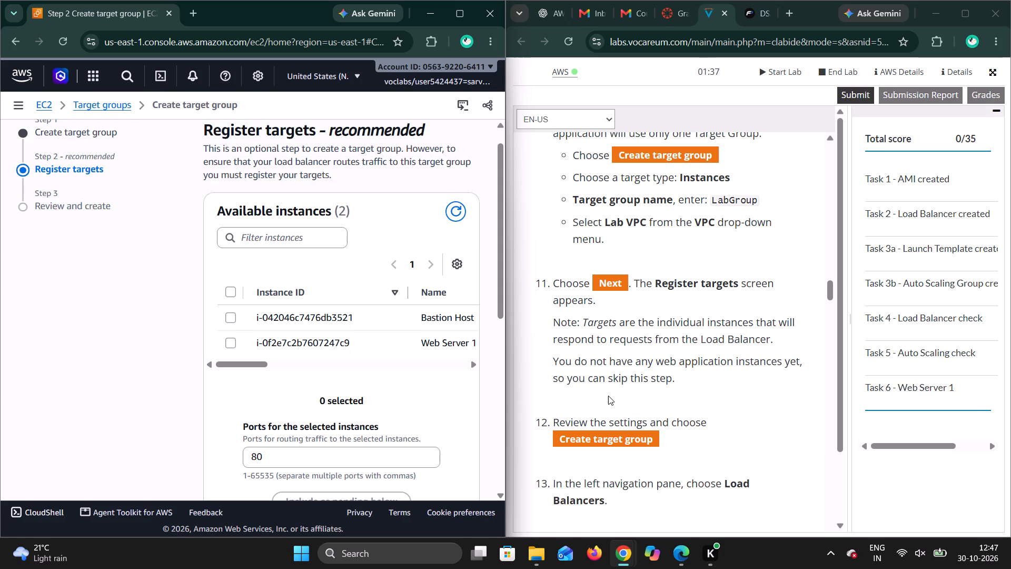
scroll(342, 395, down, 2)
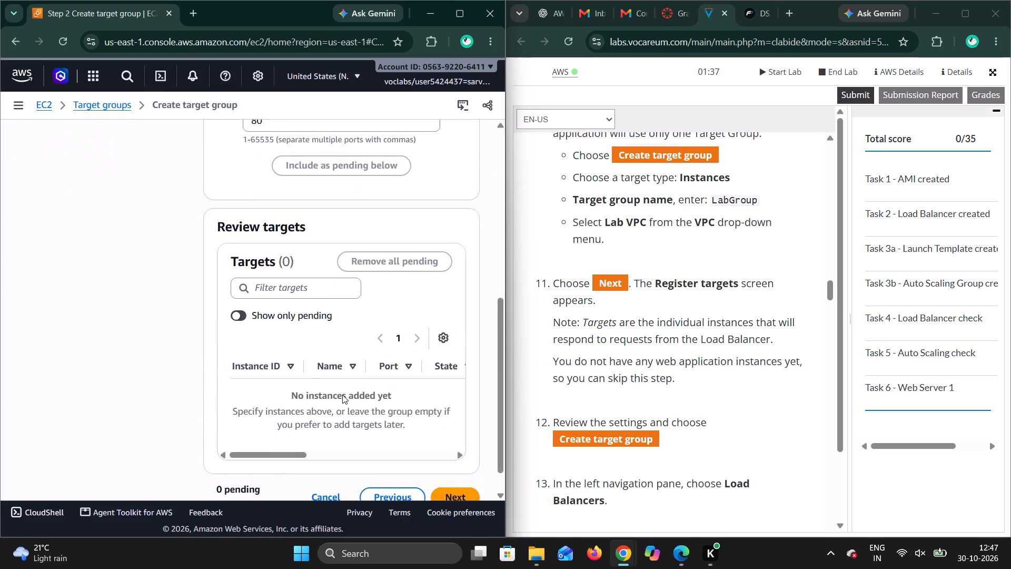
scroll(342, 395, down, 1)
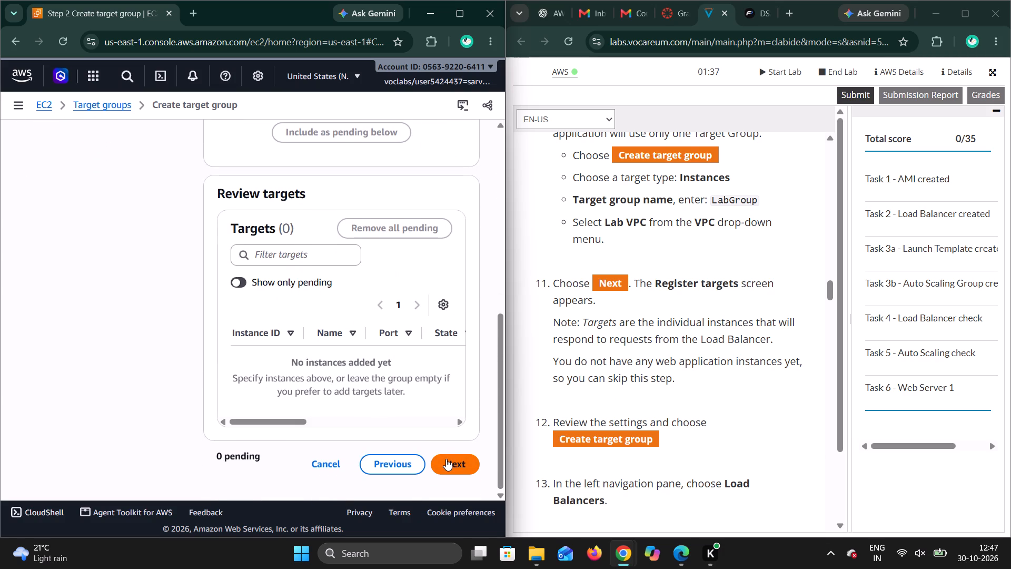
click(446, 459)
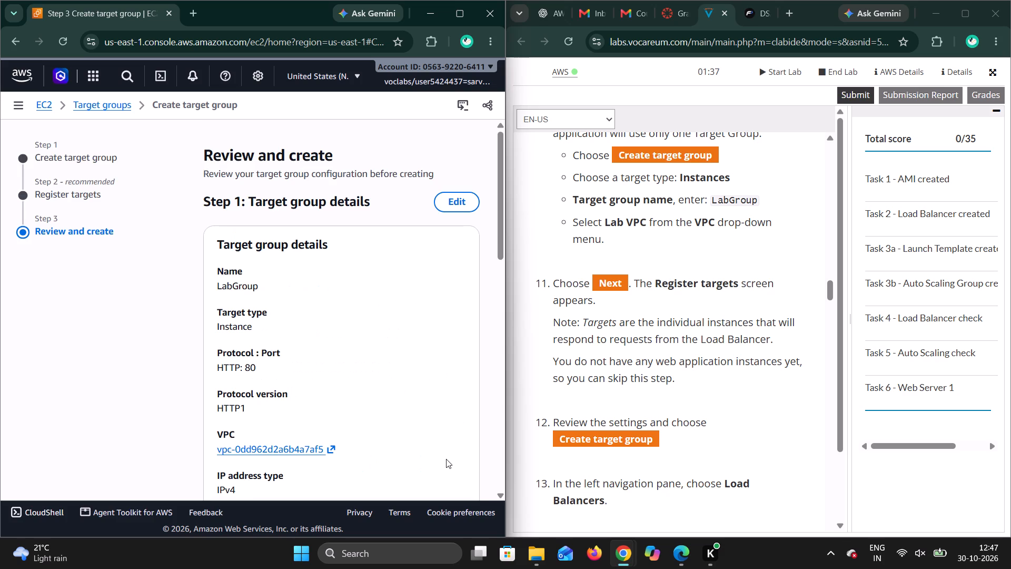
Review the LabGroup settings and create the target group, as step 12 asks.
scroll(429, 442, down, 2)
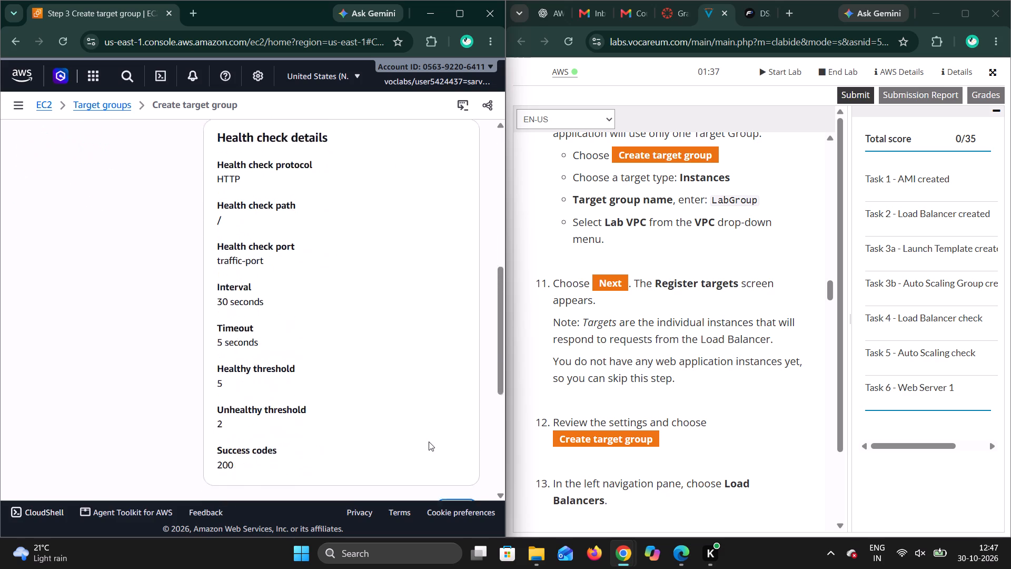
scroll(429, 442, down, 2)
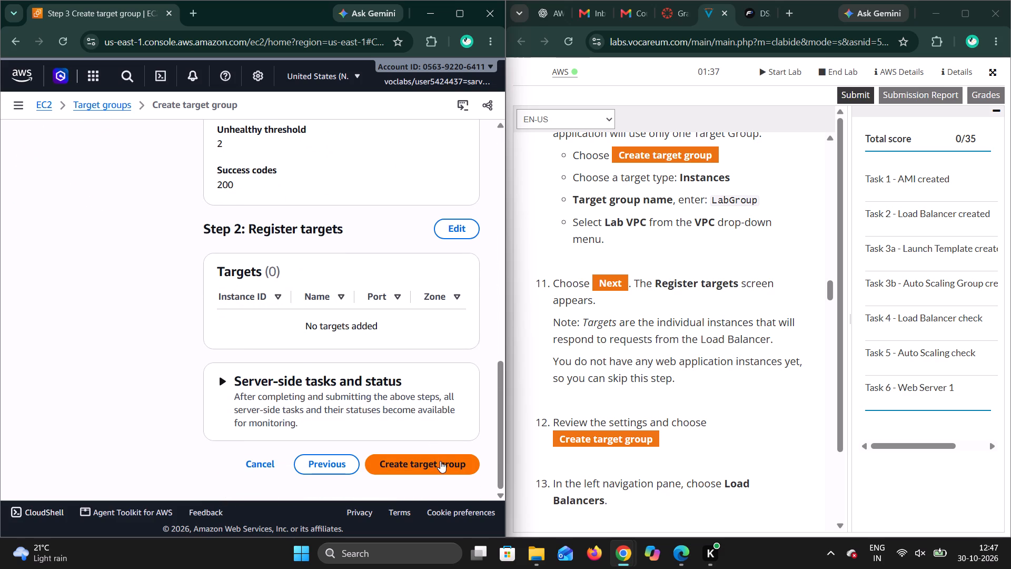
click(440, 461)
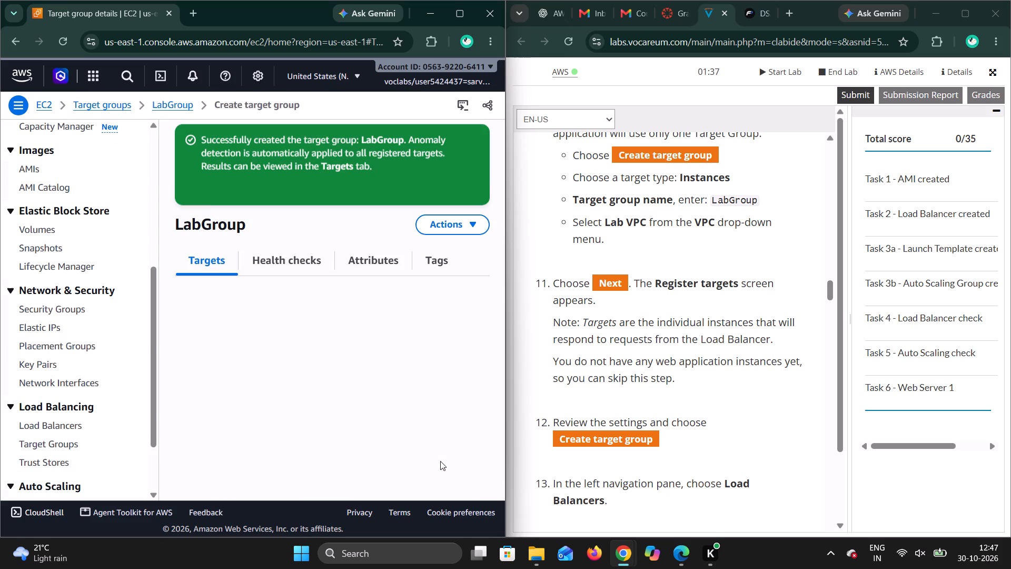
Look over the new LabGroup details and read lab steps 13 to 17 on creating the load balancer.
scroll(434, 362, down, 2)
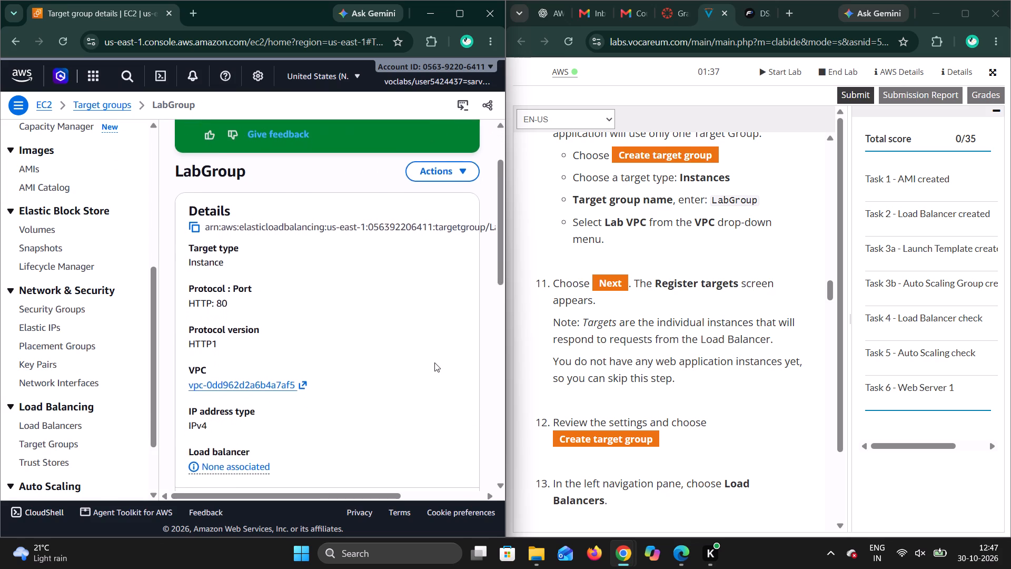
scroll(434, 362, down, 1)
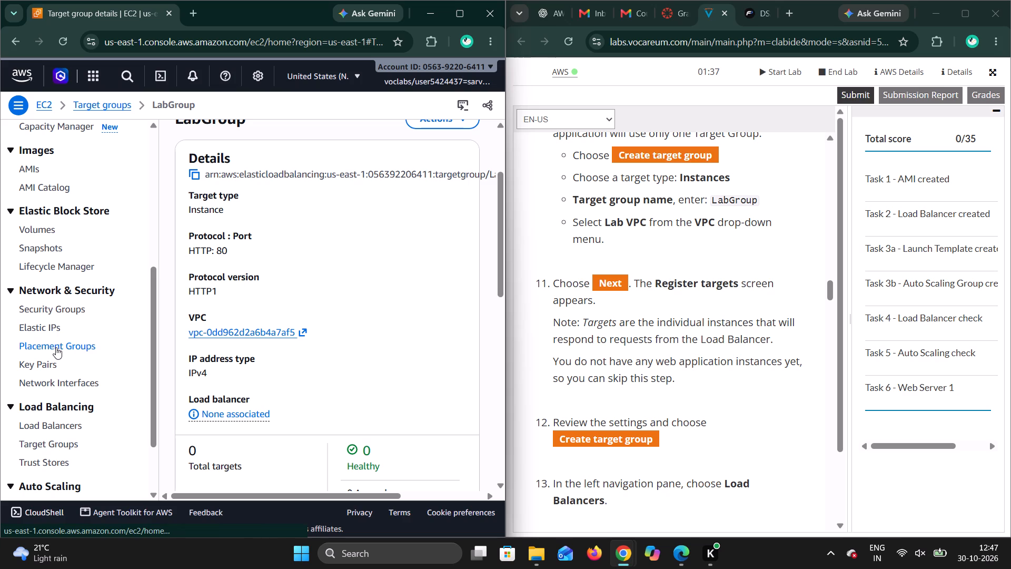
scroll(595, 382, down, 1)
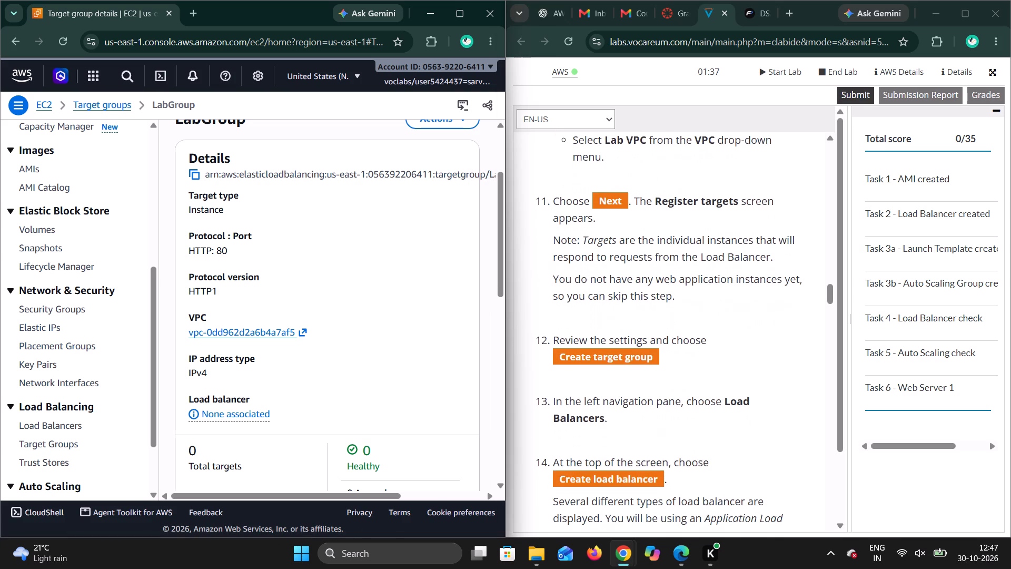
scroll(595, 382, down, 2)
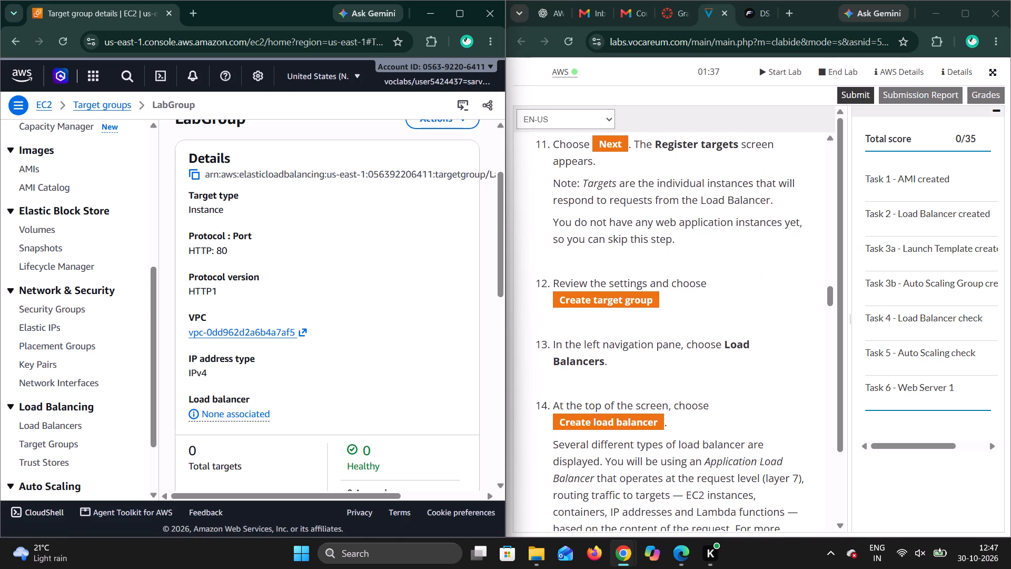
scroll(595, 382, down, 2)
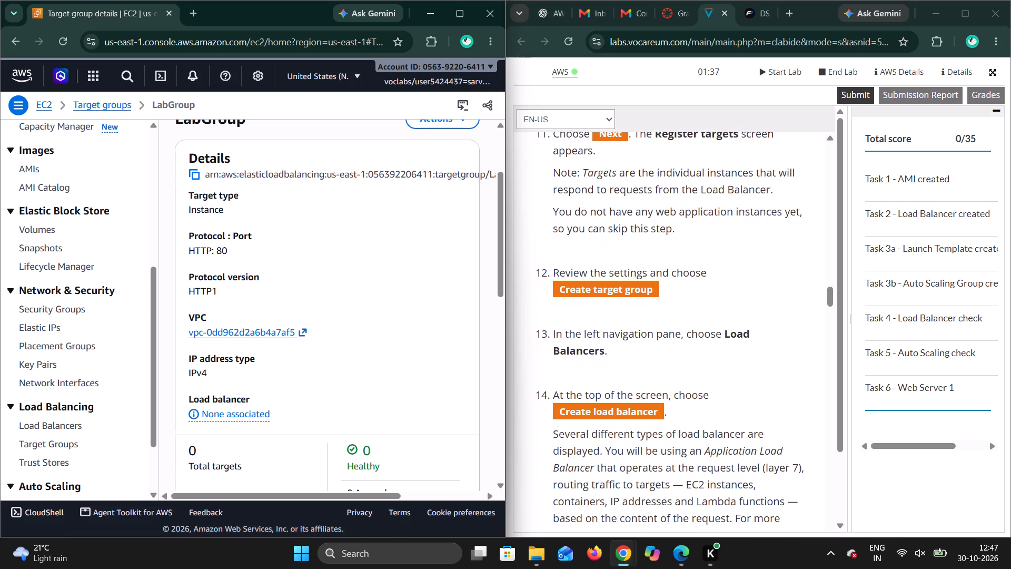
scroll(595, 382, down, 2)
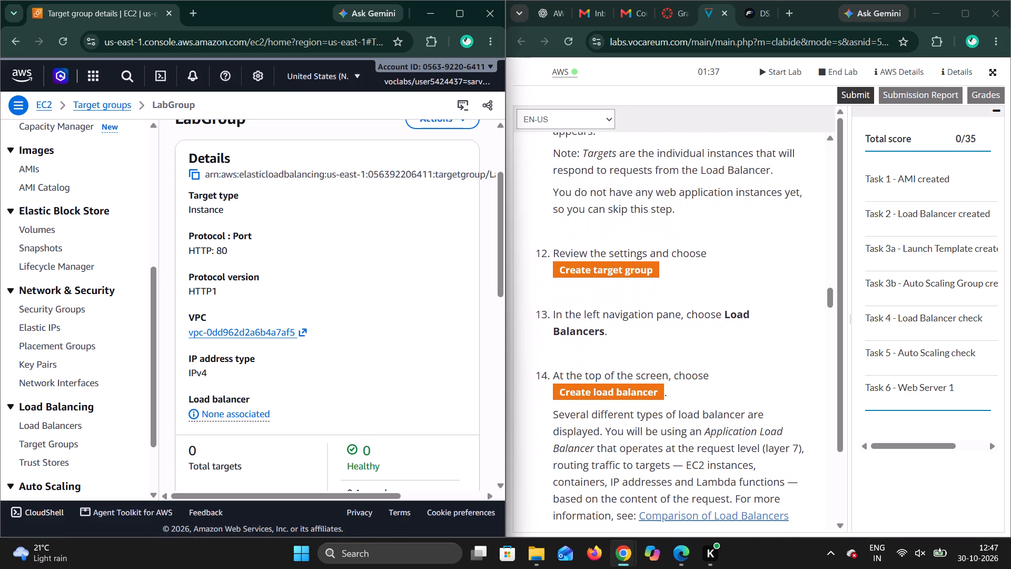
scroll(595, 382, down, 2)
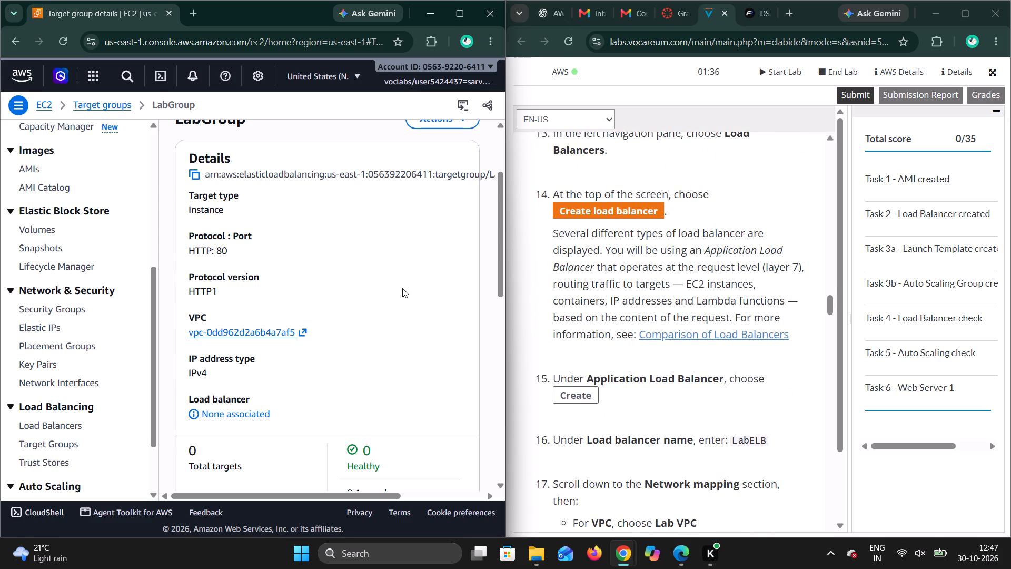
Go to the EC2 Load Balancers page under Load Balancing, as step 13 asks.
scroll(340, 282, up, 2)
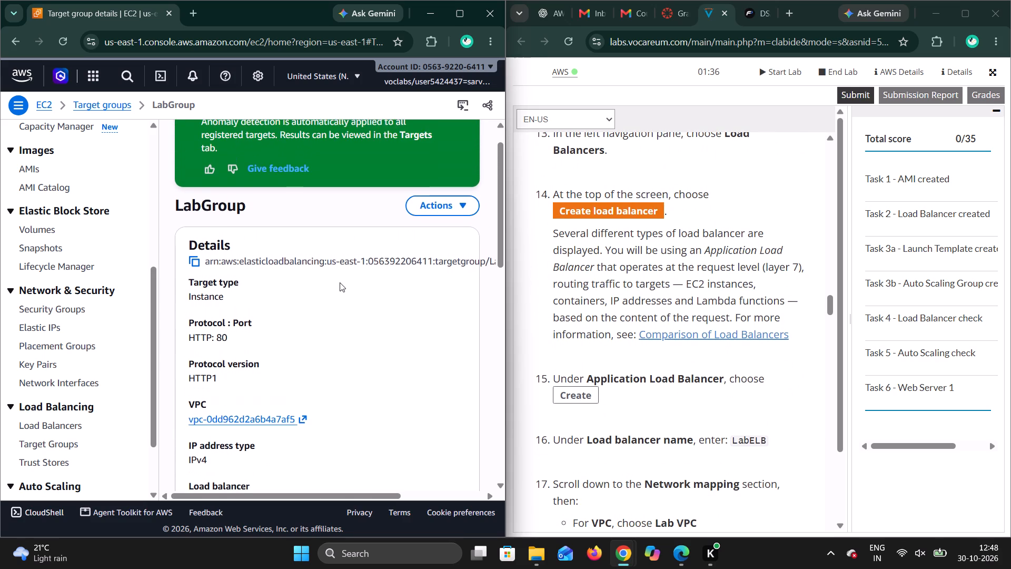
scroll(340, 282, up, 1)
scroll(340, 282, down, 1)
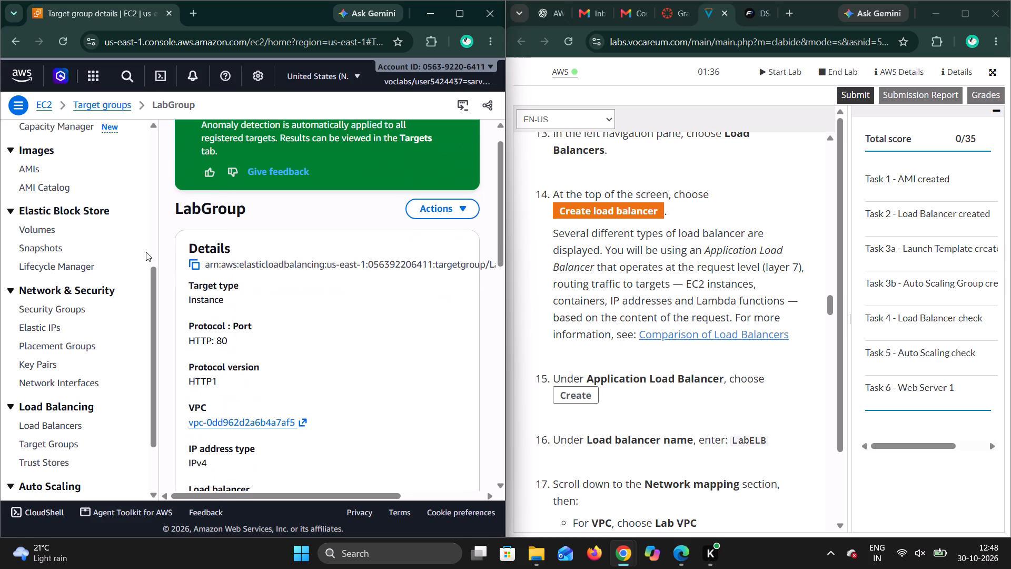
scroll(90, 240, up, 3)
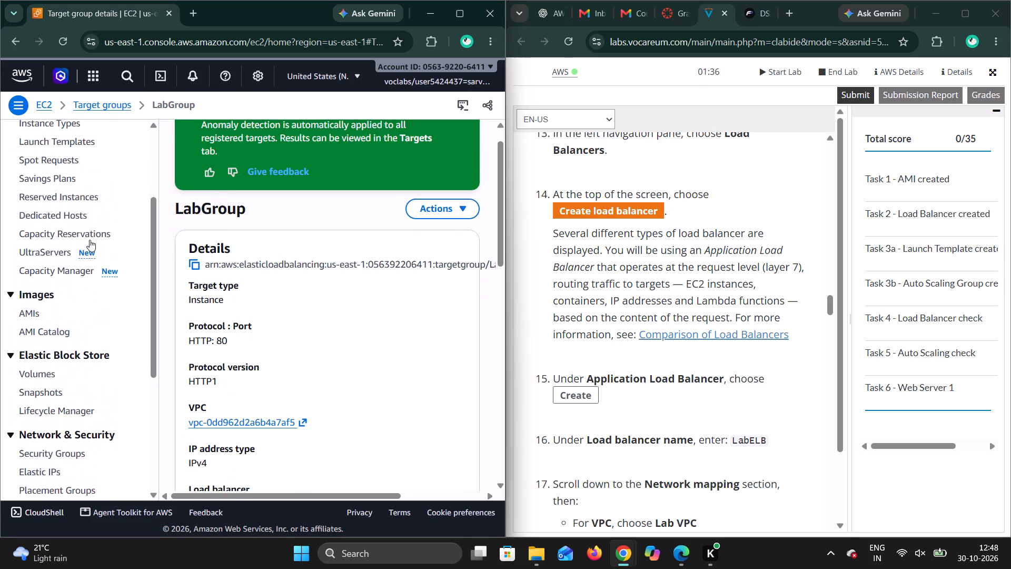
scroll(90, 240, up, 1)
scroll(90, 240, down, 2)
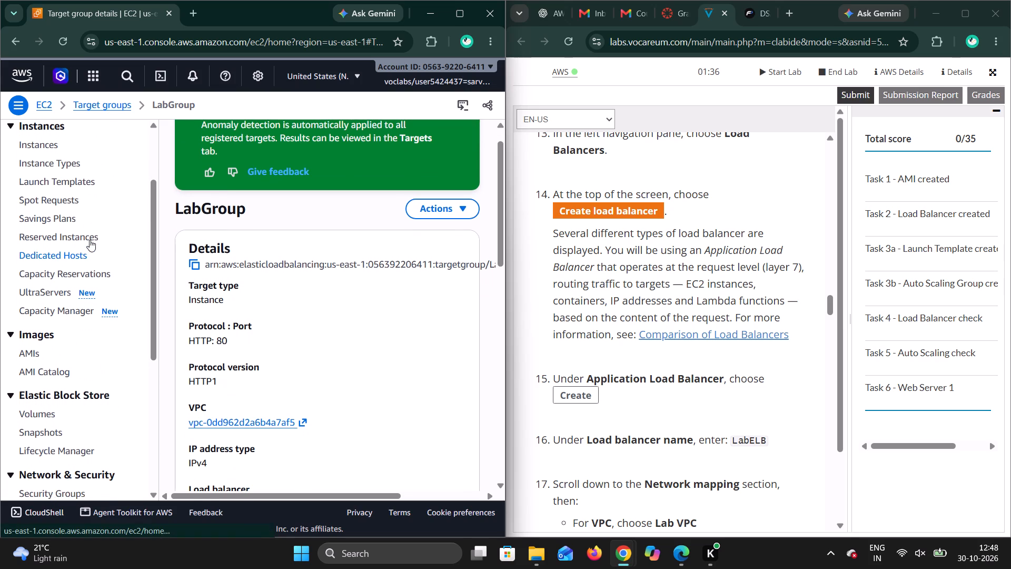
scroll(90, 240, down, 3)
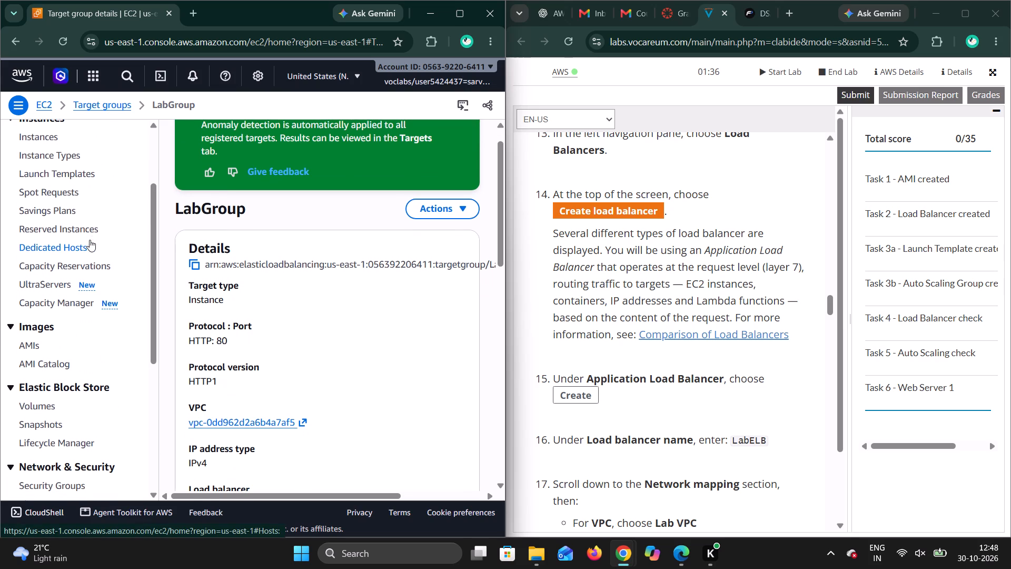
scroll(90, 240, down, 2)
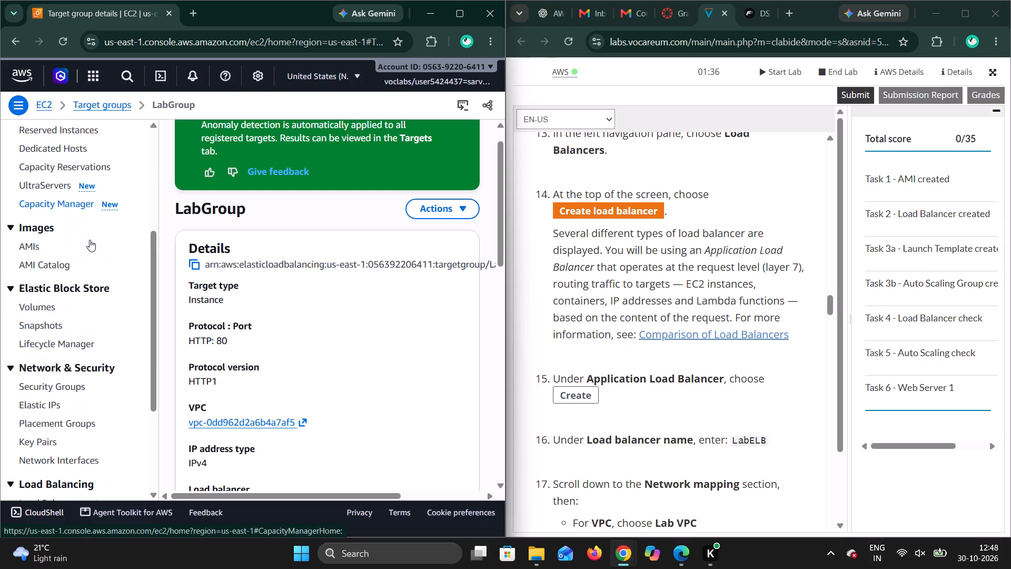
scroll(90, 240, down, 1)
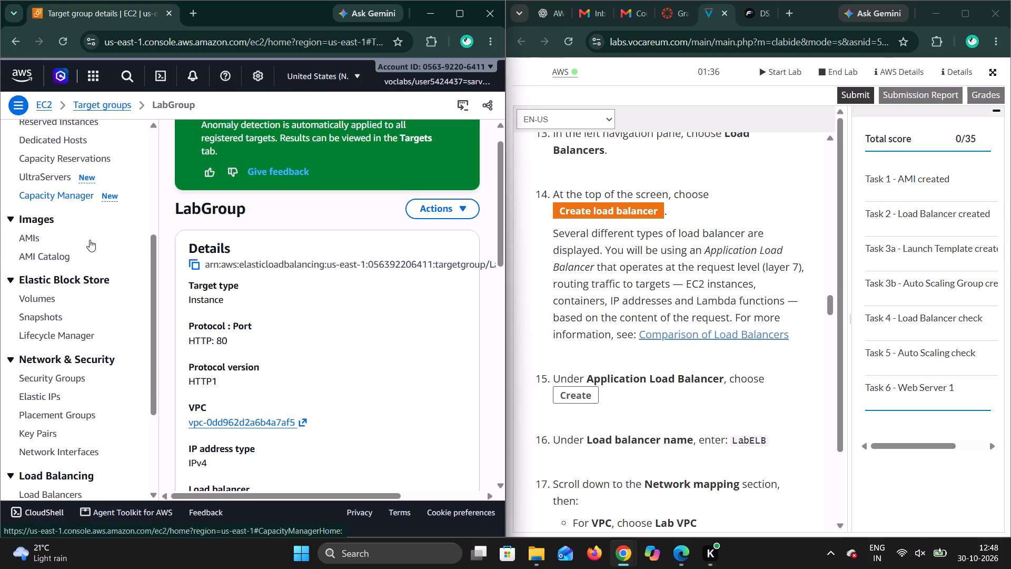
scroll(90, 240, down, 3)
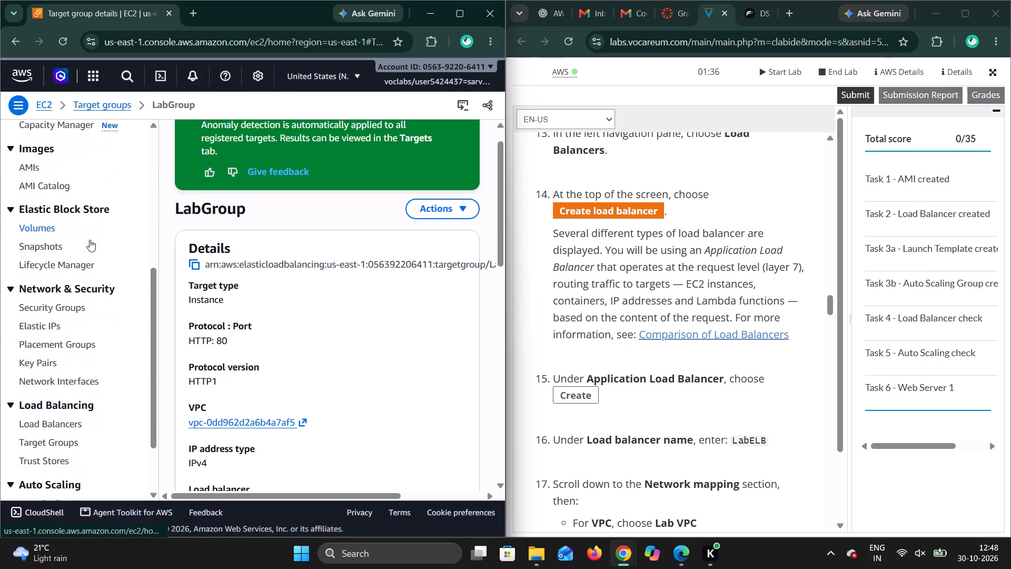
scroll(90, 240, down, 3)
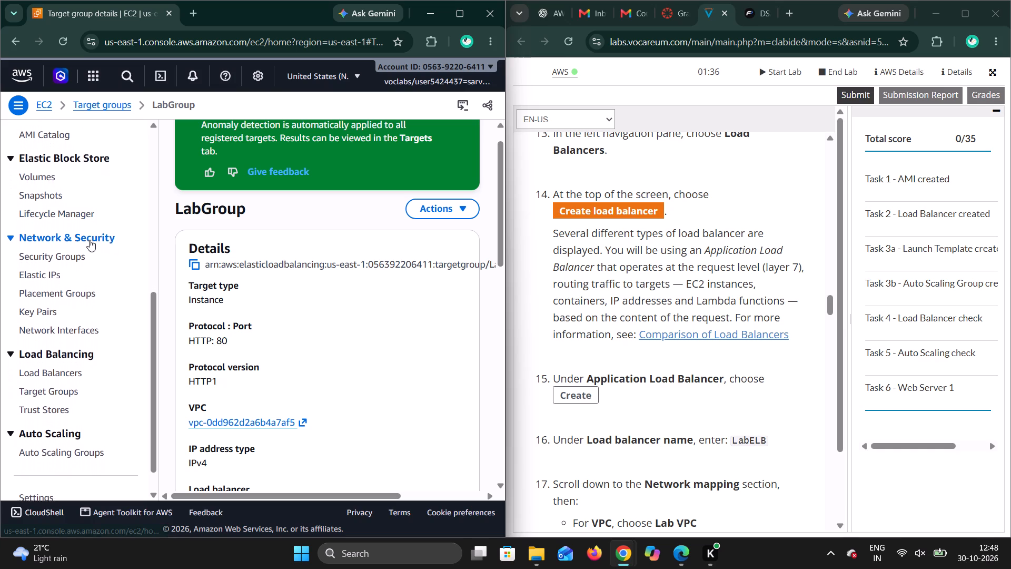
scroll(90, 240, down, 1)
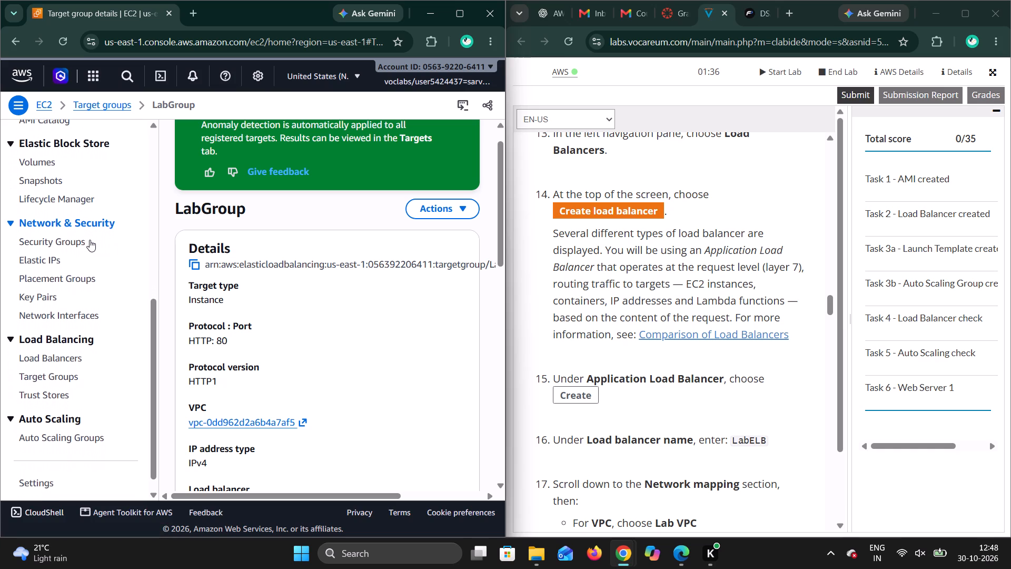
scroll(90, 240, down, 1)
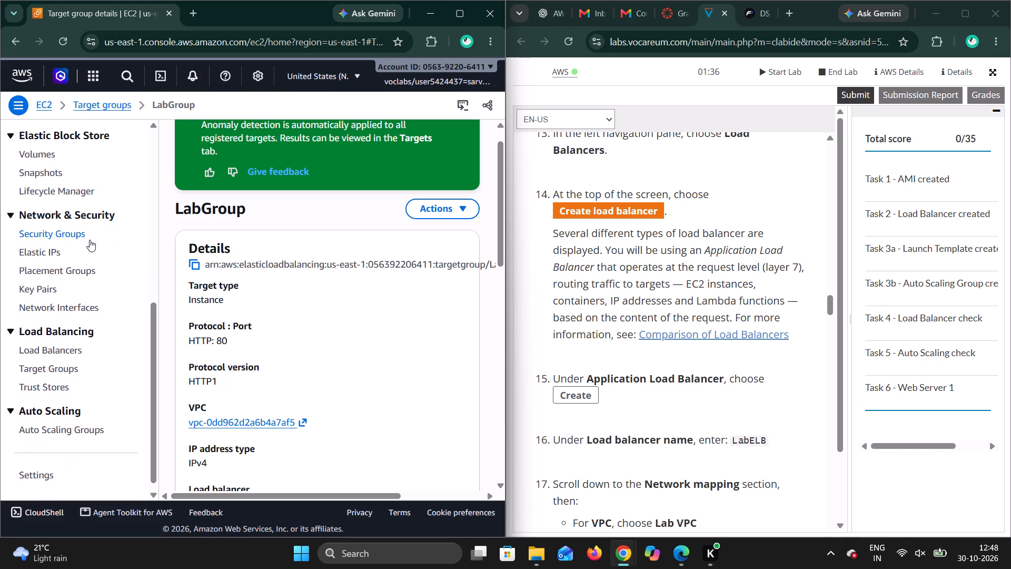
scroll(90, 240, down, 2)
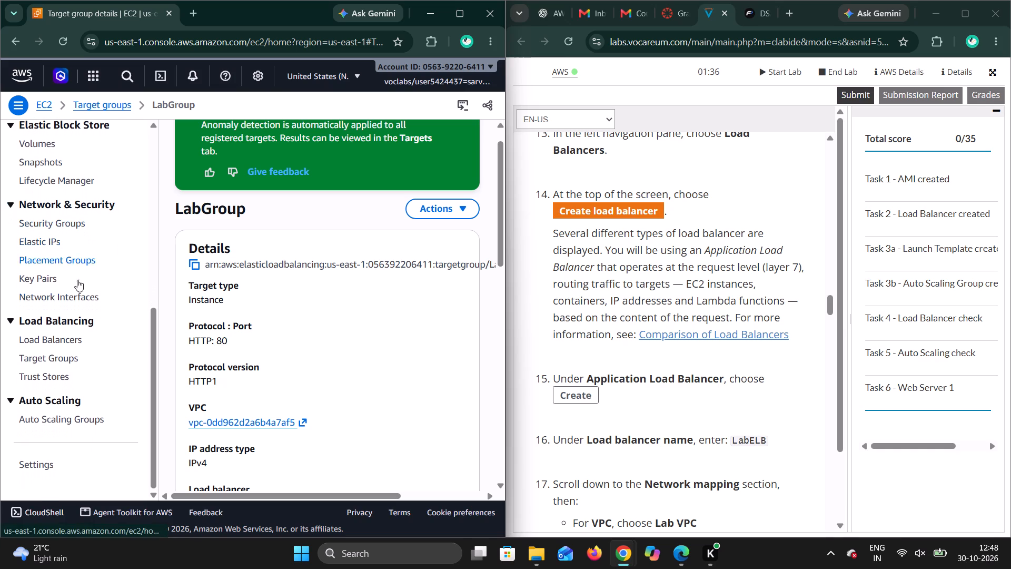
click(44, 340)
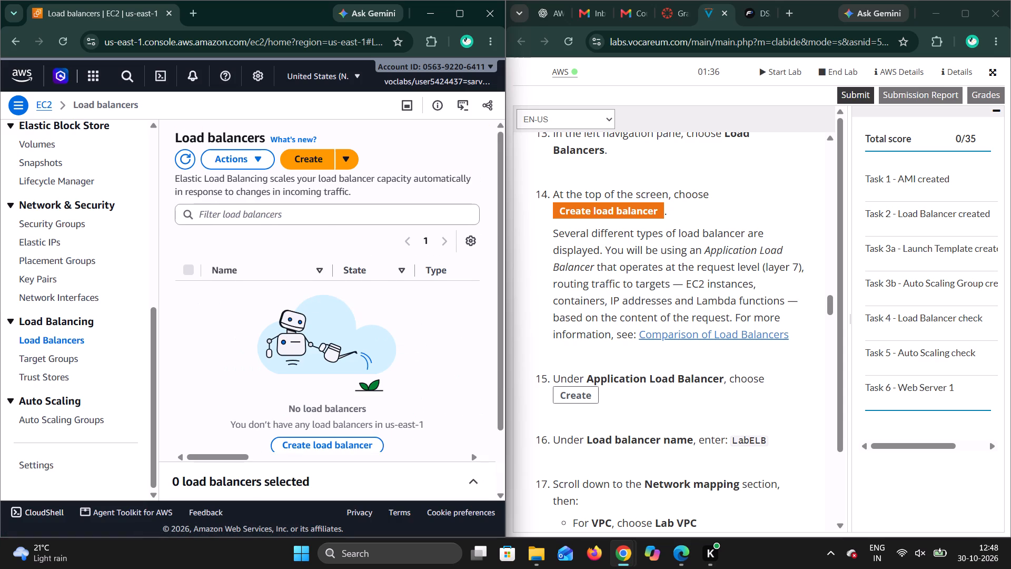
Start creating a new load balancer from the empty load balancers list, per step 14.
scroll(334, 278, up, 1)
scroll(360, 315, down, 1)
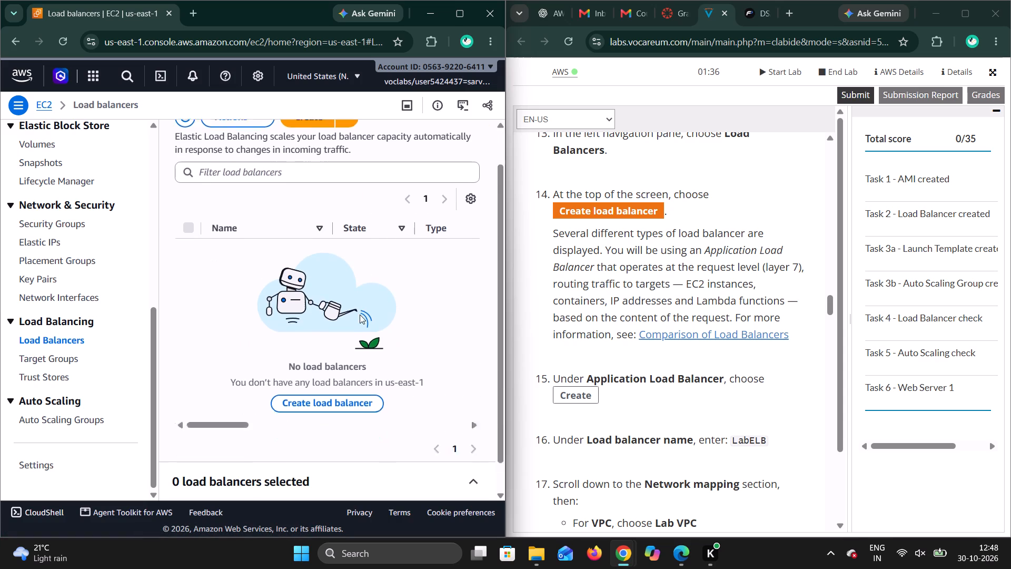
scroll(360, 315, down, 1)
click(329, 375)
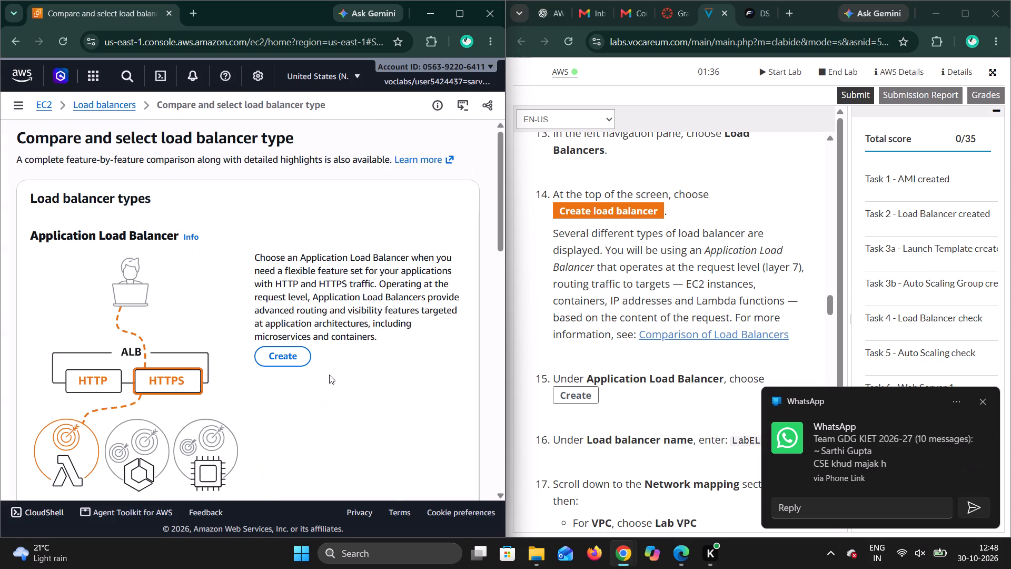
Choose Application Load Balancer as the load balancer type and open its creation form, per step 15.
scroll(346, 380, down, 1)
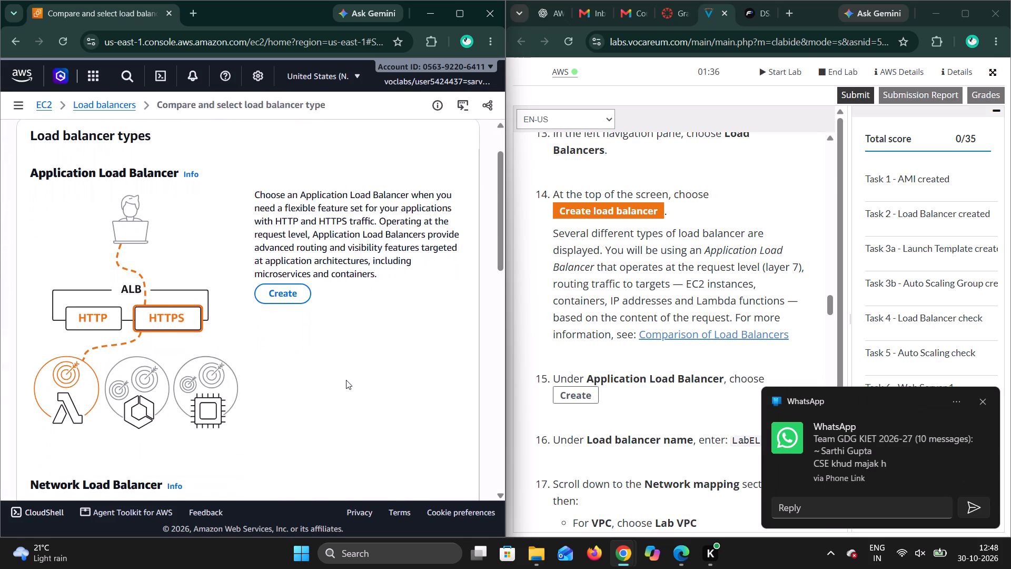
scroll(346, 380, down, 1)
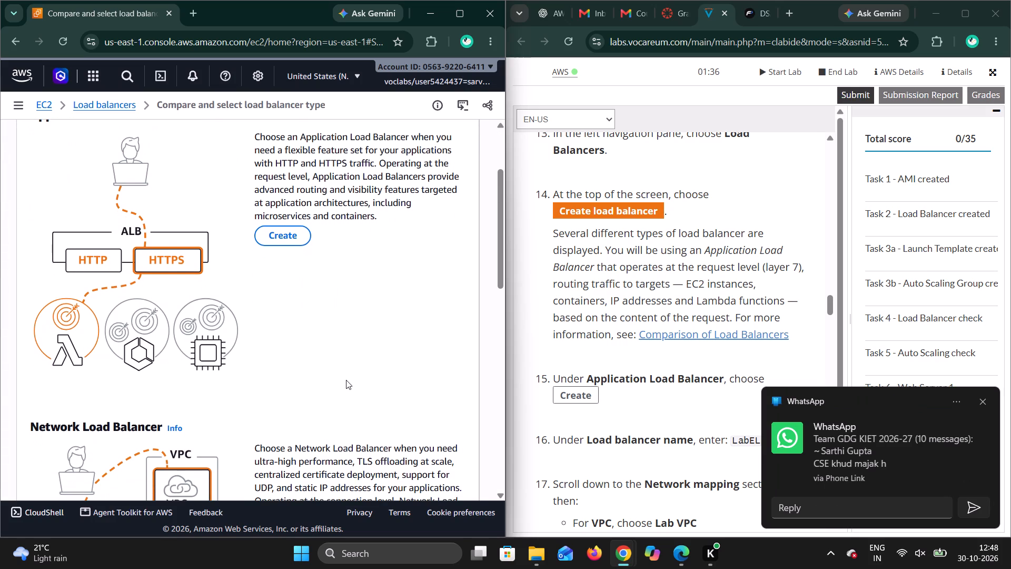
scroll(273, 333, up, 1)
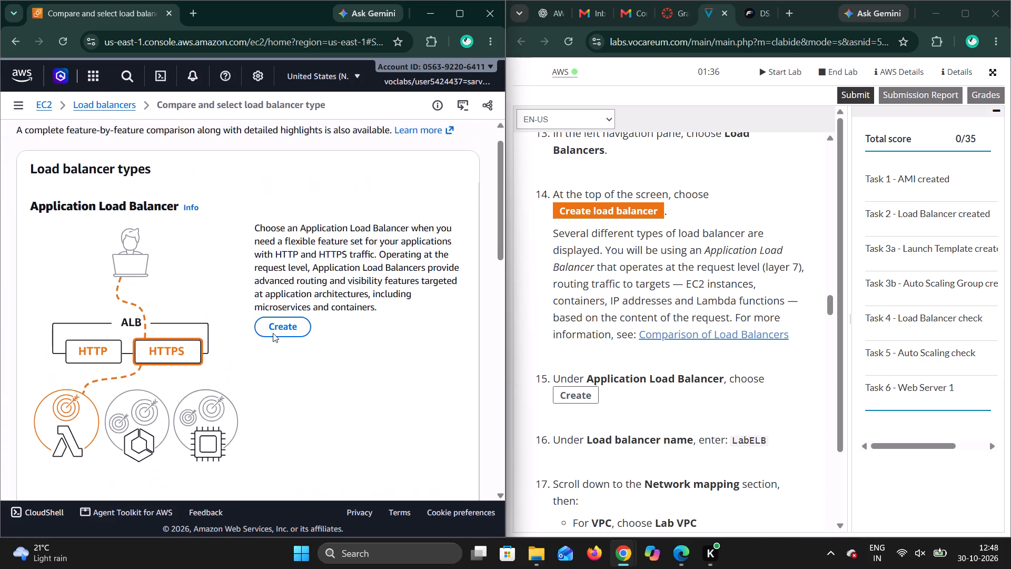
scroll(273, 333, up, 1)
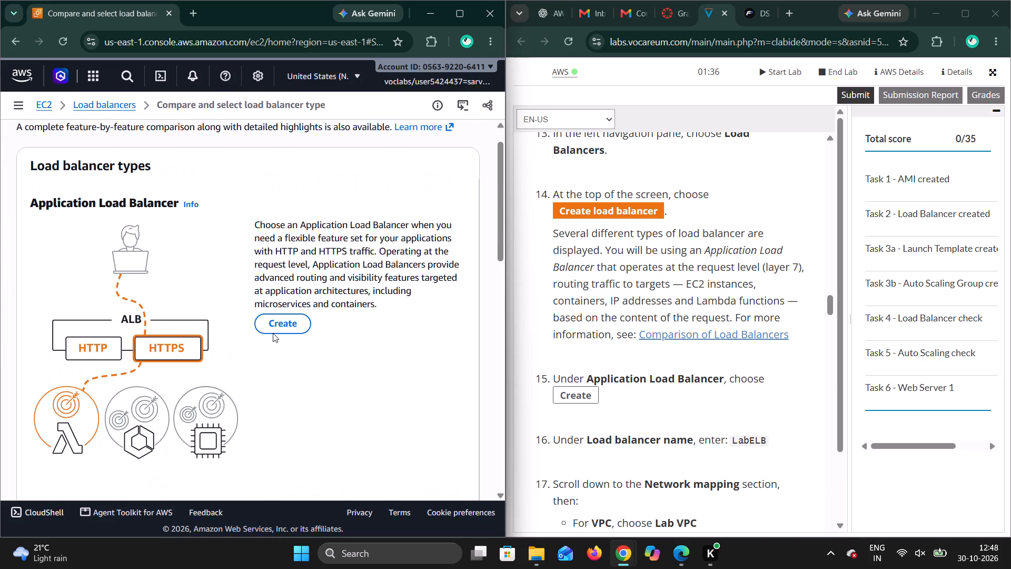
scroll(273, 333, up, 1)
click(283, 316)
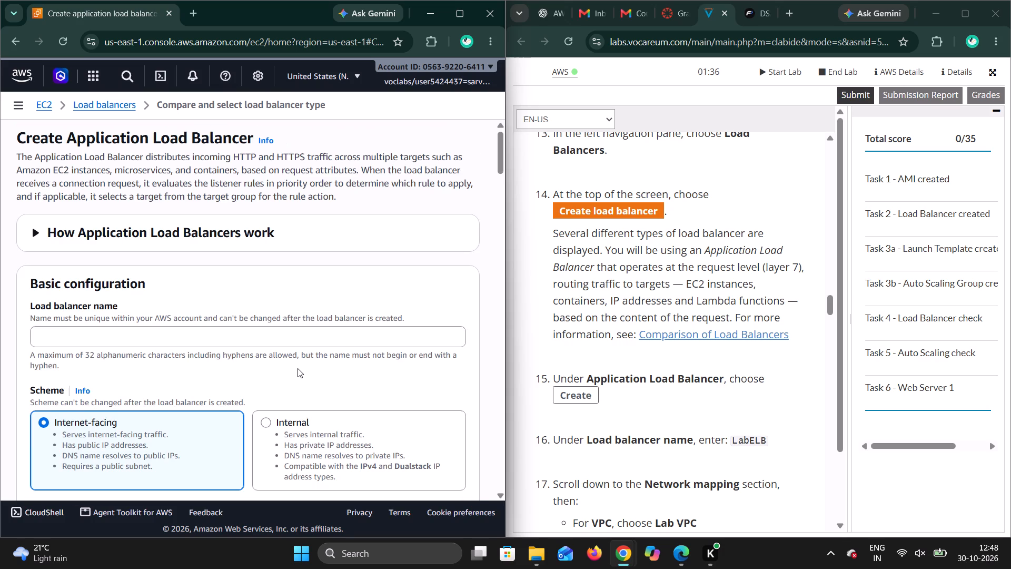
Name the load balancer LabELB, copying the name from lab step 16.
scroll(298, 369, down, 1)
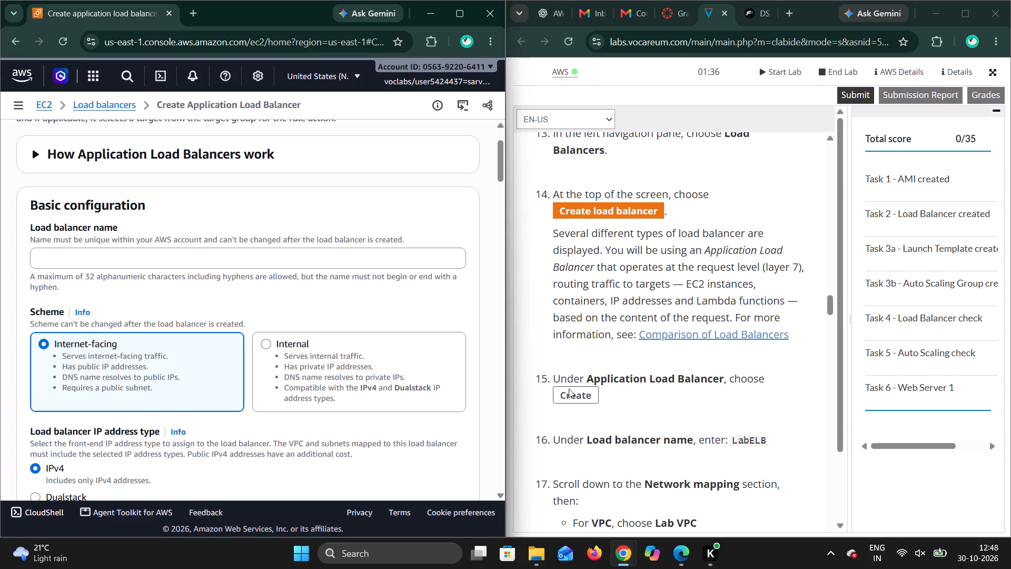
double_click(750, 439)
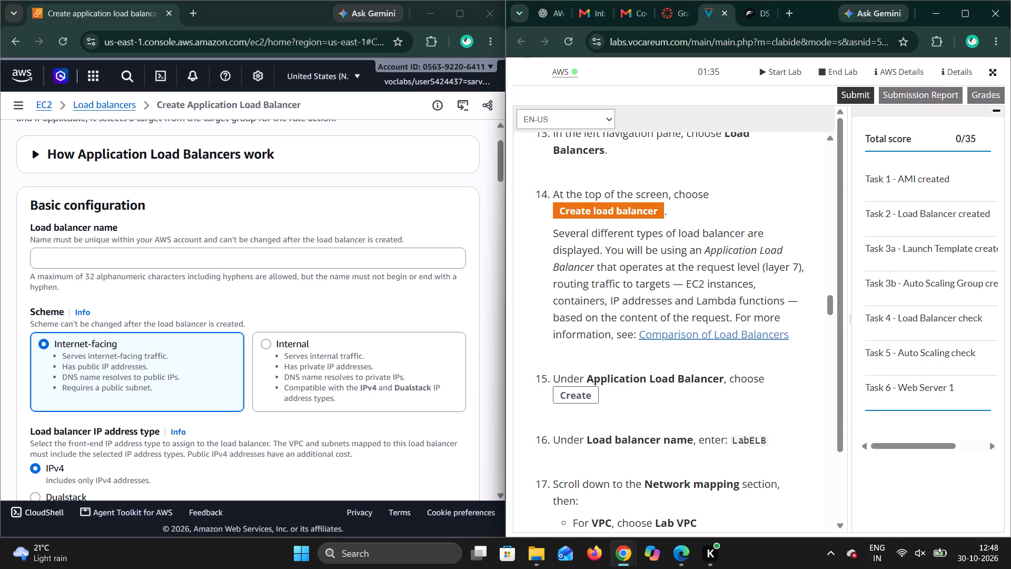
double_click(750, 439)
key(ctrl+c)
click(320, 262)
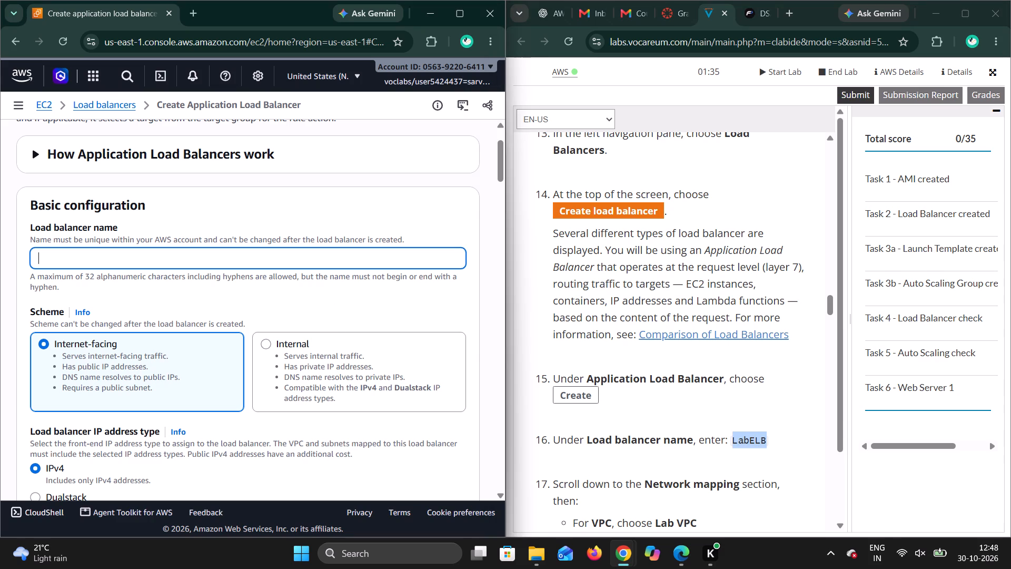
key(ctrl+v)
click(320, 262)
Set the VPC to Lab VPC in the load balancer's Network mapping section.
scroll(303, 345, down, 1)
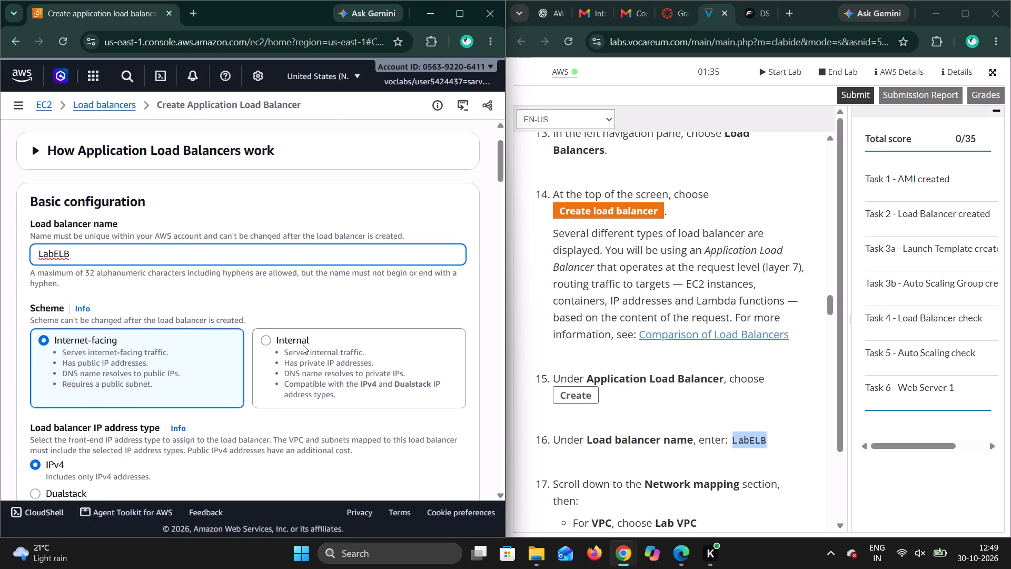
scroll(303, 345, down, 2)
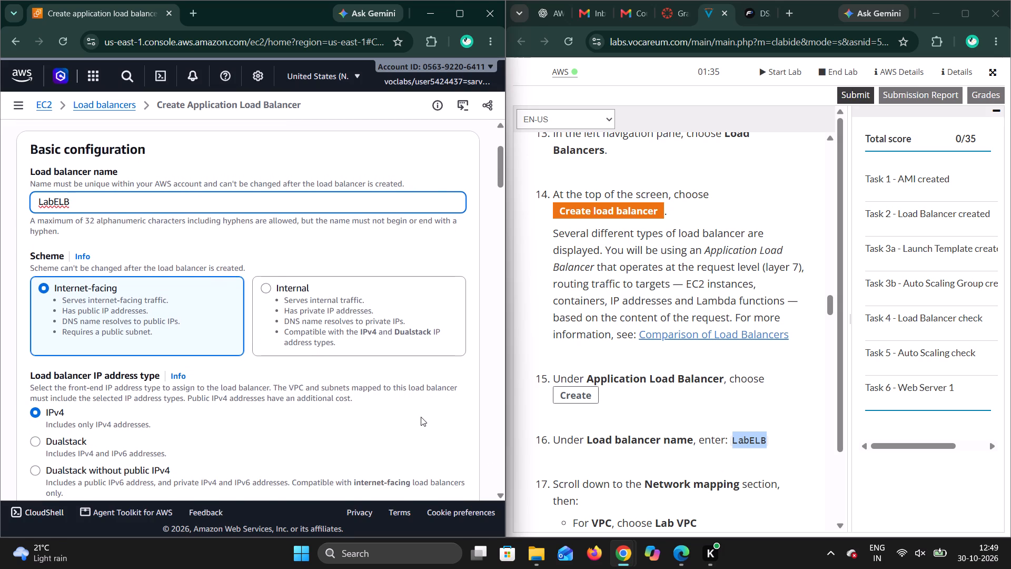
scroll(421, 417, down, 2)
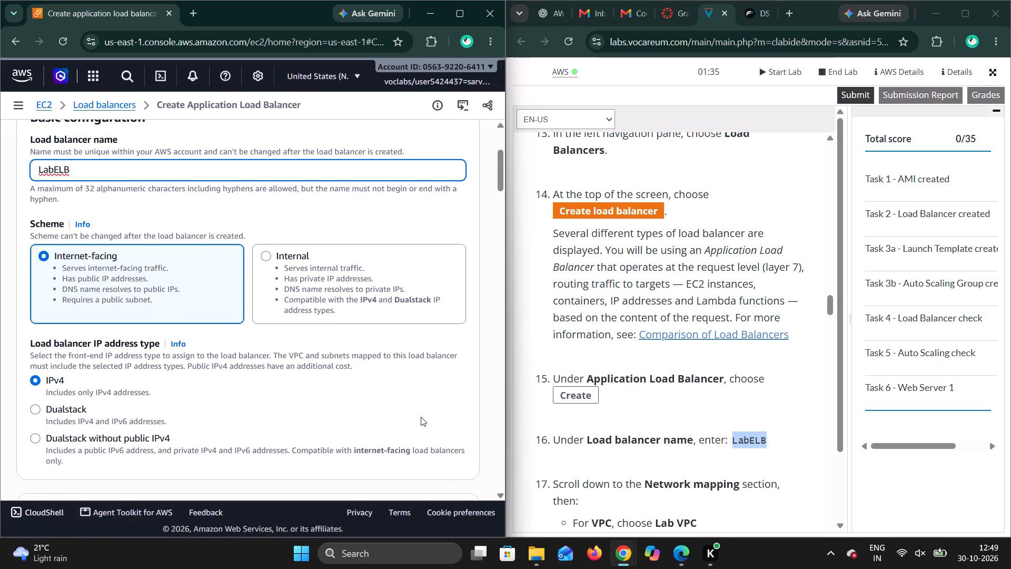
scroll(421, 417, down, 3)
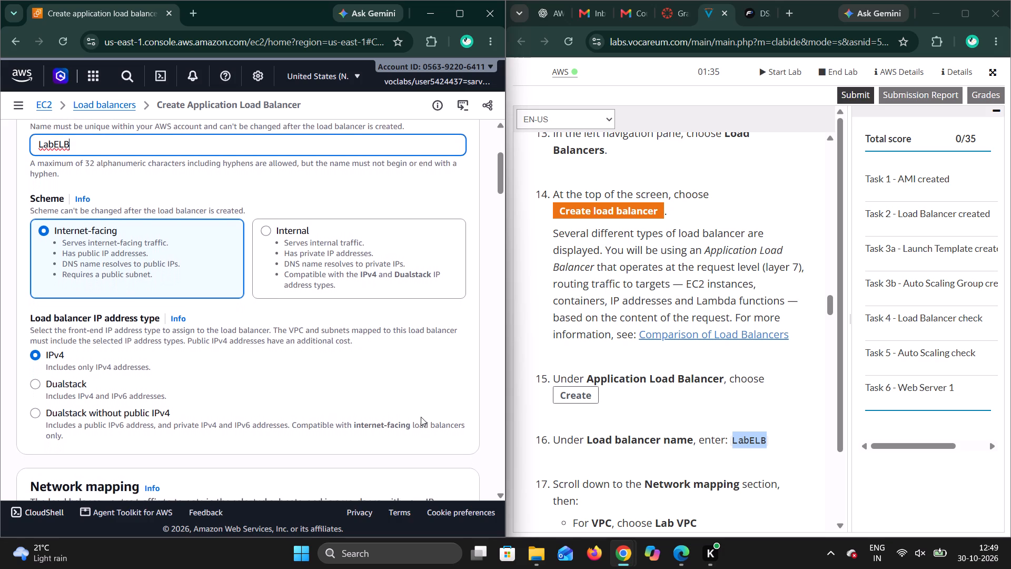
scroll(421, 417, down, 3)
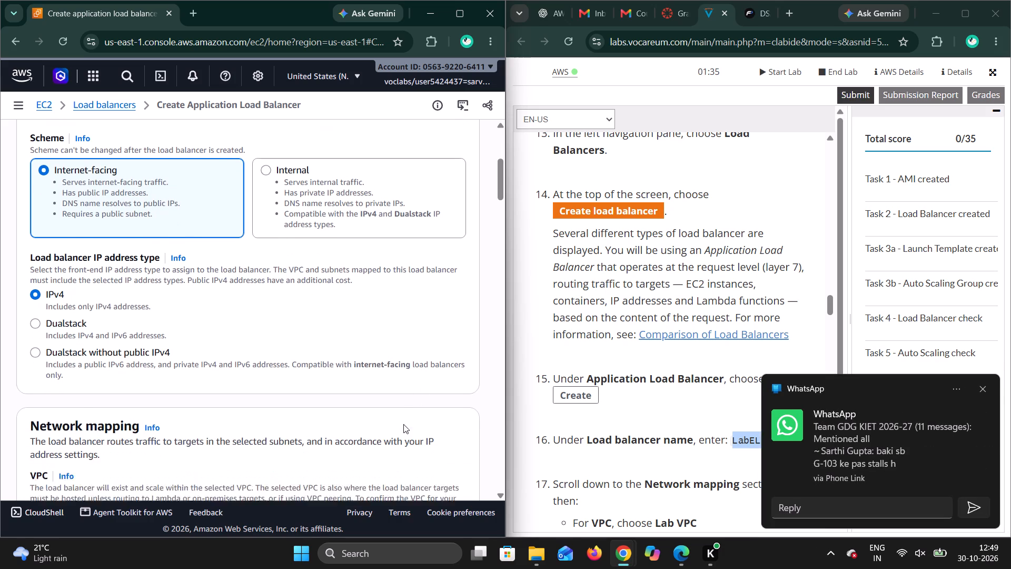
scroll(403, 424, down, 2)
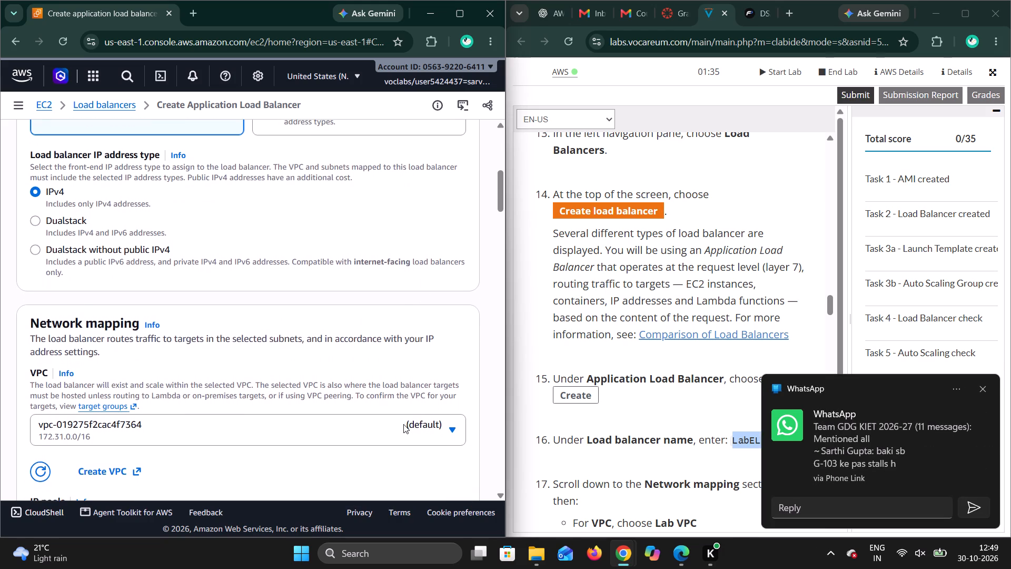
scroll(403, 424, down, 3)
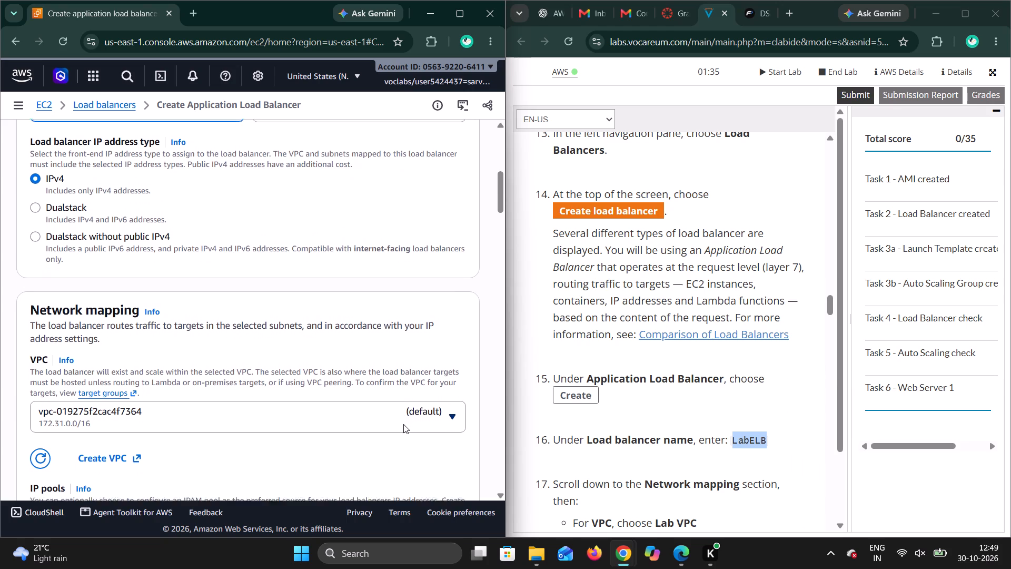
scroll(403, 424, down, 3)
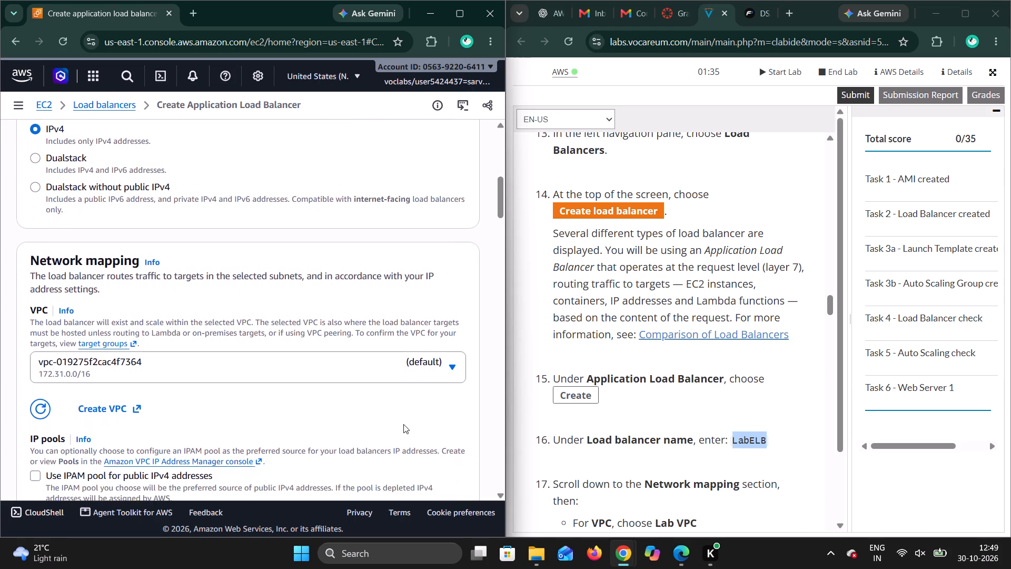
scroll(403, 424, down, 1)
click(389, 260)
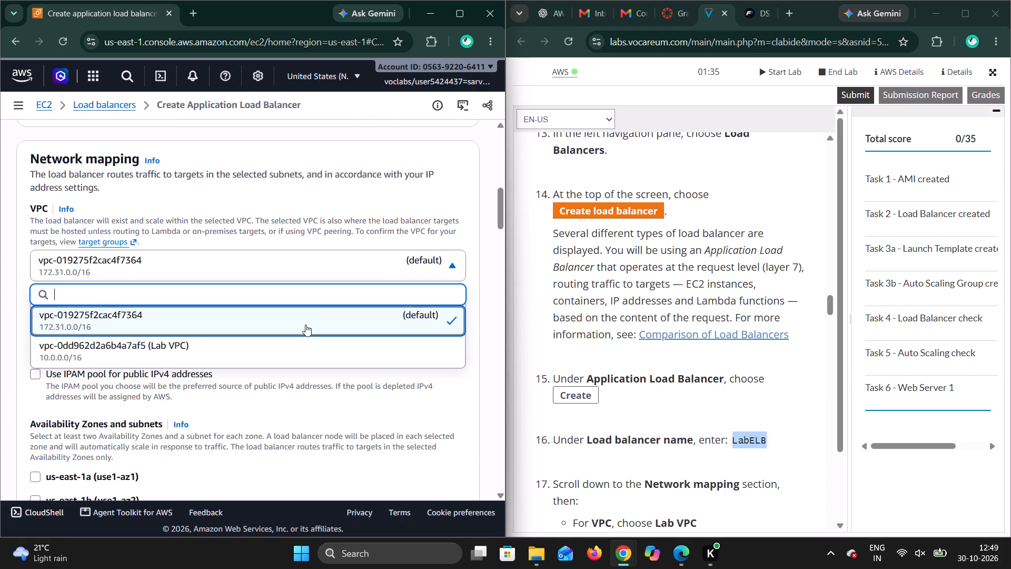
click(276, 353)
Following step 17, enable Availability Zones us-east-1a with Public Subnet 1 and us-east-1b with Public Subnet 2.
scroll(276, 353, down, 1)
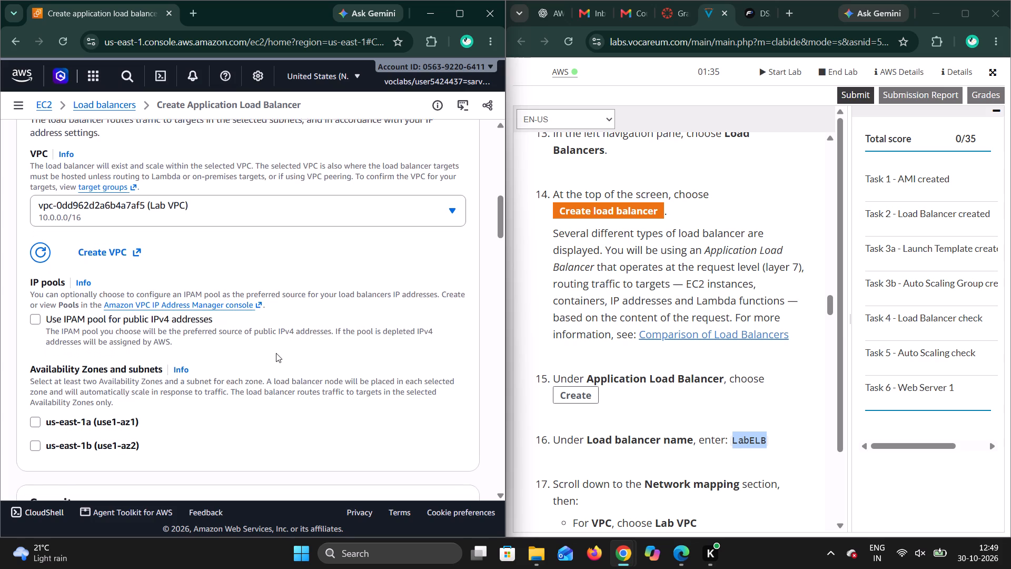
scroll(276, 353, down, 2)
scroll(611, 499, down, 1)
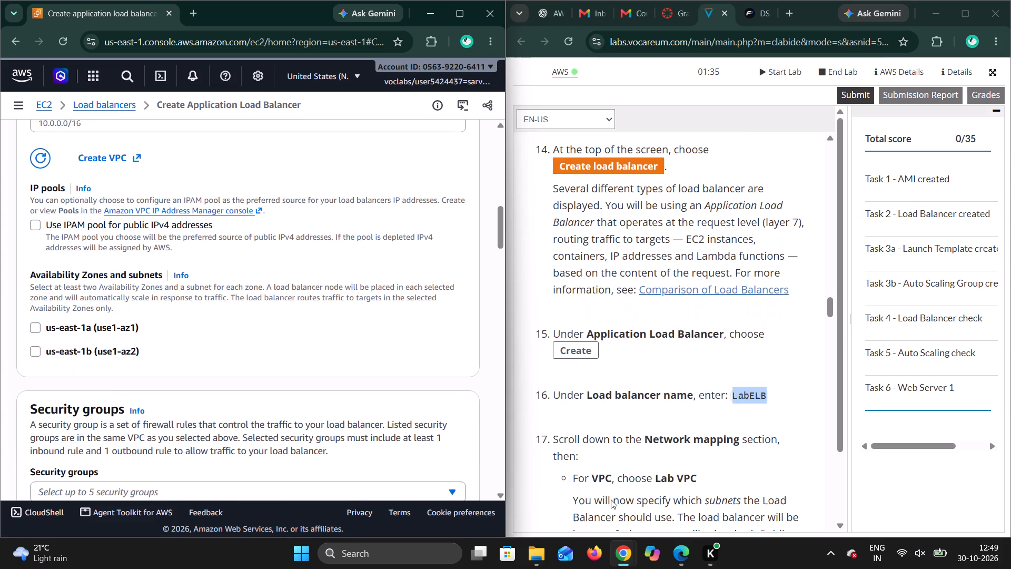
scroll(611, 499, down, 1)
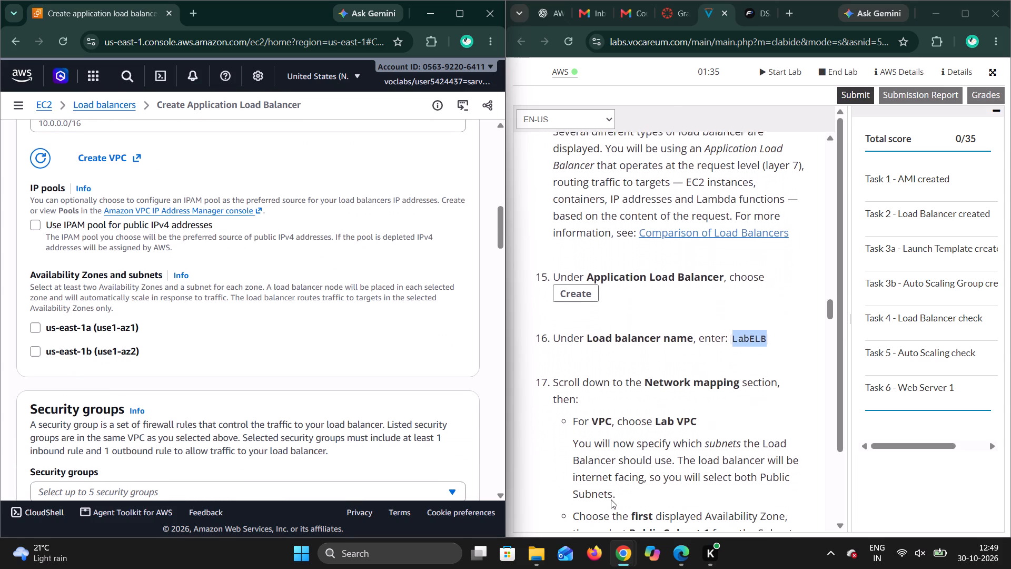
scroll(611, 499, down, 1)
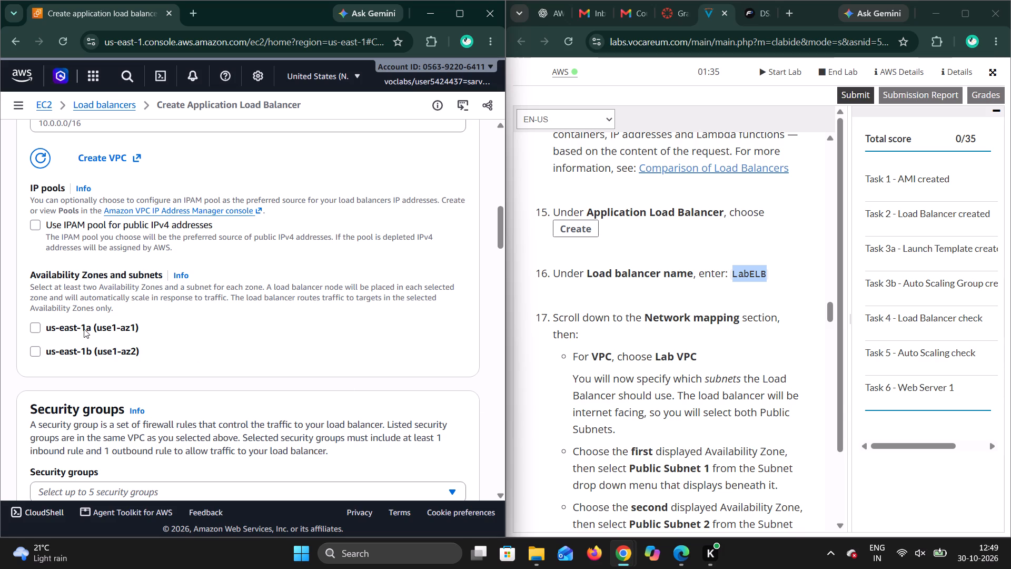
click(33, 322)
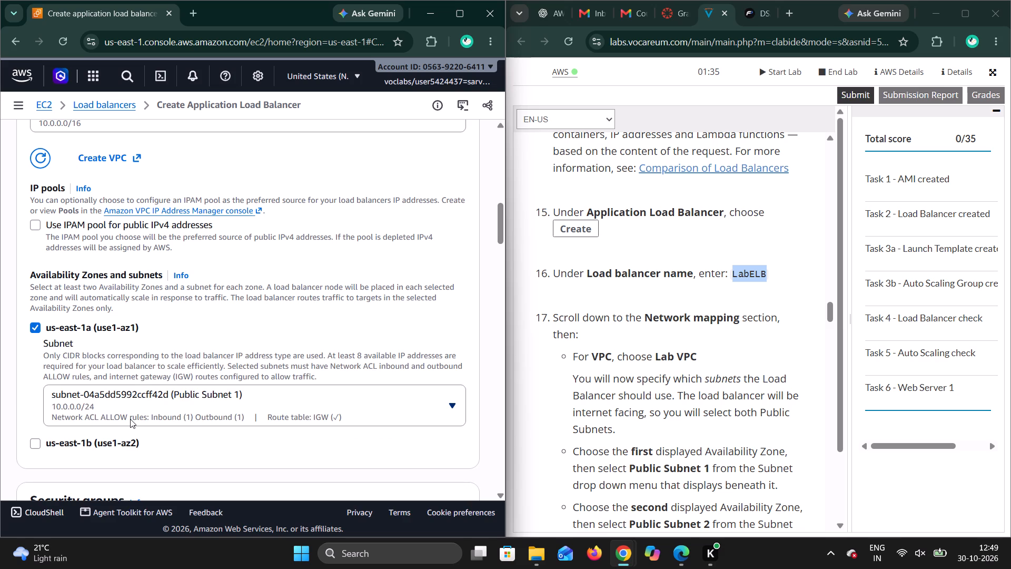
scroll(141, 440, down, 1)
click(35, 410)
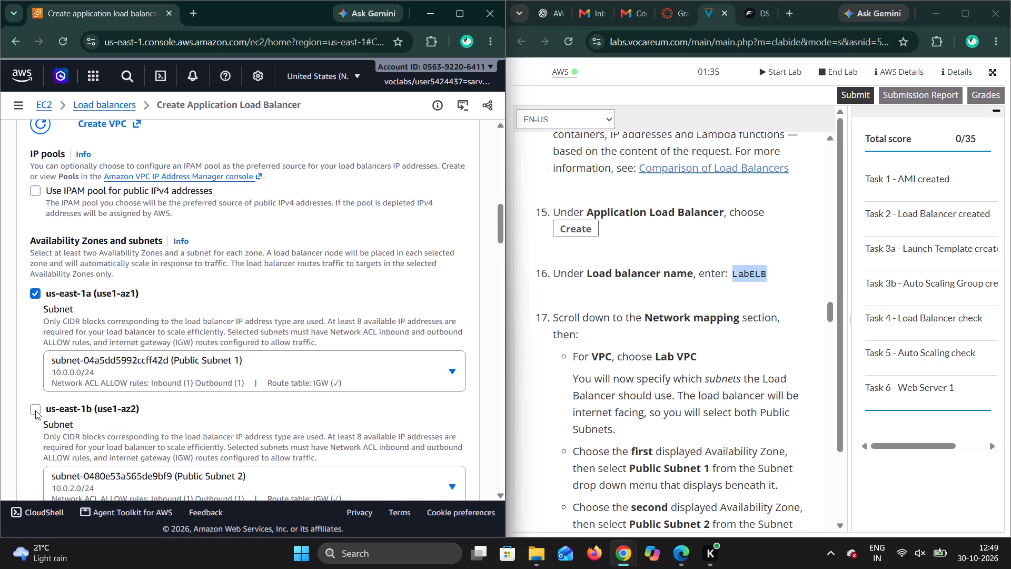
Check the two chosen subnets against step 17 and read lab step 18 on the Security groups section.
scroll(200, 423, down, 1)
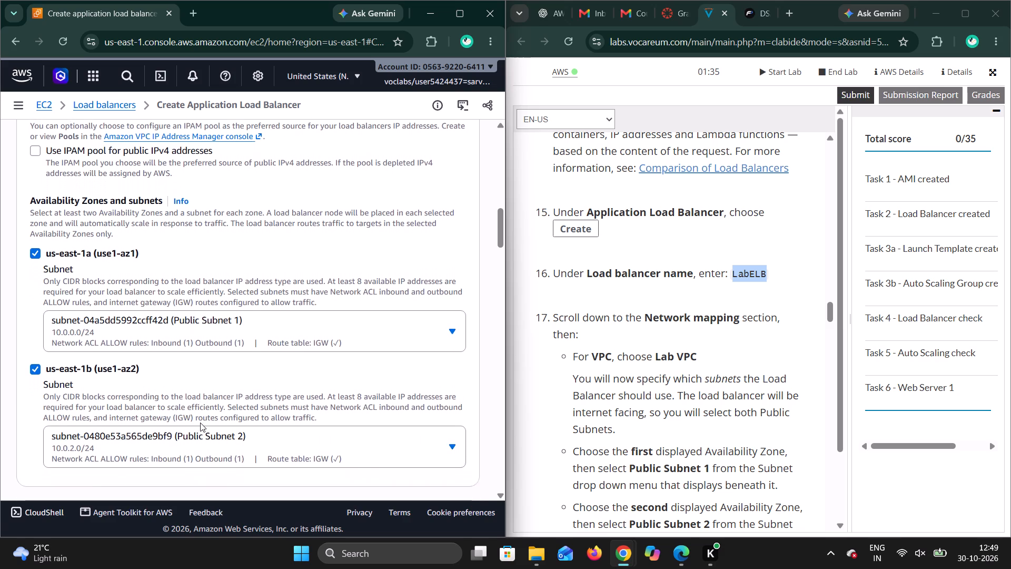
scroll(200, 423, down, 2)
scroll(630, 459, down, 1)
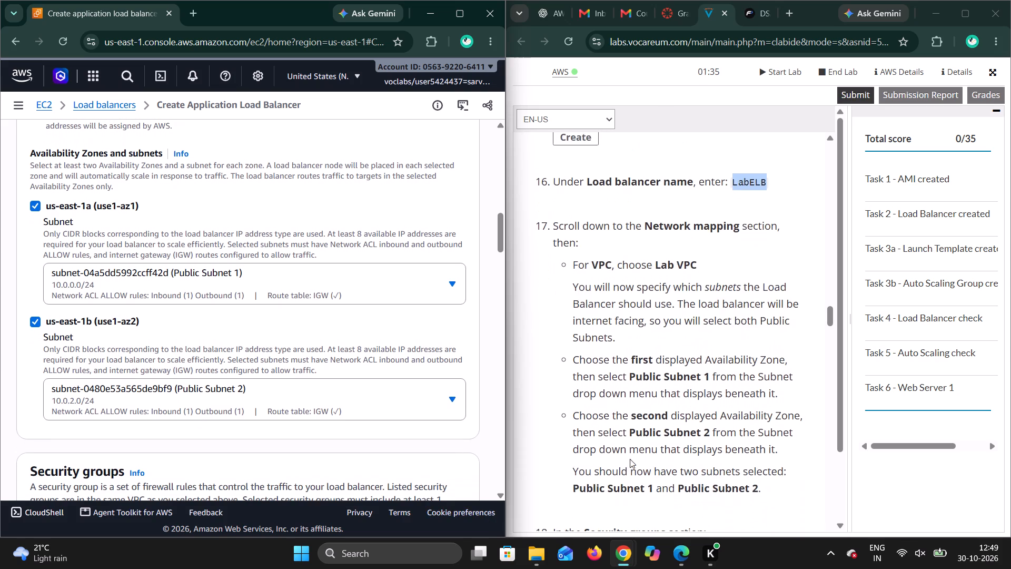
scroll(630, 459, down, 1)
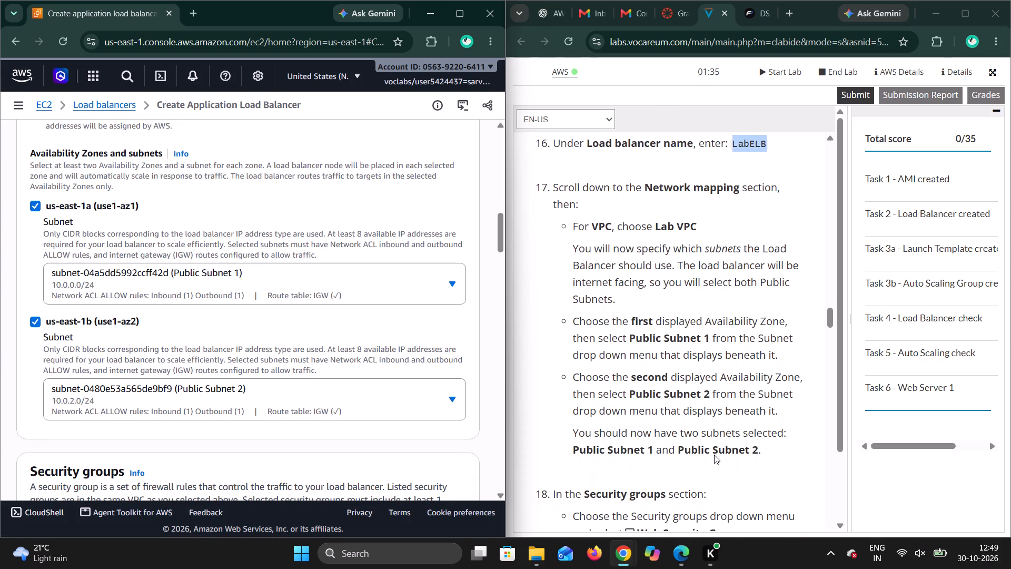
scroll(723, 465, down, 2)
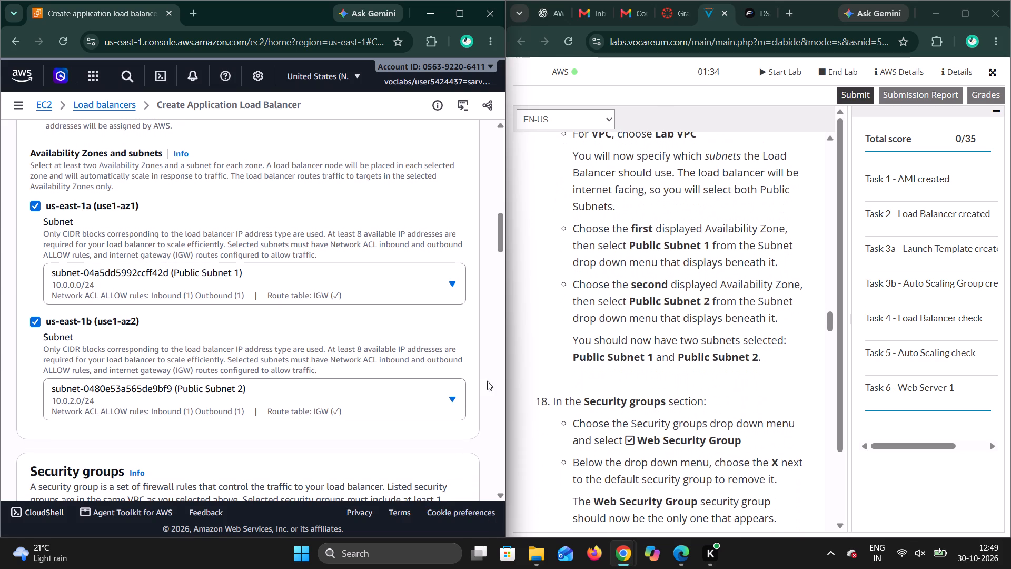
scroll(371, 344, down, 1)
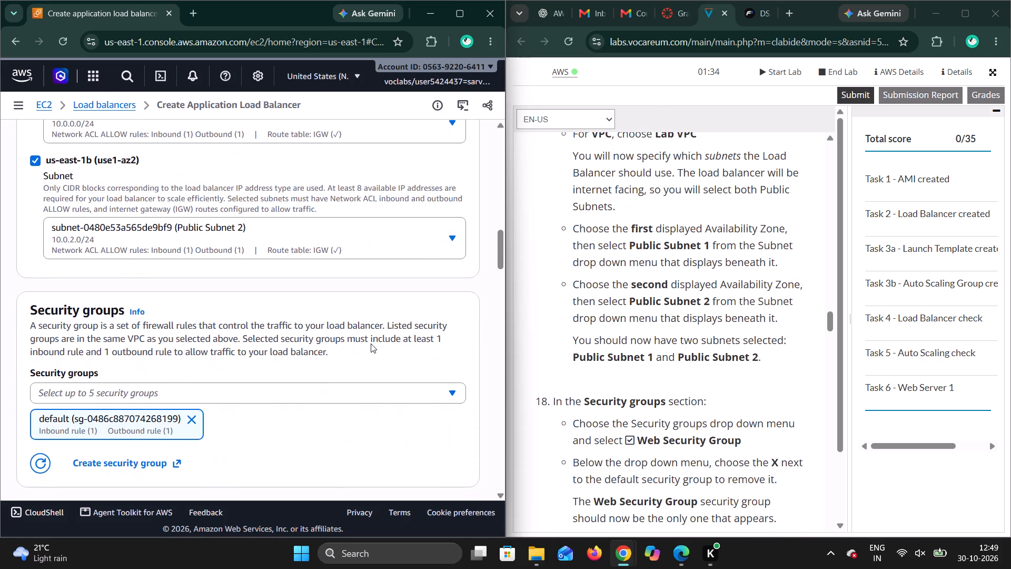
scroll(371, 344, down, 1)
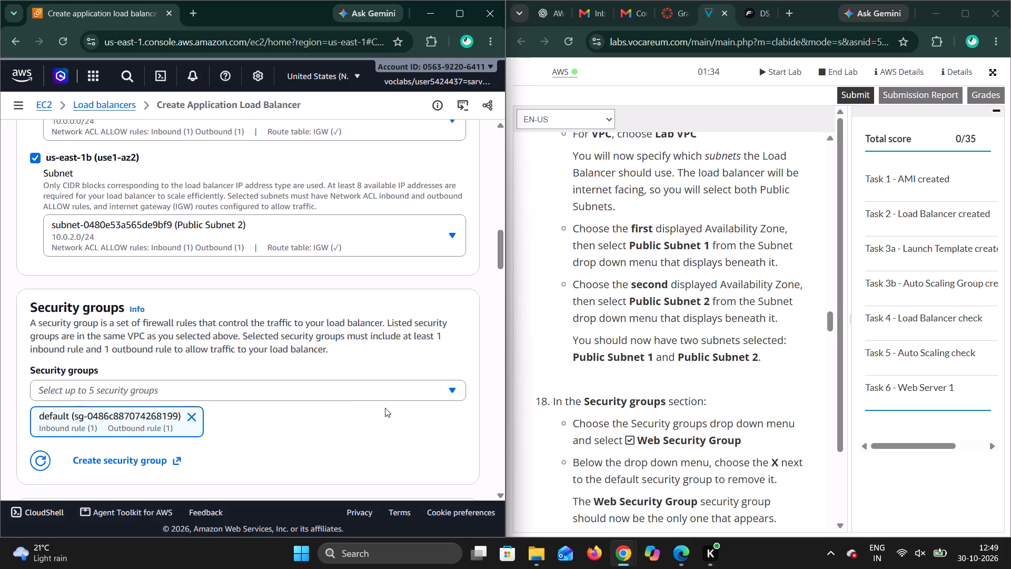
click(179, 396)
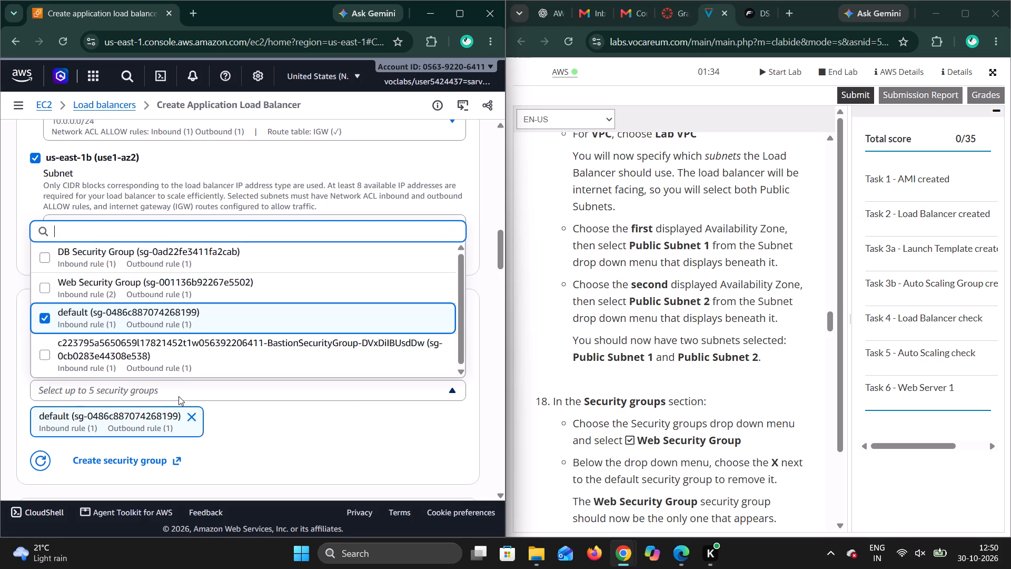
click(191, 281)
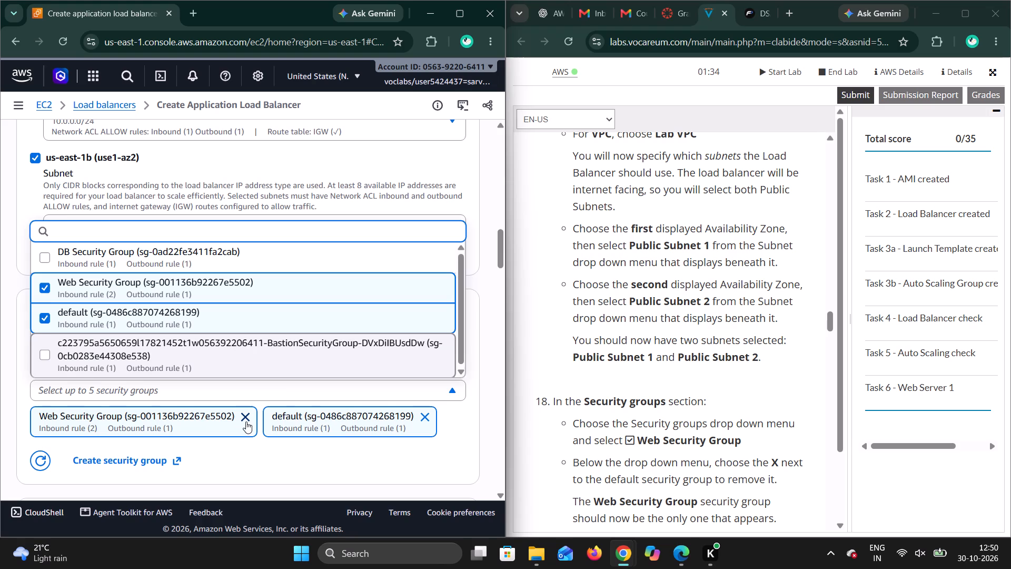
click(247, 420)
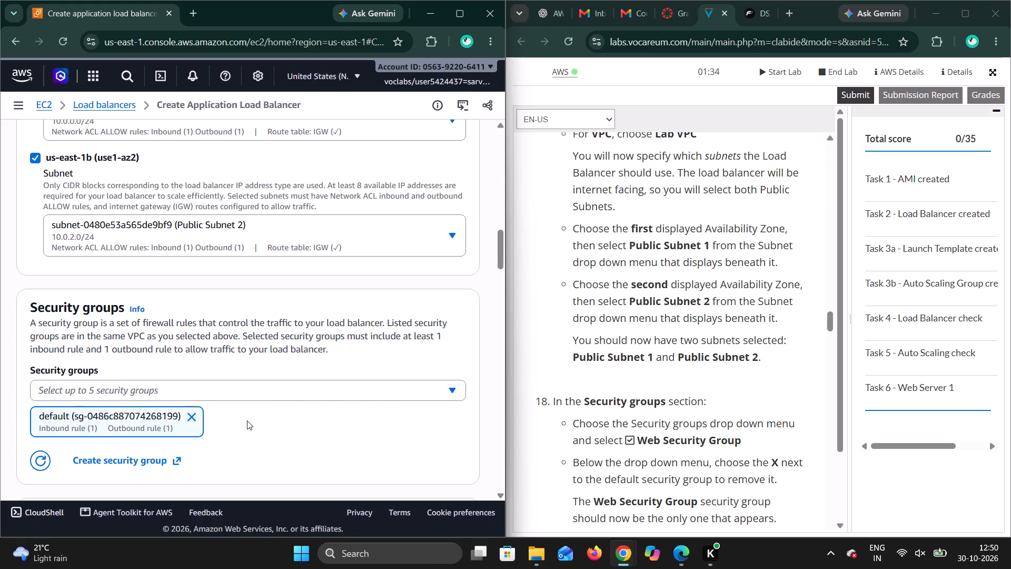
Following step 18, remove the default security group from the load balancer and select Web Security Group instead.
click(189, 420)
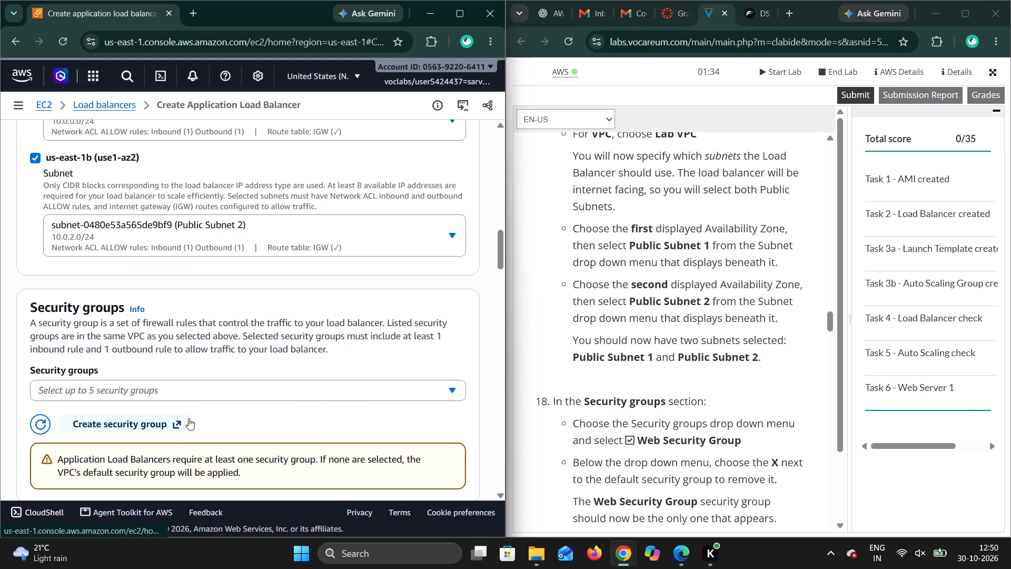
click(194, 387)
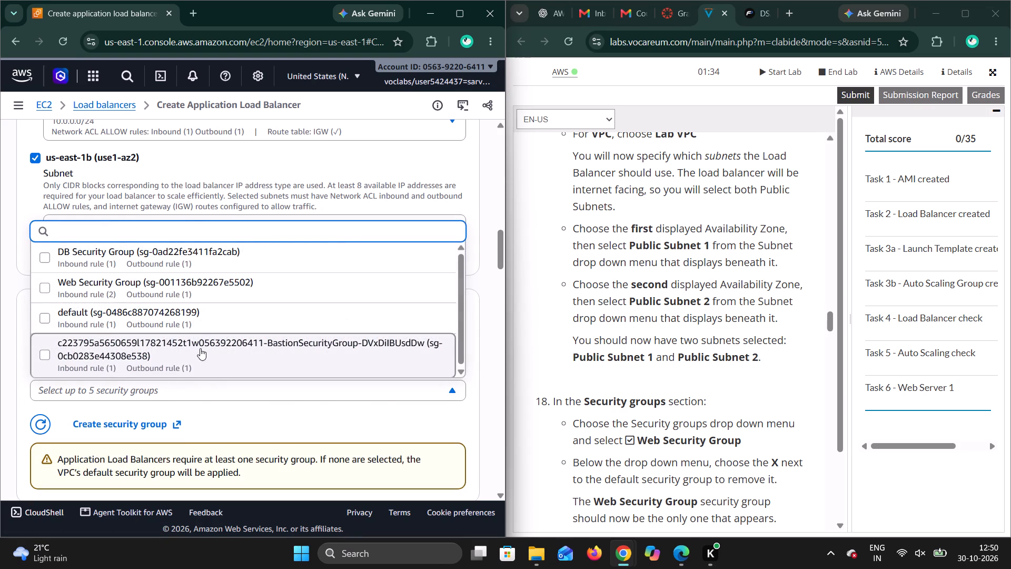
click(200, 280)
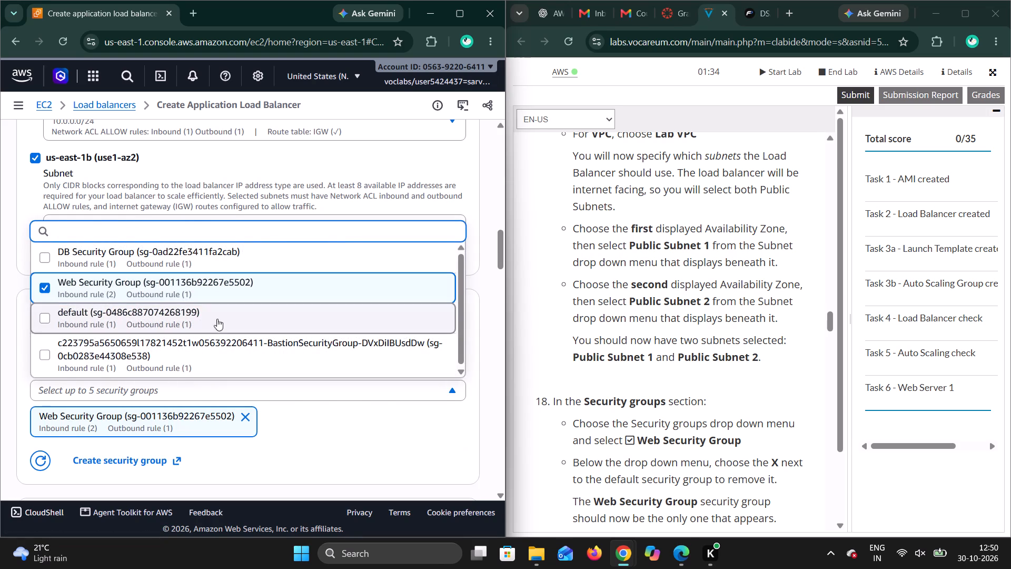
click(300, 442)
Read lab steps 19 and 20 on the HTTP:80 listener's default action and creating the load balancer.
scroll(256, 458, down, 1)
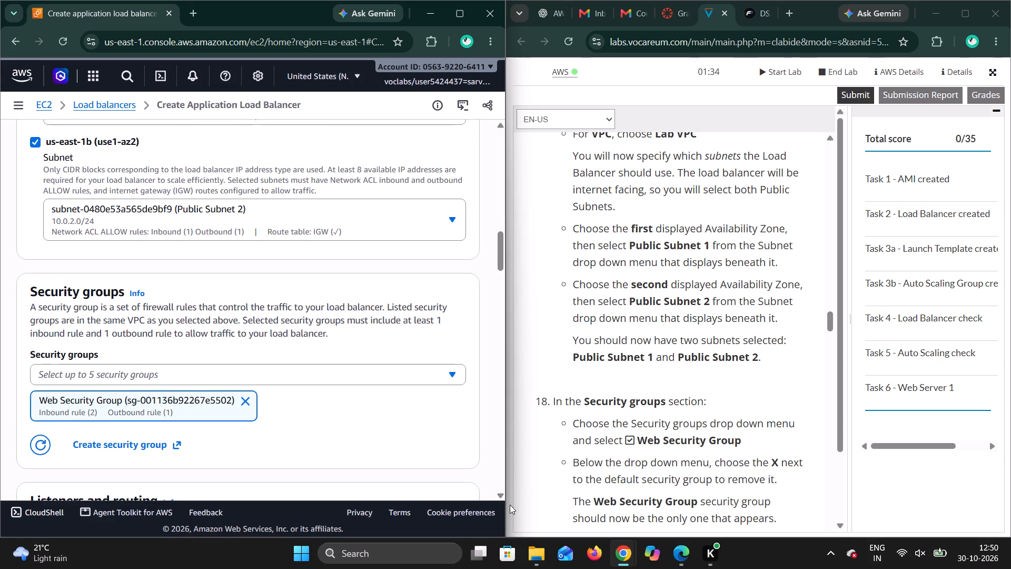
scroll(429, 429, down, 1)
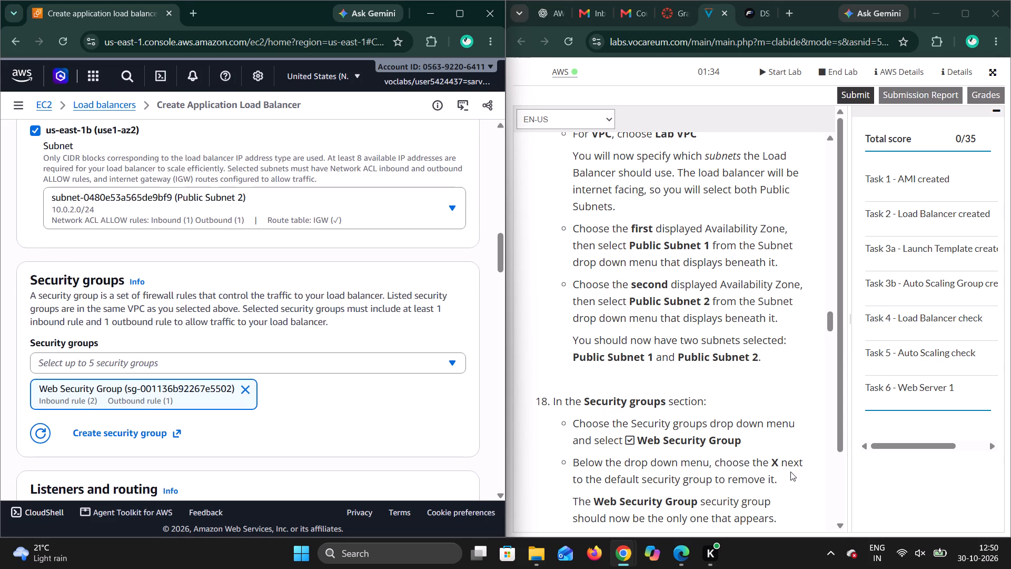
scroll(499, 465, down, 1)
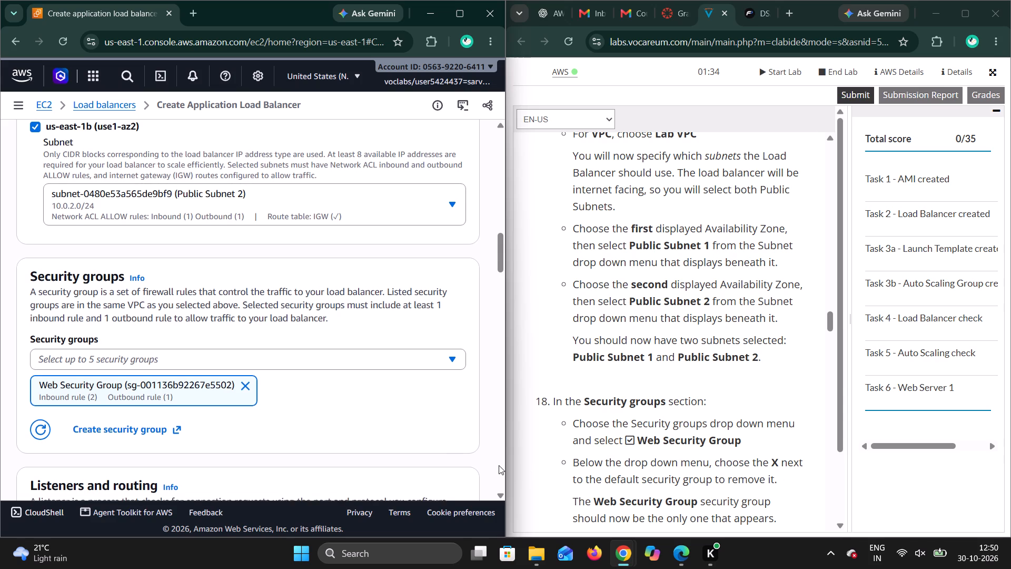
scroll(499, 465, down, 2)
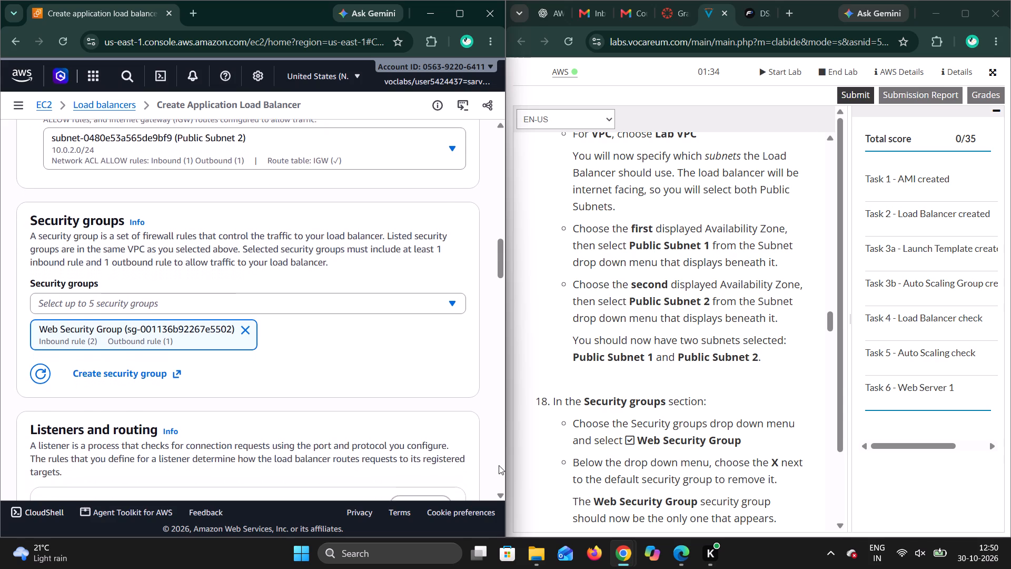
scroll(499, 465, down, 1)
scroll(650, 508, down, 1)
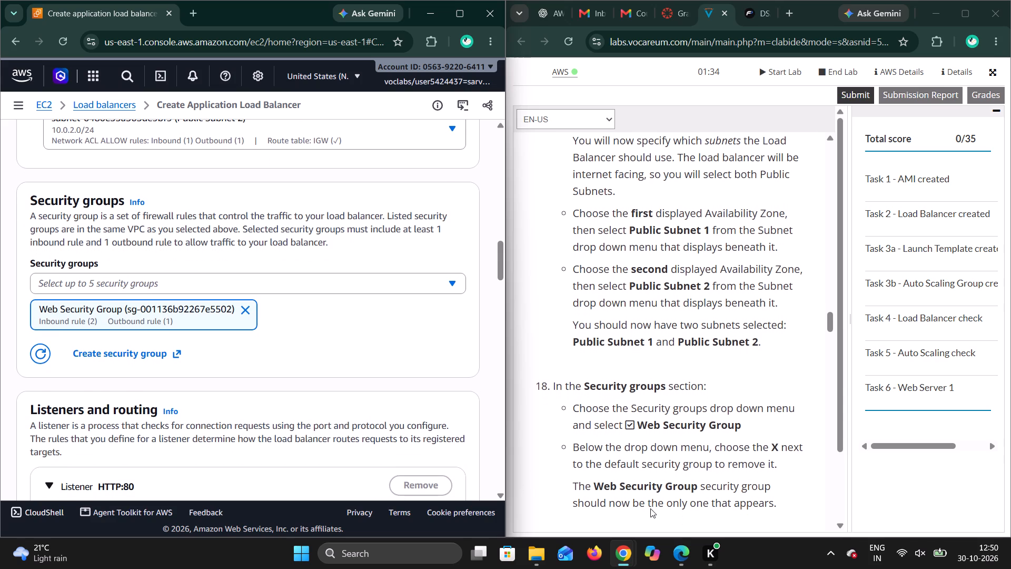
scroll(650, 508, down, 3)
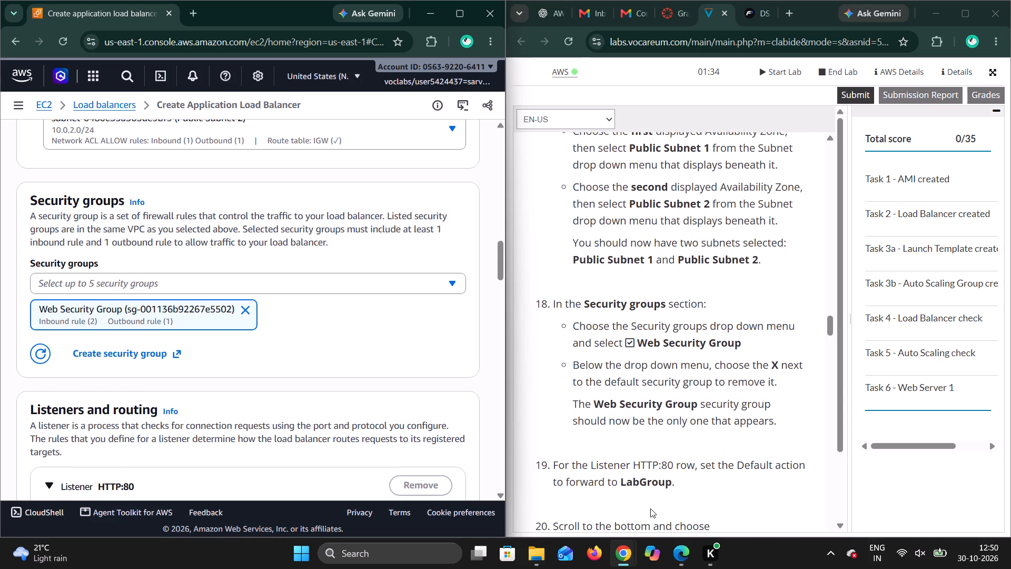
scroll(650, 508, down, 2)
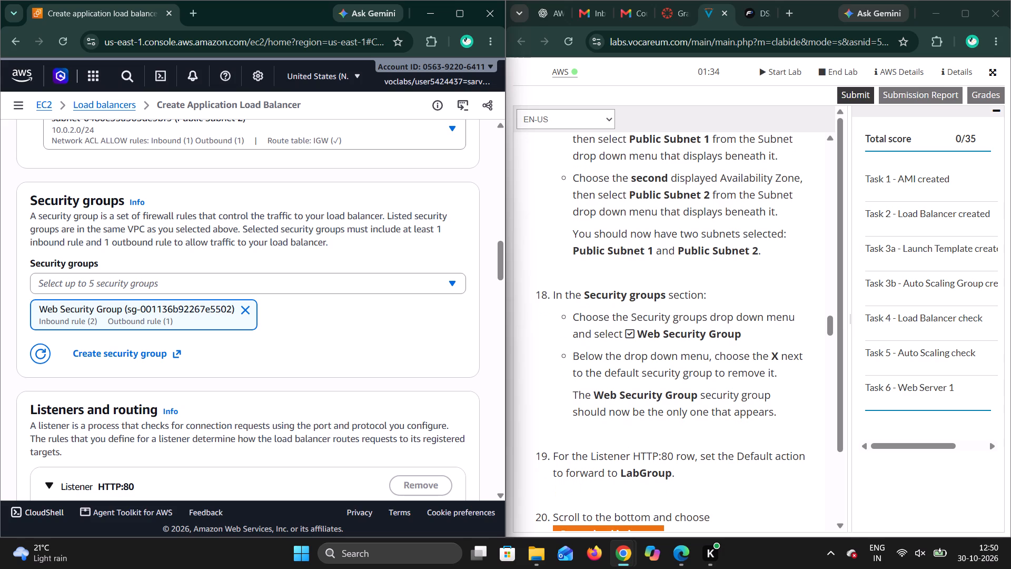
scroll(678, 427, down, 1)
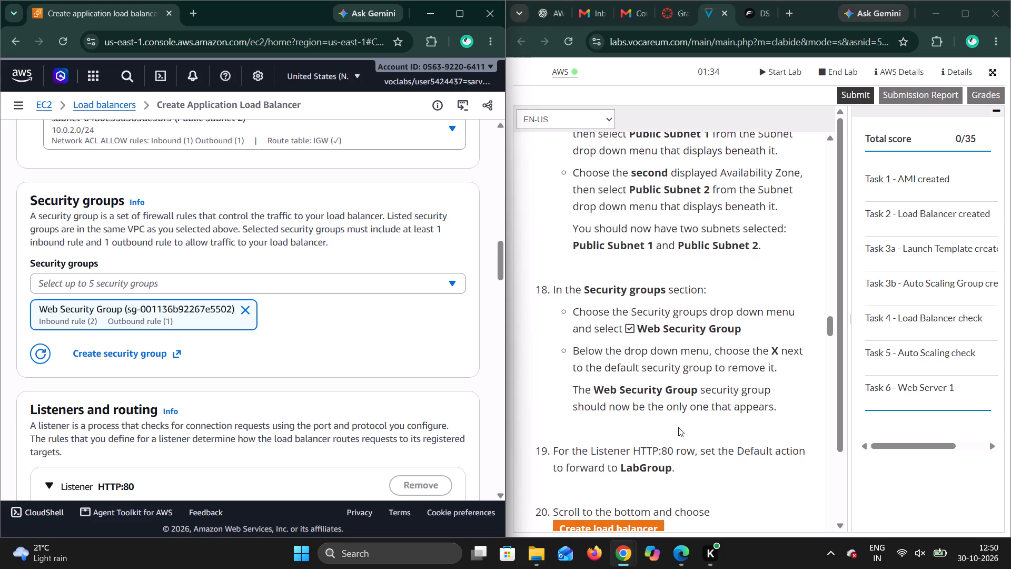
scroll(678, 427, down, 1)
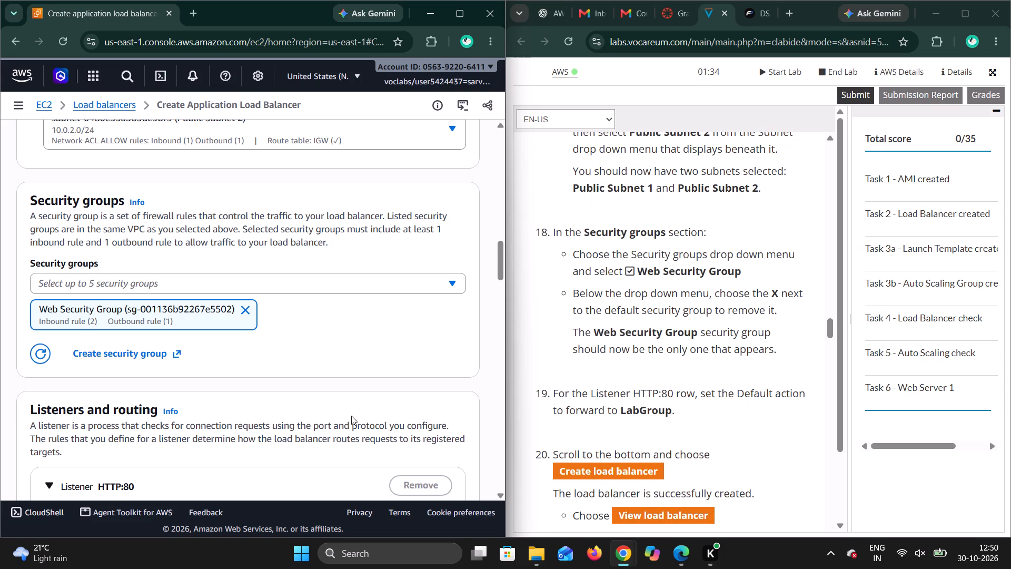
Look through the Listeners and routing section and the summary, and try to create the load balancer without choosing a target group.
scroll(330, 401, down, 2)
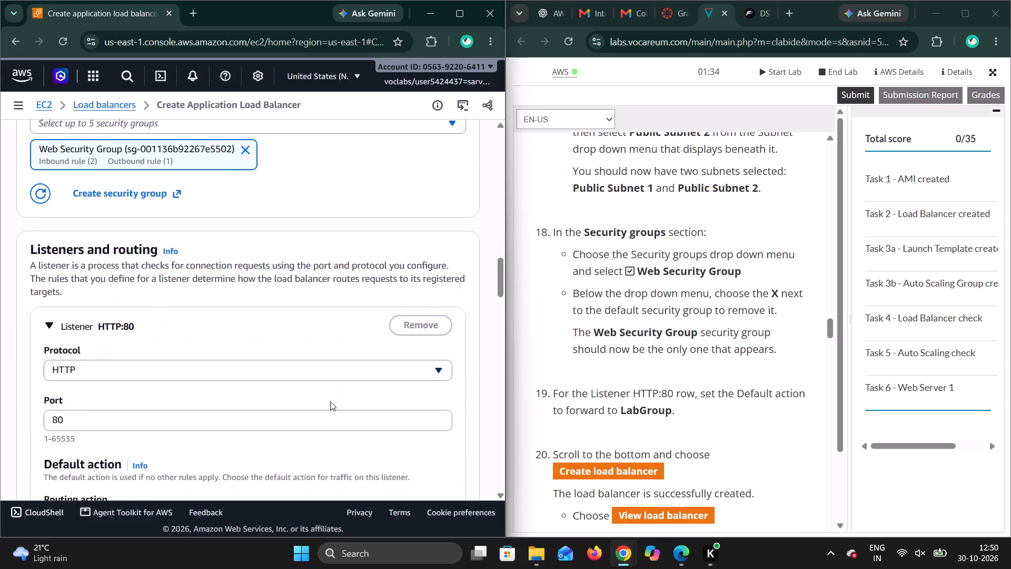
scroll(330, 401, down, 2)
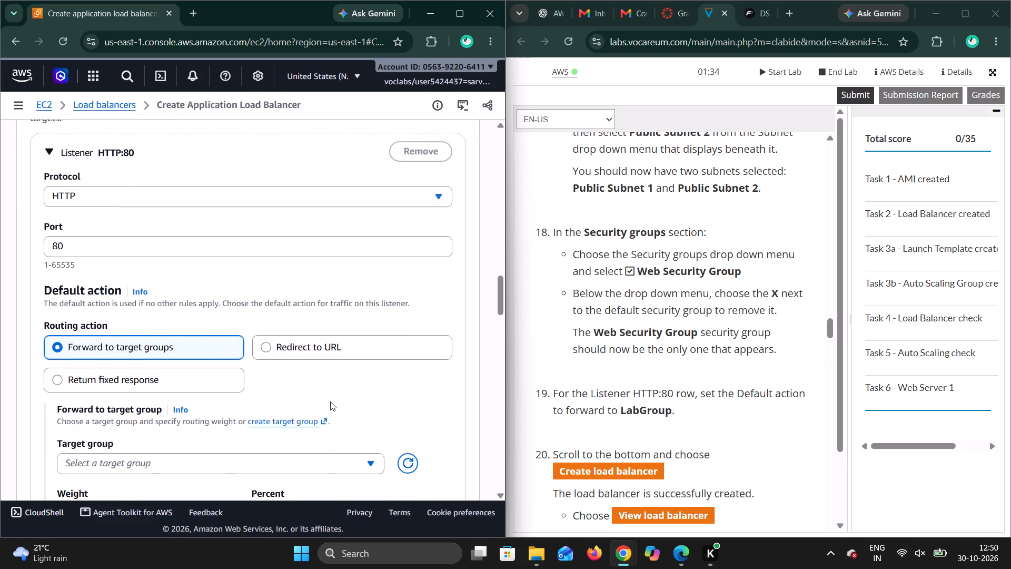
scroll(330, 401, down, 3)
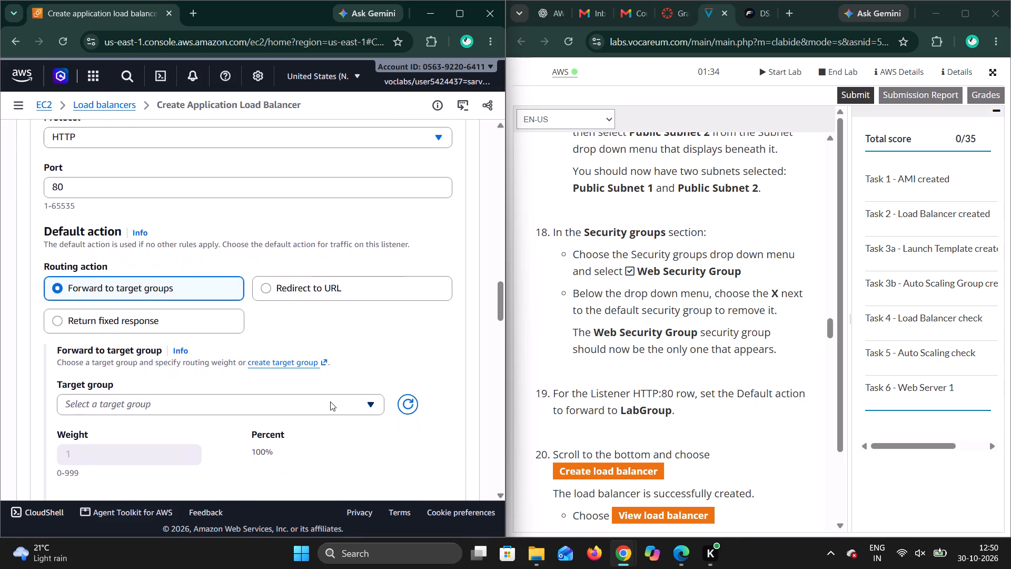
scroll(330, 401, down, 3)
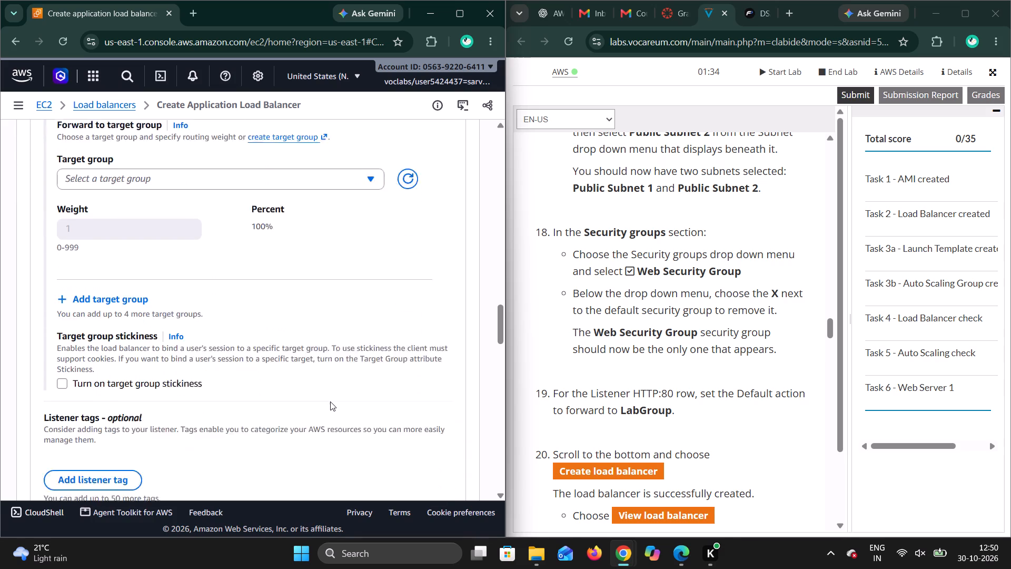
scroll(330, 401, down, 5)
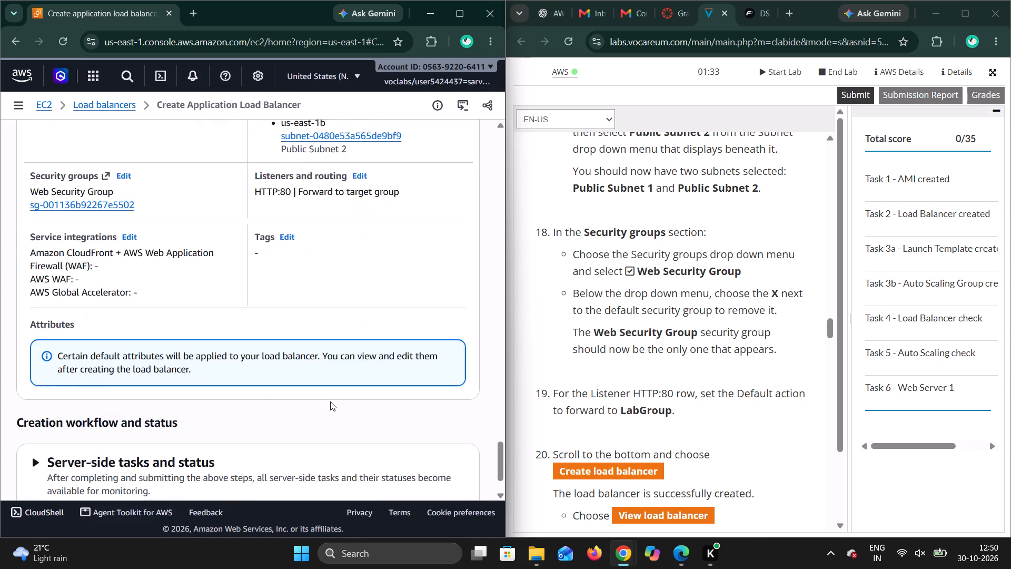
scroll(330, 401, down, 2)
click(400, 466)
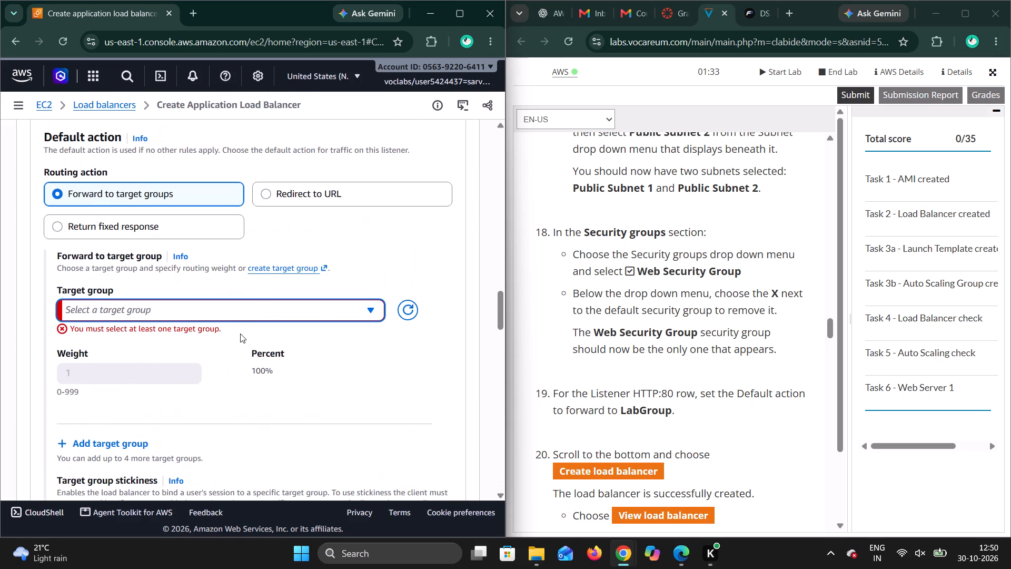
Set the HTTP:80 listener's default action to forward to the LabGroup target group.
click(250, 304)
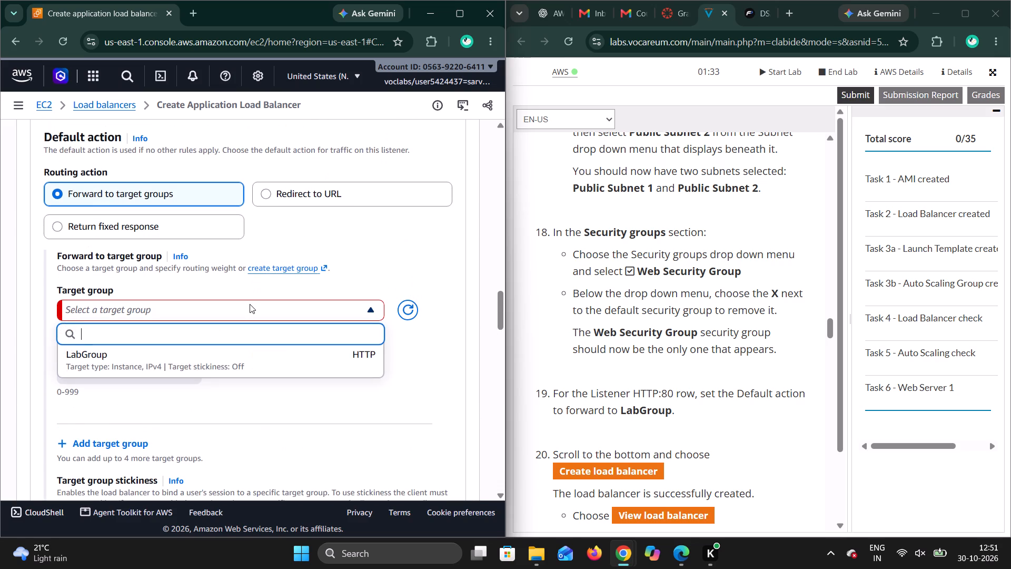
click(218, 359)
Create the load balancer LabELB and dismiss the notification on its details page.
scroll(247, 409, down, 2)
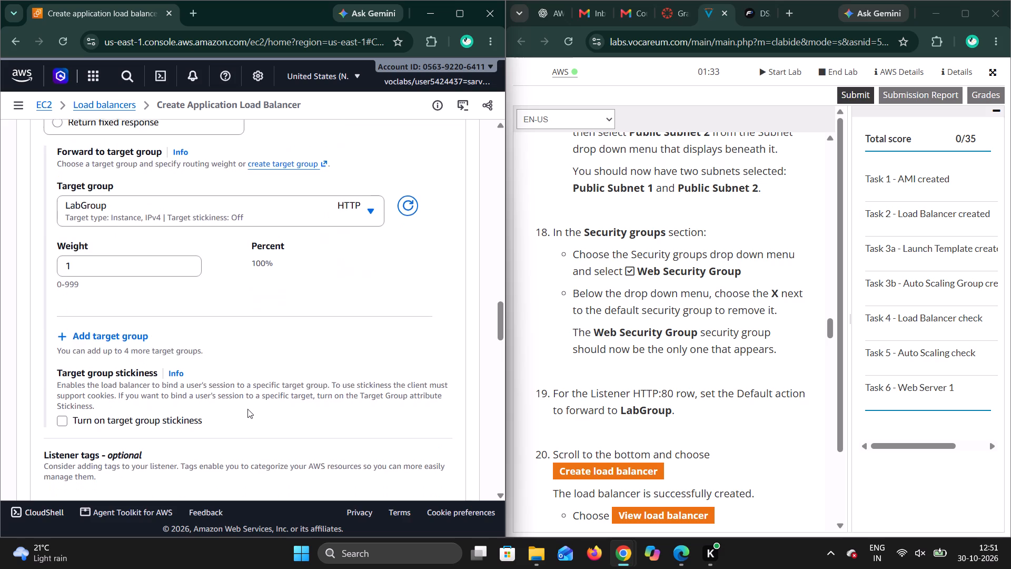
scroll(247, 409, down, 3)
click(407, 463)
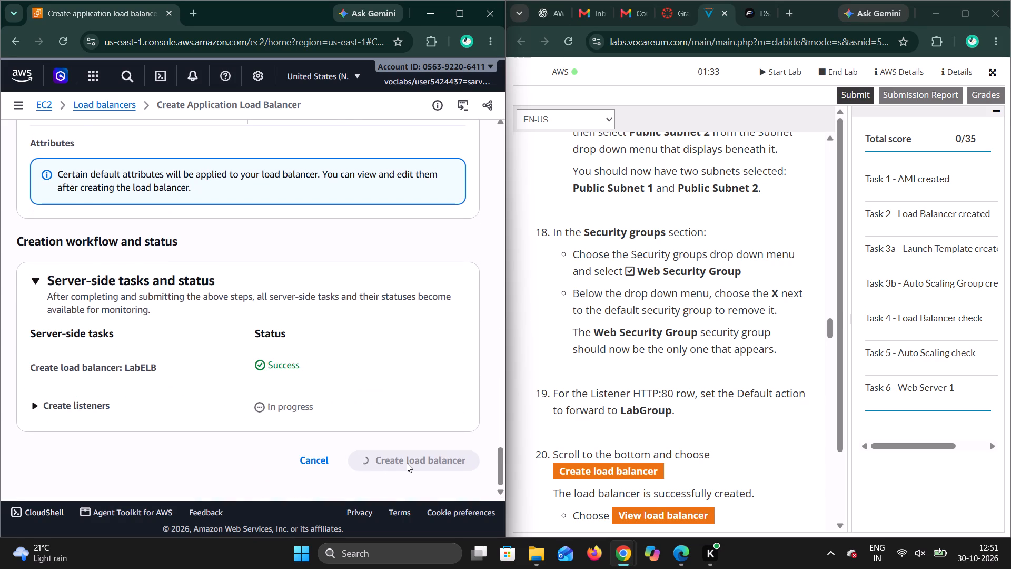
scroll(407, 463, down, 1)
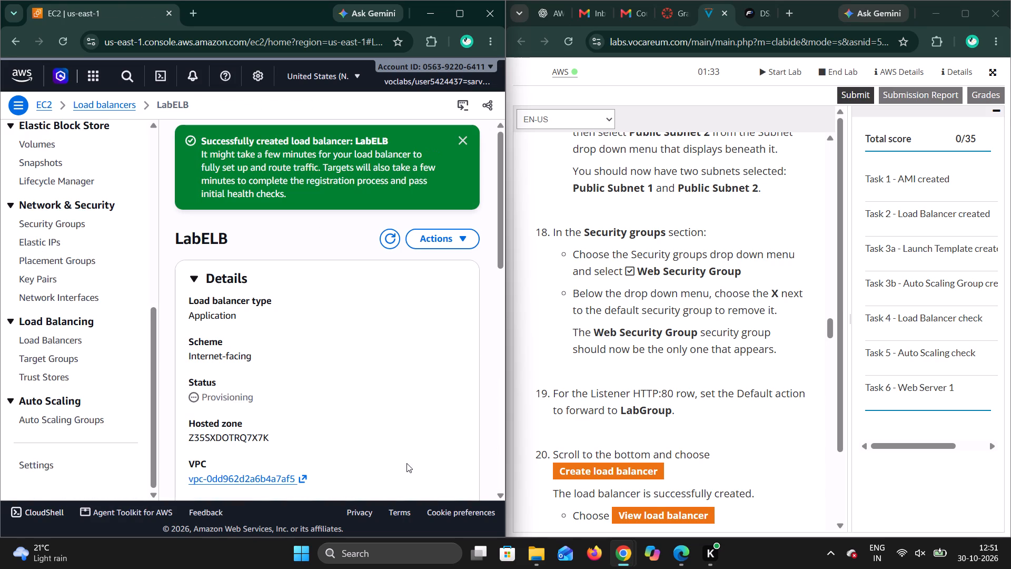
scroll(718, 475, down, 1)
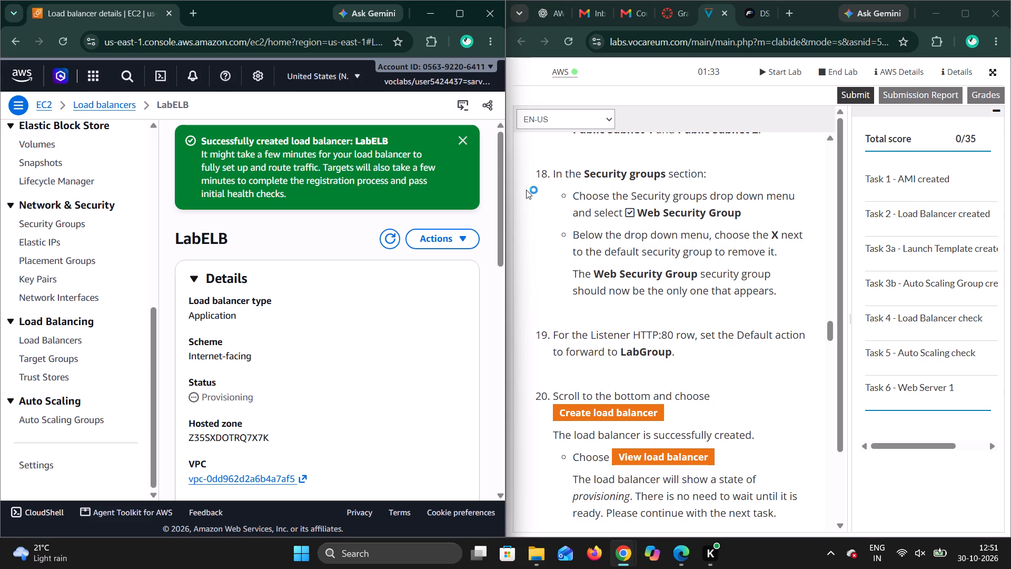
click(467, 141)
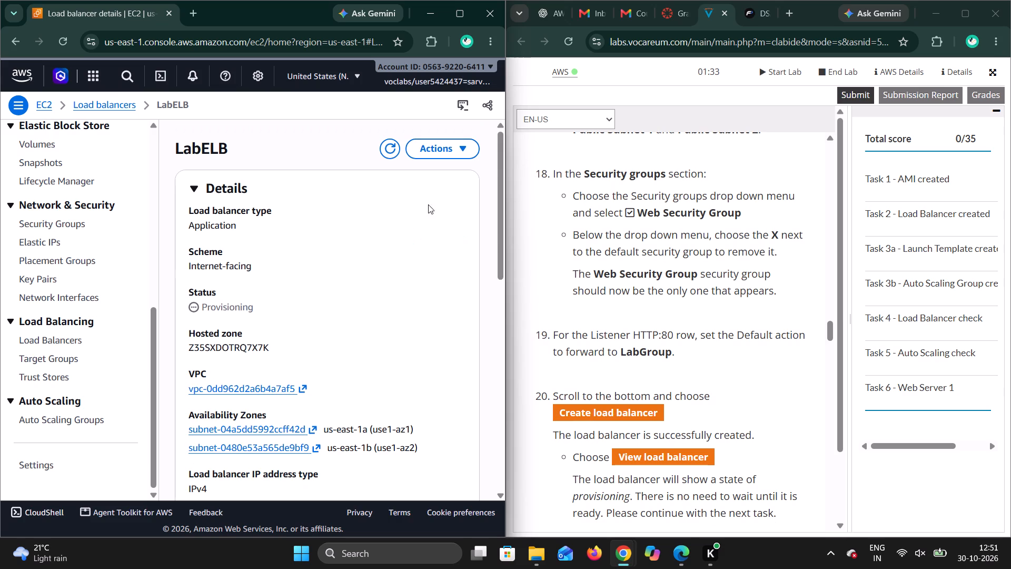
Read the rest of lab step 20 and the Task 3 introduction with steps 21 to 23 on launch templates.
scroll(391, 270, up, 2)
scroll(391, 270, down, 1)
scroll(391, 270, up, 2)
scroll(683, 492, down, 3)
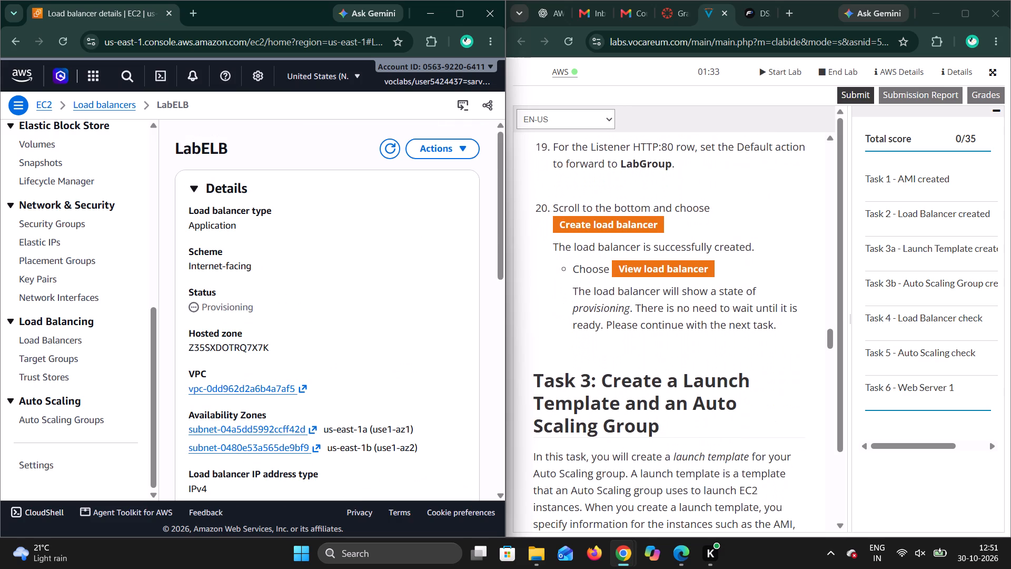
scroll(683, 492, down, 4)
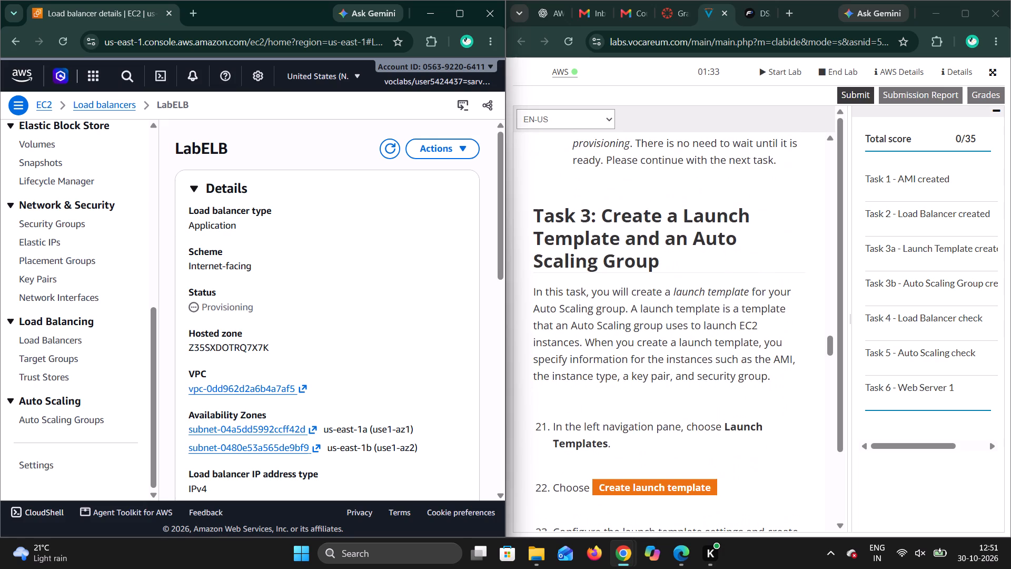
scroll(683, 492, down, 1)
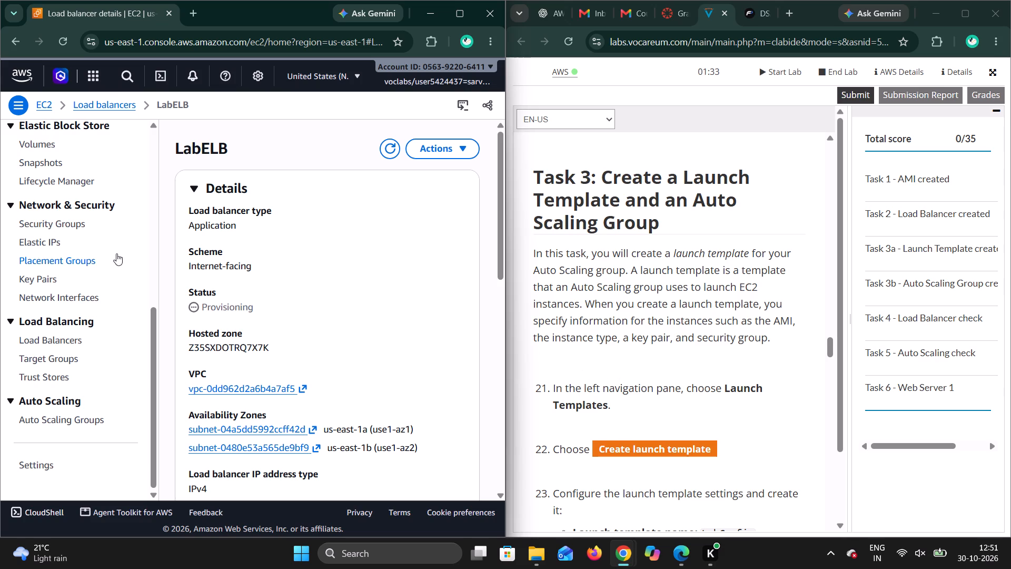
Following step 21, open the Launch Templates page in EC2.
scroll(73, 270, up, 3)
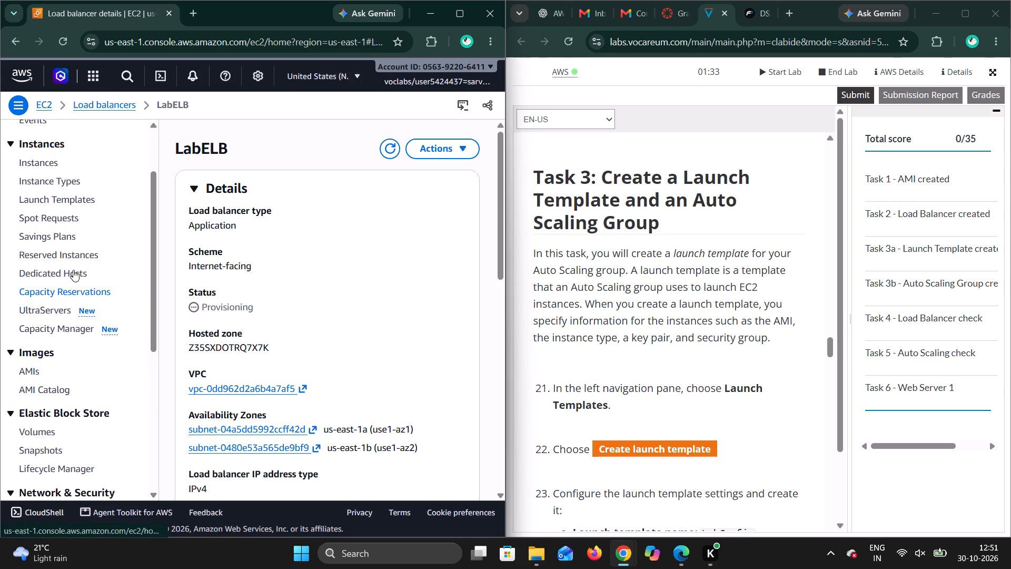
click(77, 191)
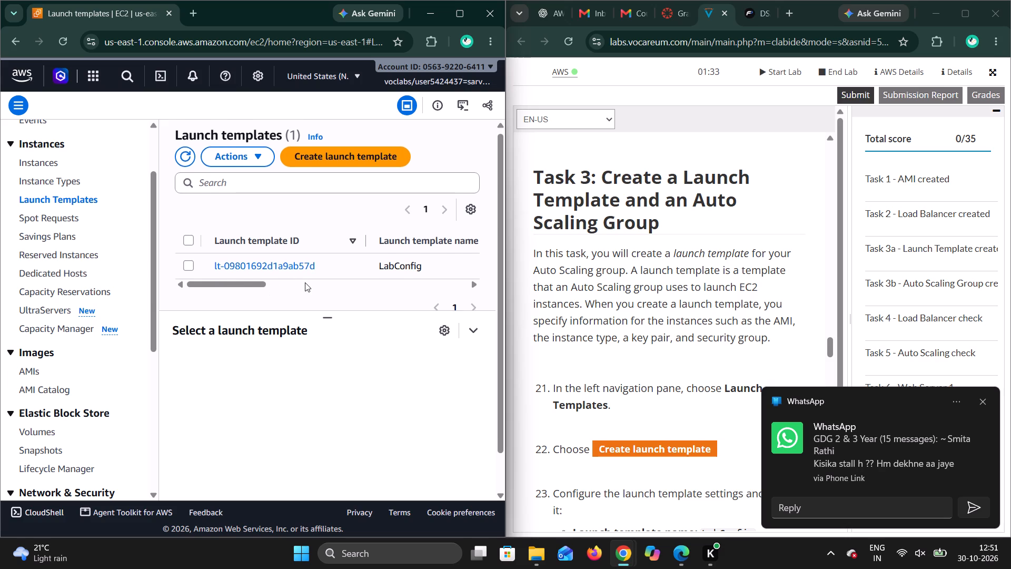
Refresh the launch templates list, examine its columns, and check lab steps 22 and 23 on creating a launch template.
click(189, 160)
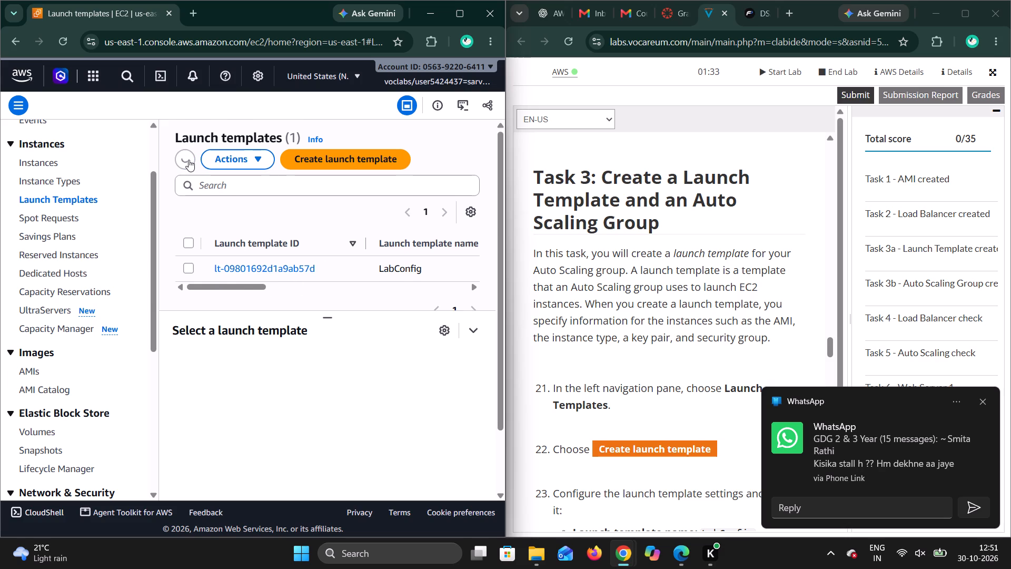
click(189, 160)
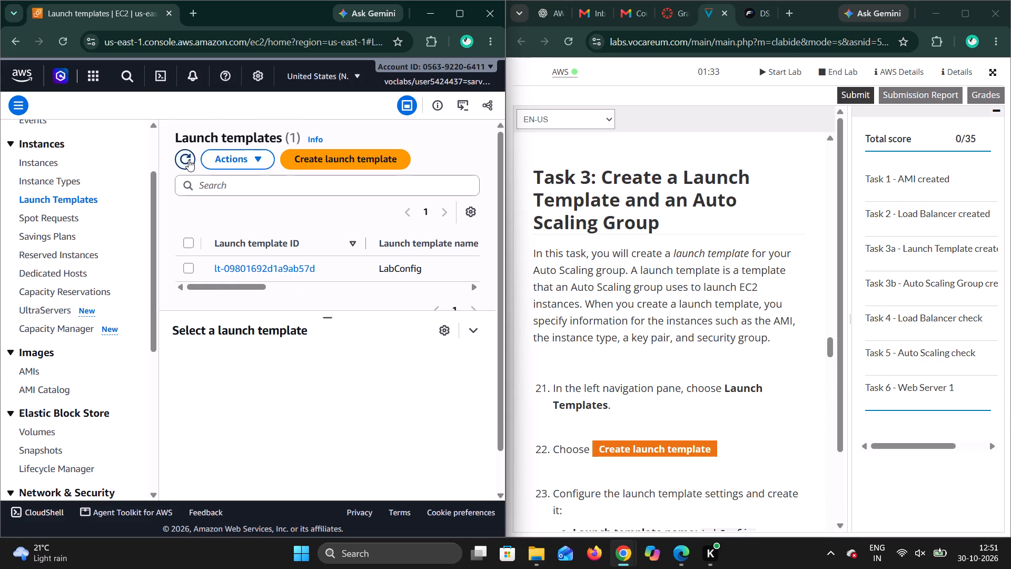
scroll(329, 284, left, 2)
scroll(329, 284, right, 1)
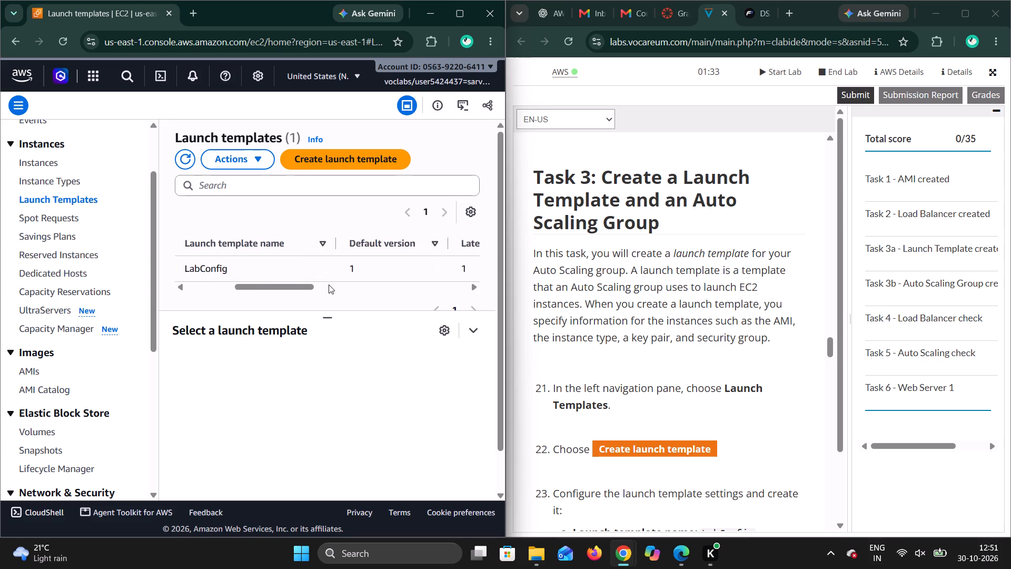
scroll(329, 284, right, 1)
scroll(534, 394, down, 1)
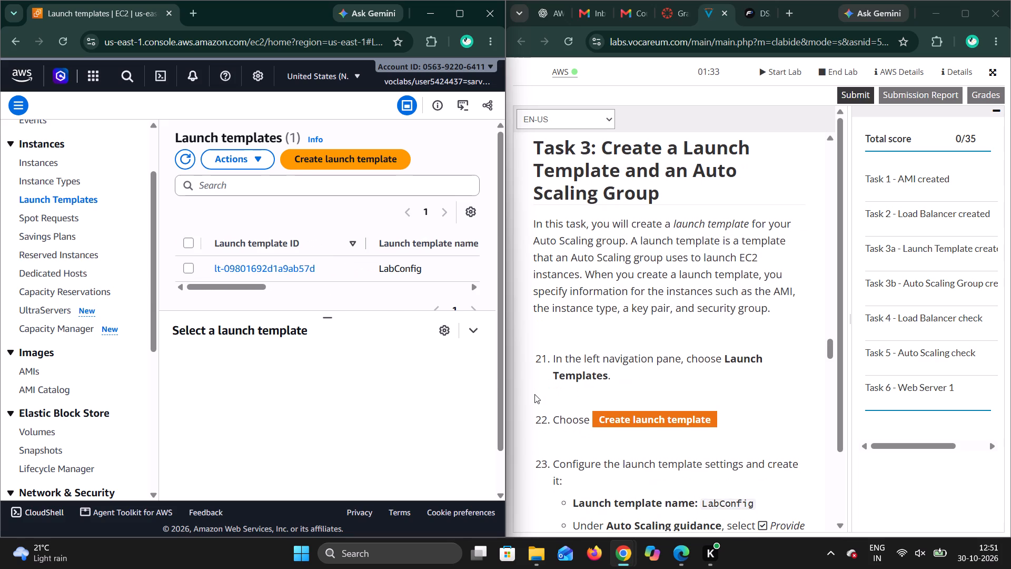
scroll(534, 394, down, 1)
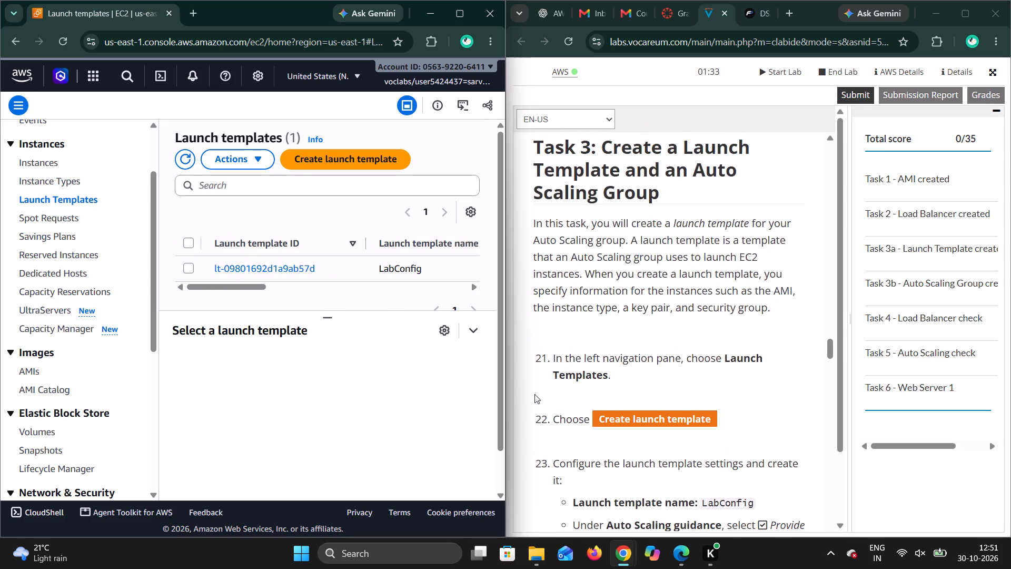
Start a new launch template and copy the name LabConfig from lab step 23 for its launch template name field.
click(392, 164)
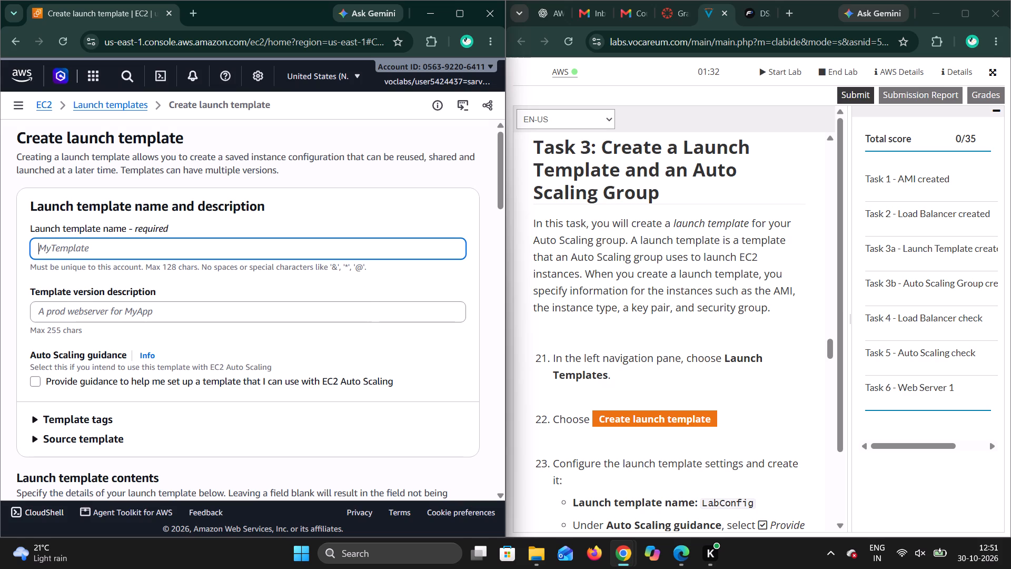
scroll(649, 442, down, 1)
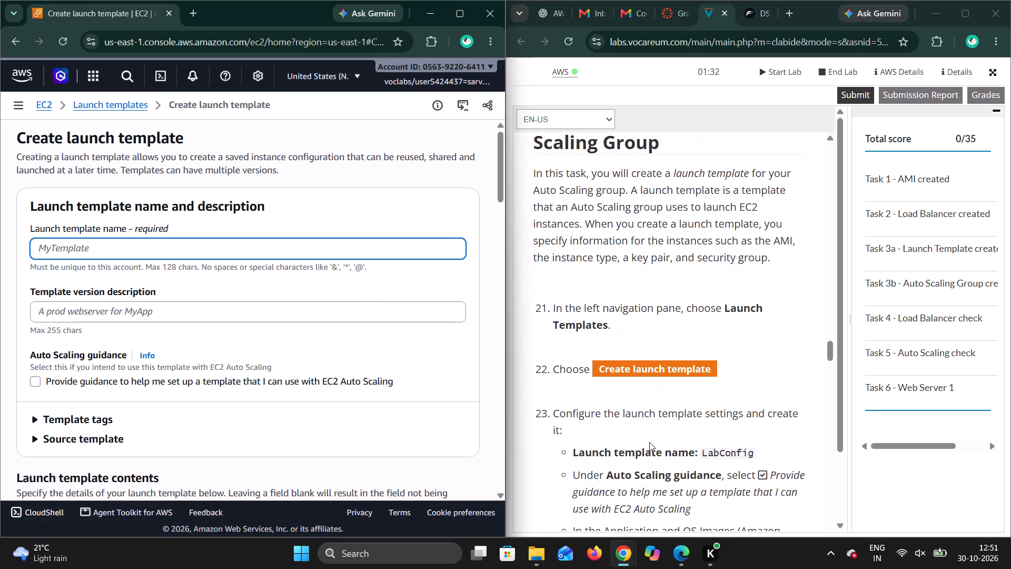
scroll(649, 442, down, 1)
double_click(731, 442)
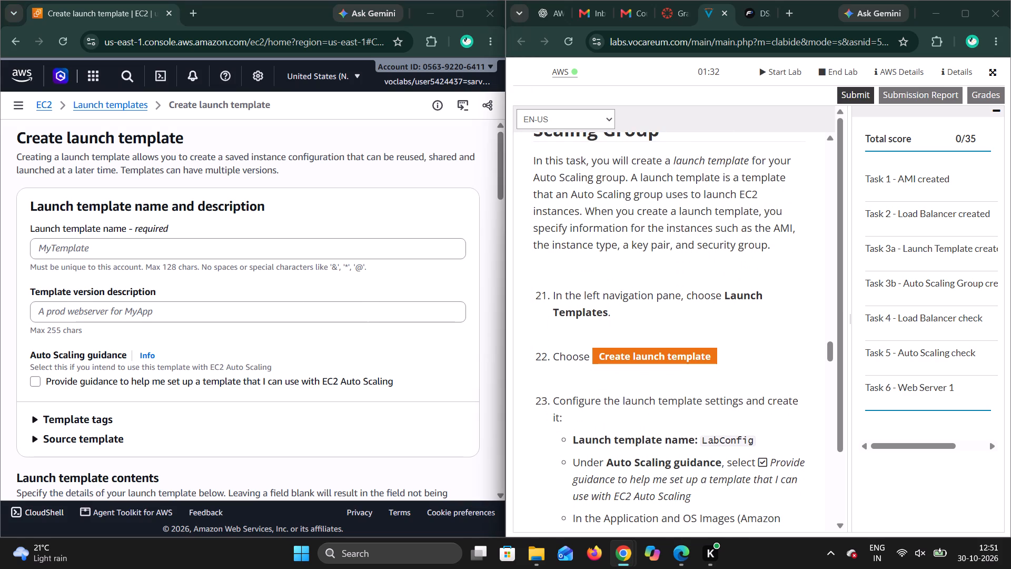
double_click(722, 439)
double_click(722, 439)
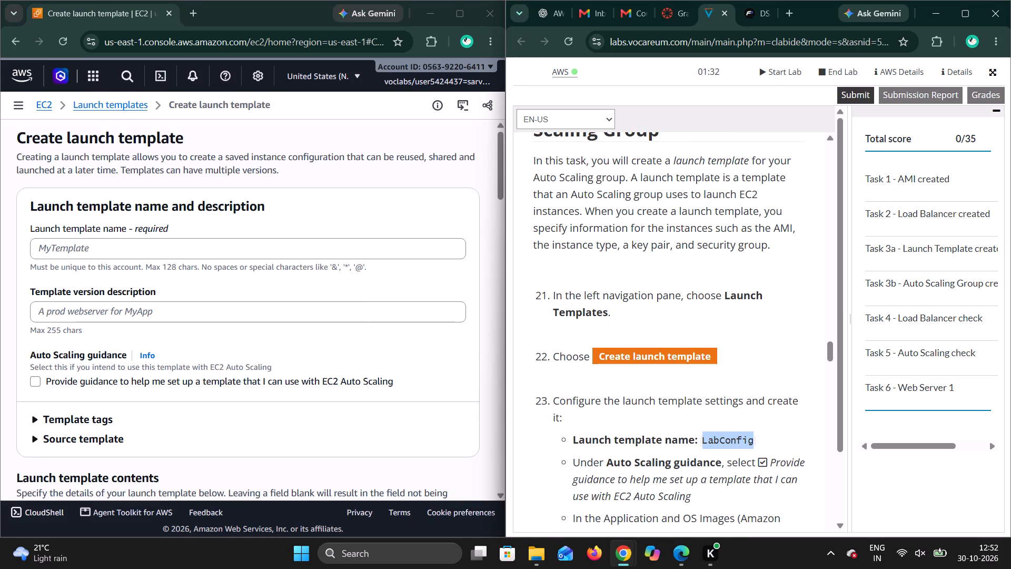
double_click(722, 439)
double_click(722, 439)
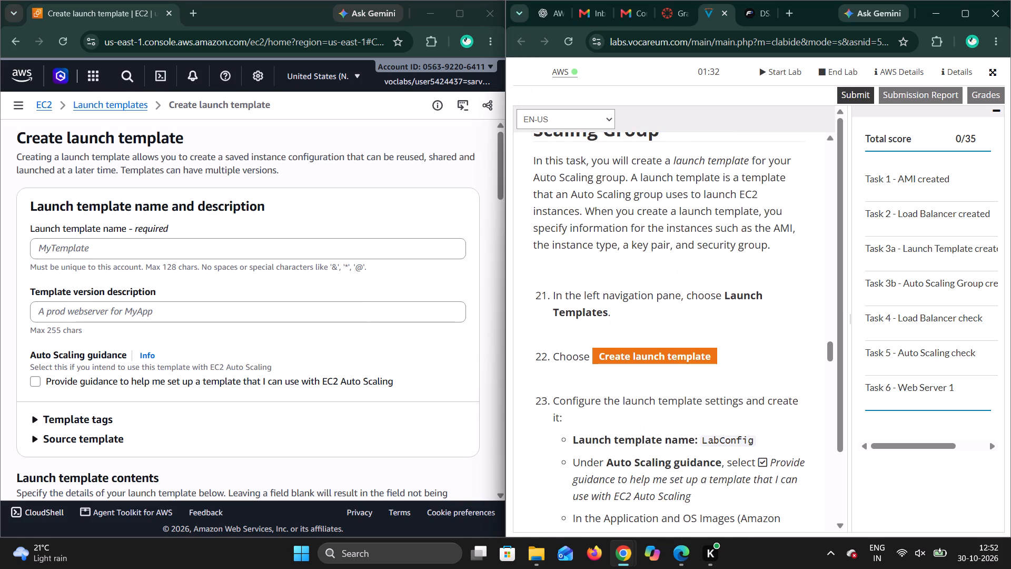
key(ctrl+c)
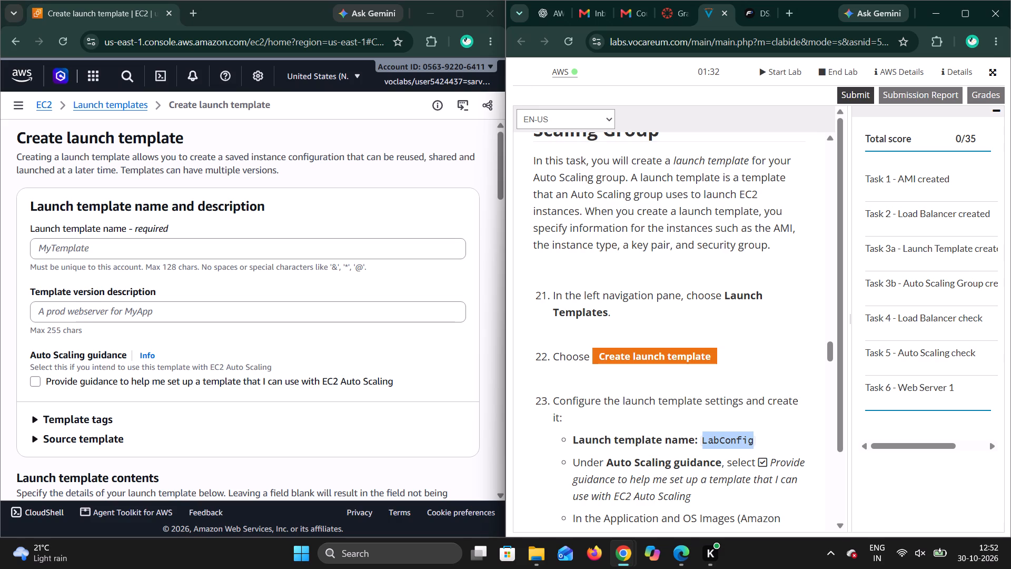
click(270, 249)
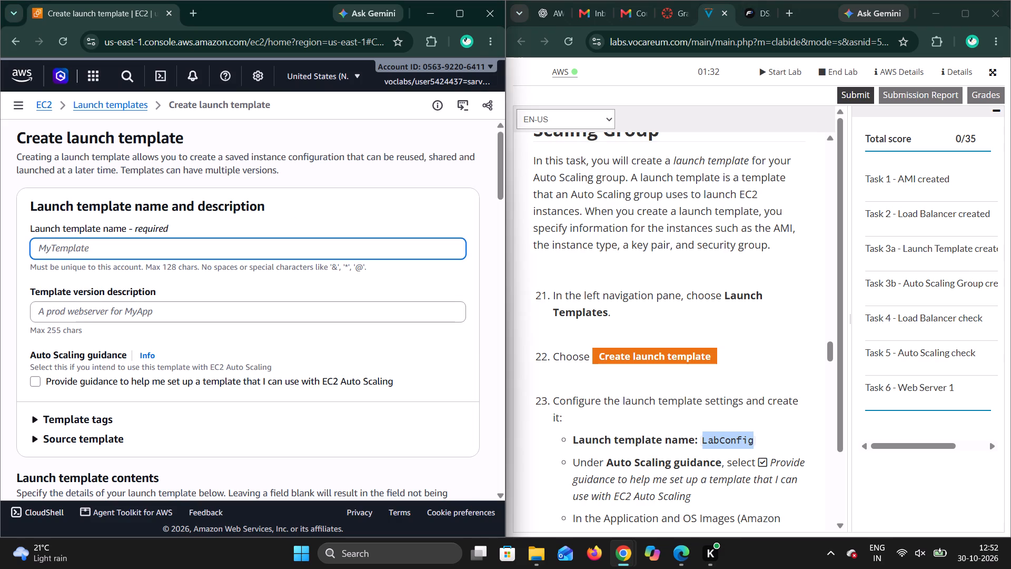
Name the launch template LabConfig and enable the guidance for using it with EC2 Auto Scaling.
key(ctrl+v)
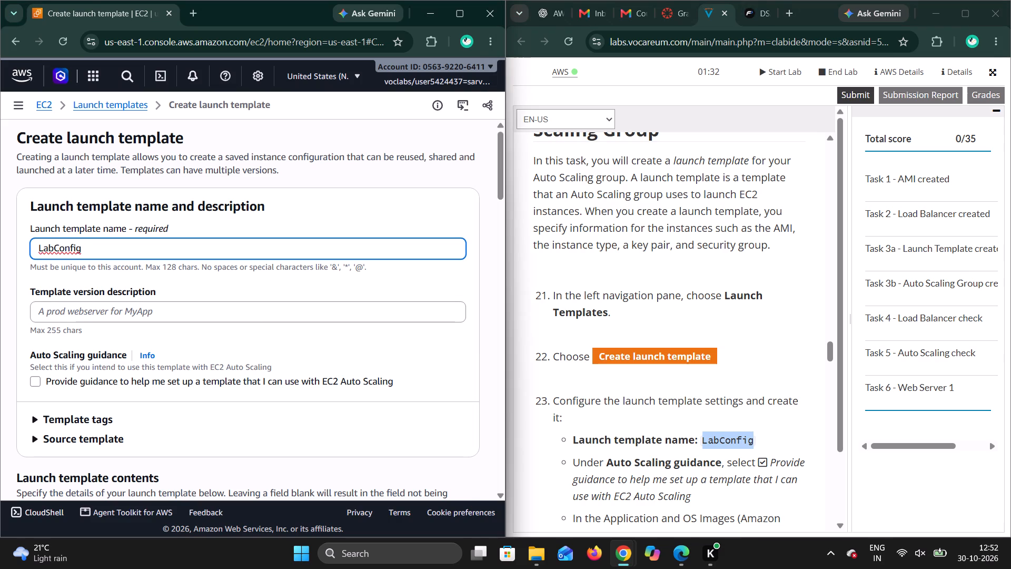
scroll(228, 375, down, 1)
click(36, 378)
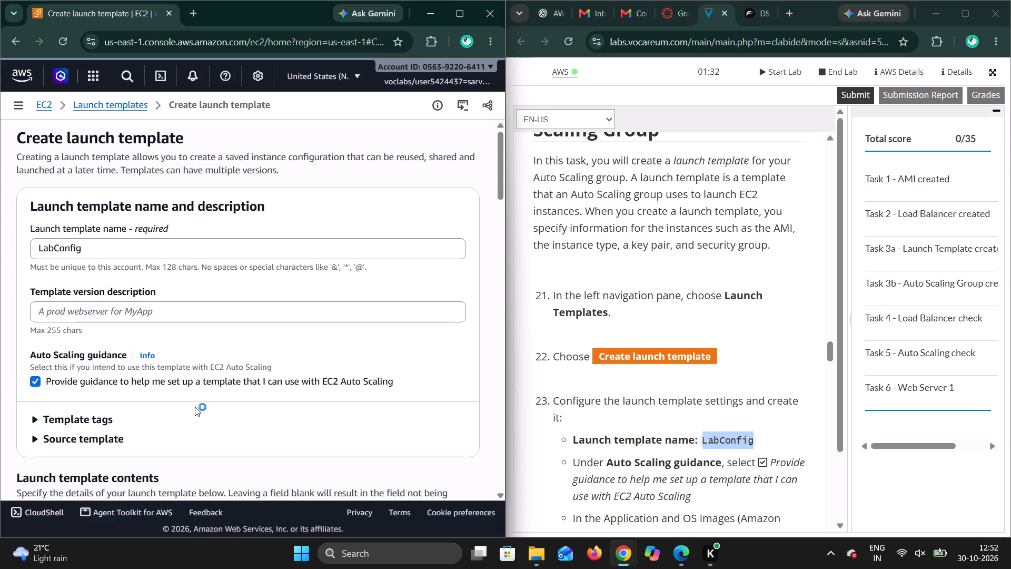
Following lab step 23, switch the Application and OS Images section to My AMIs.
scroll(195, 407, down, 1)
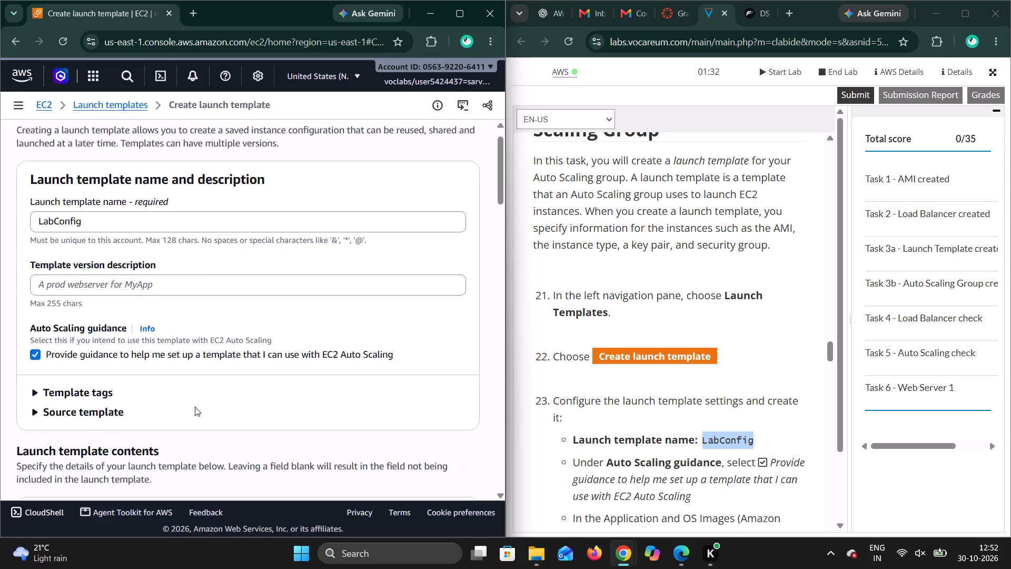
scroll(195, 407, down, 1)
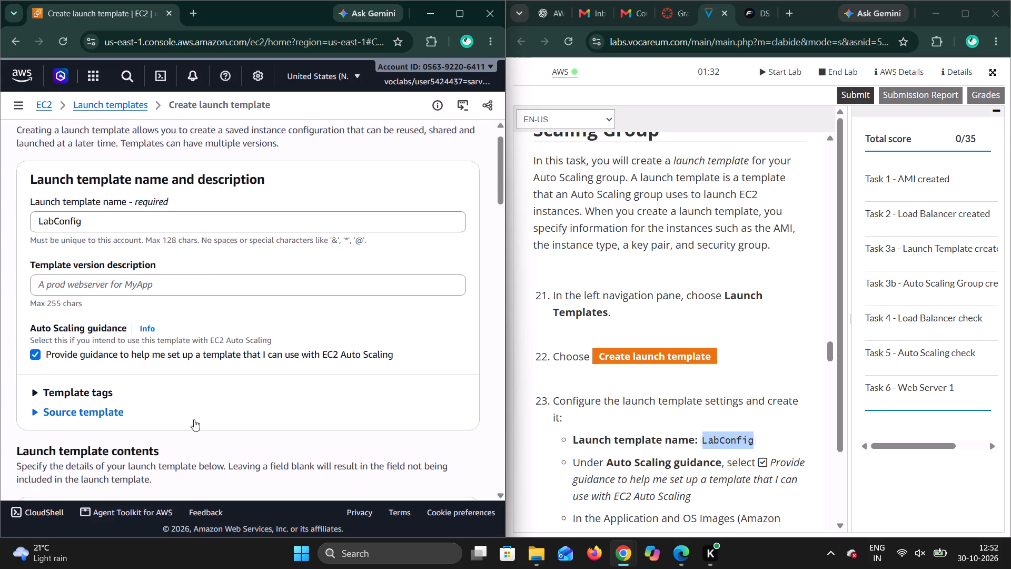
scroll(175, 398, down, 1)
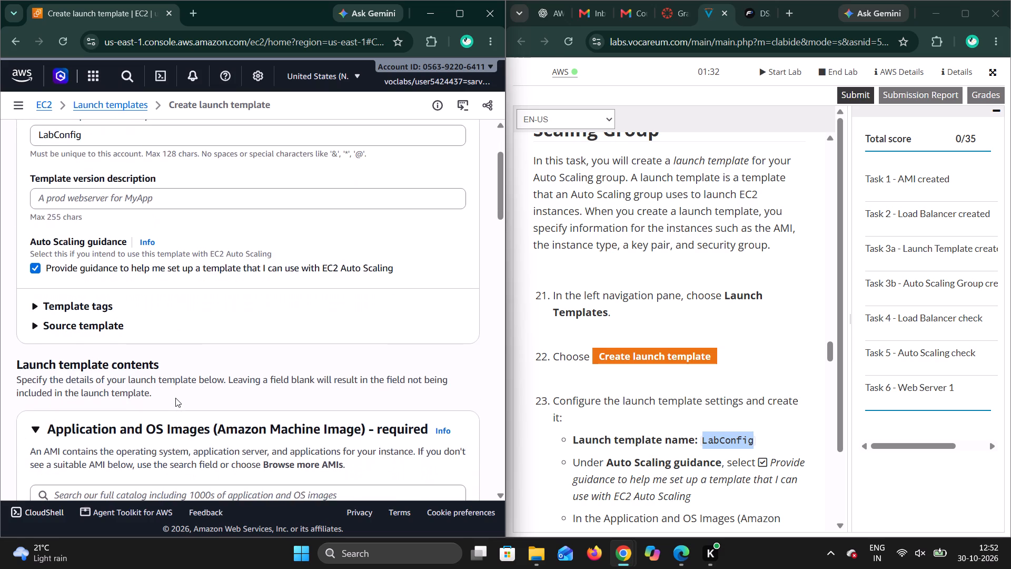
scroll(175, 398, down, 1)
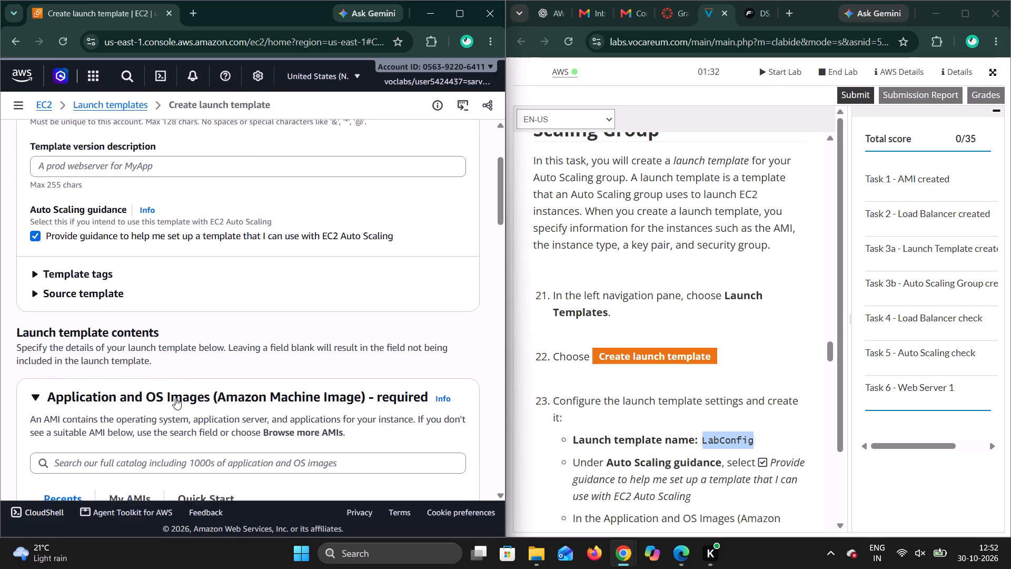
scroll(175, 398, down, 1)
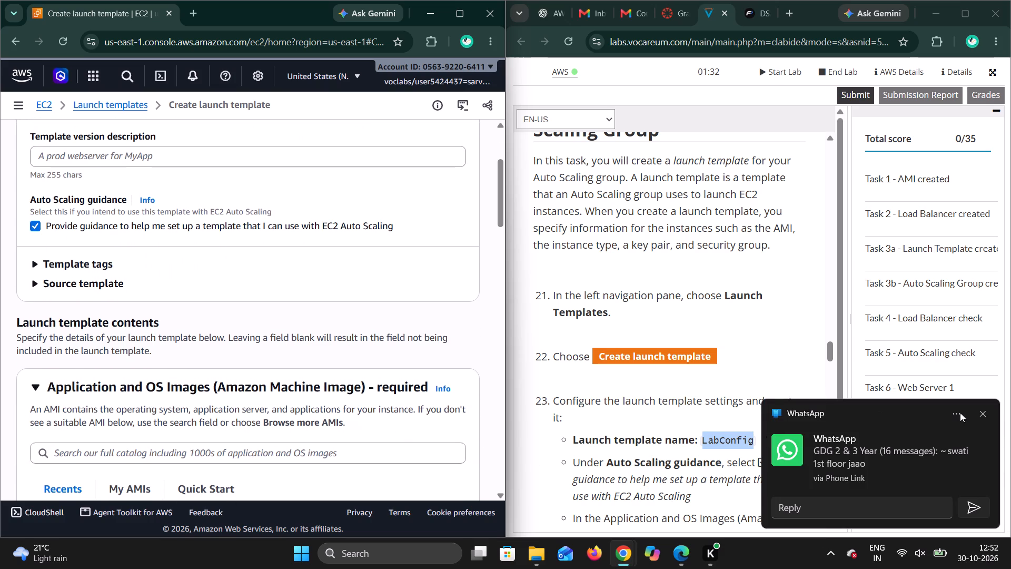
click(982, 416)
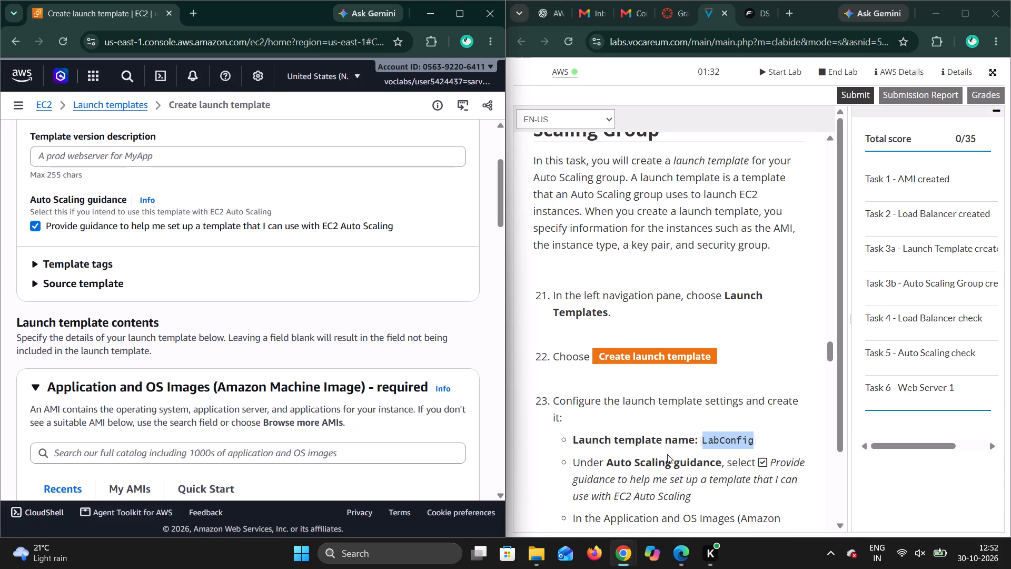
scroll(667, 454, down, 1)
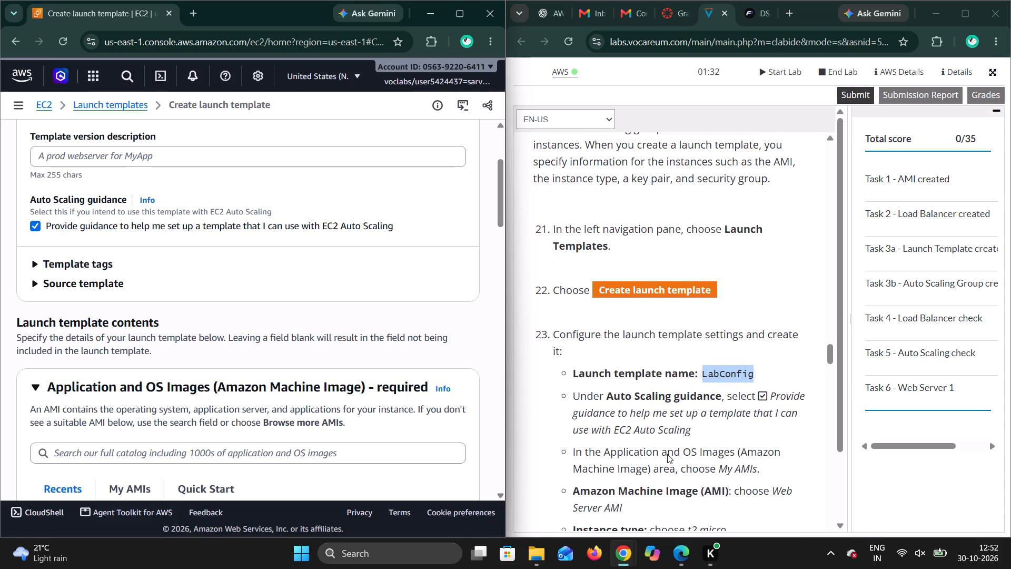
scroll(667, 454, down, 1)
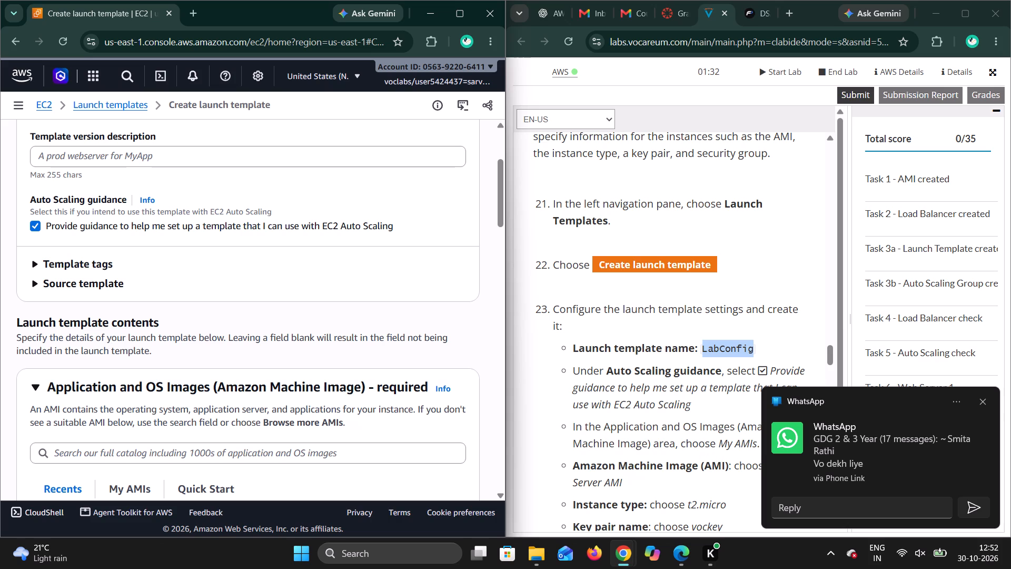
click(717, 486)
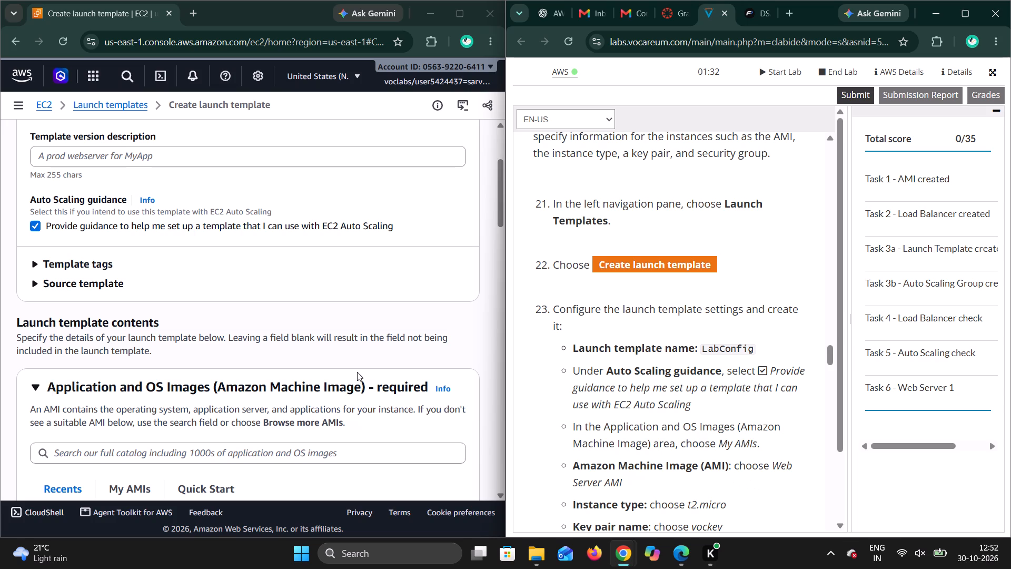
scroll(343, 367, down, 2)
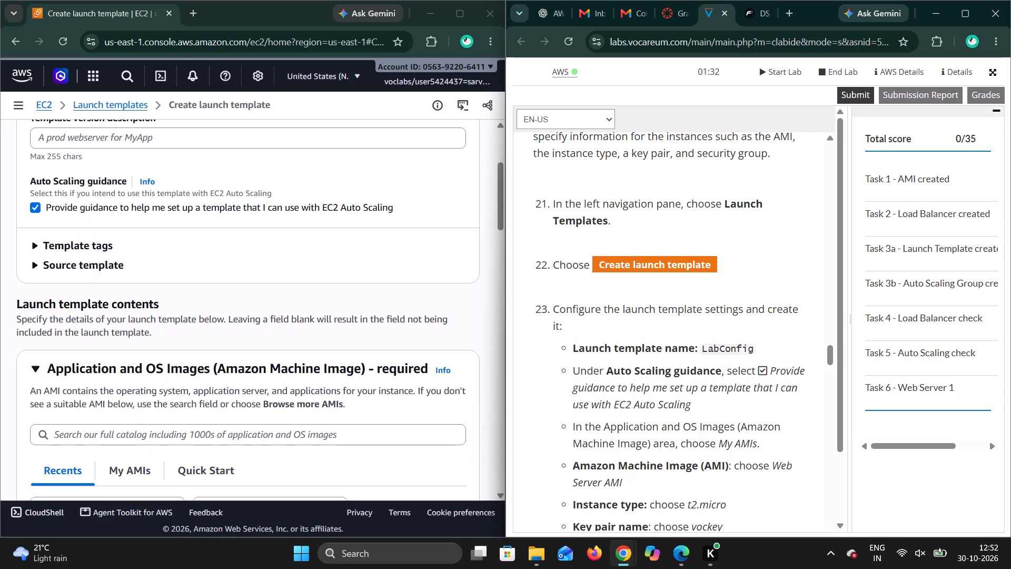
scroll(195, 448, down, 1)
click(154, 409)
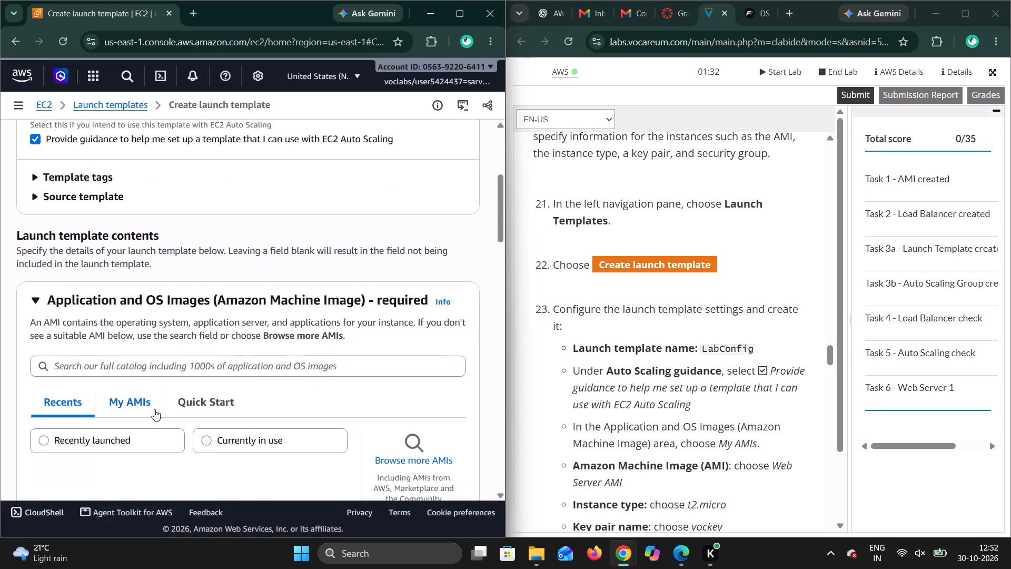
Choose WebServerAMI, owned by the account, as the template's Amazon Machine Image.
scroll(154, 409, down, 2)
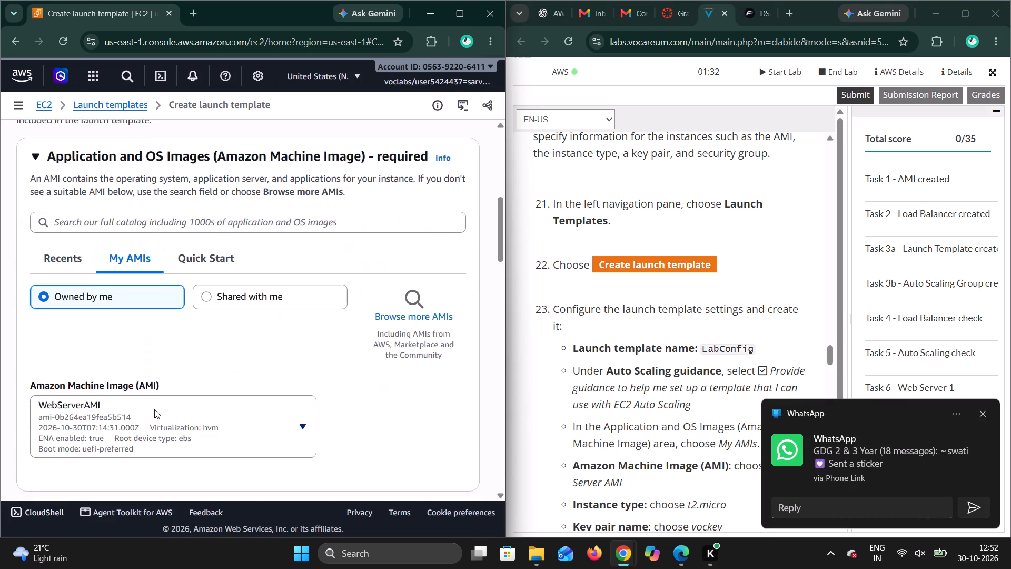
scroll(154, 409, down, 2)
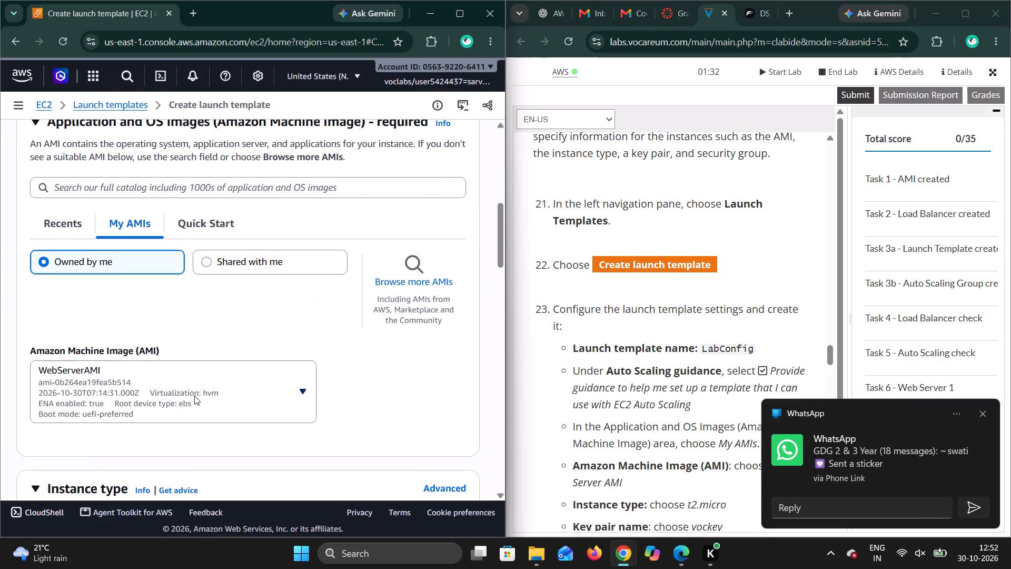
click(195, 395)
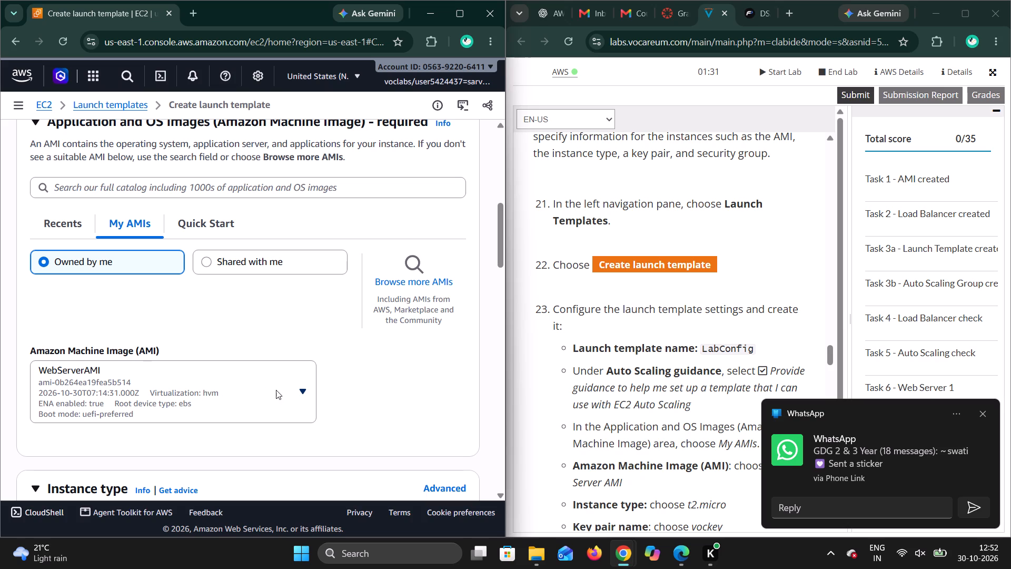
click(276, 390)
click(300, 389)
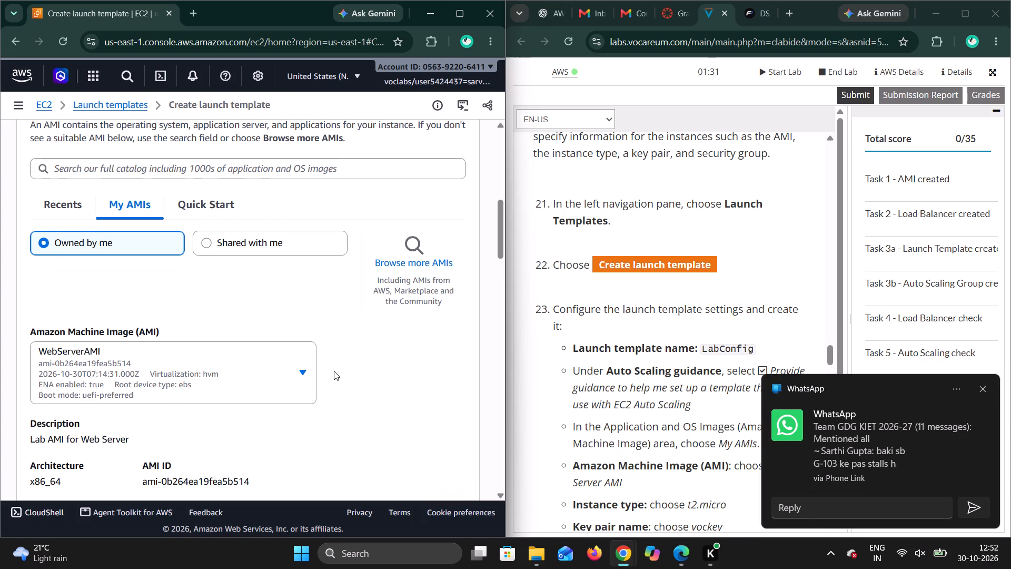
scroll(334, 371, down, 2)
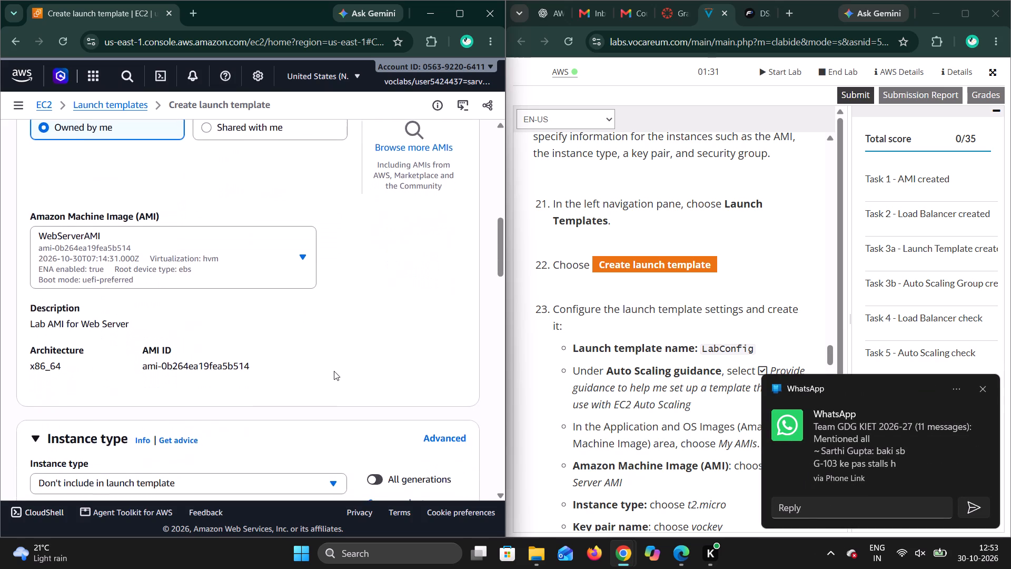
scroll(334, 371, down, 2)
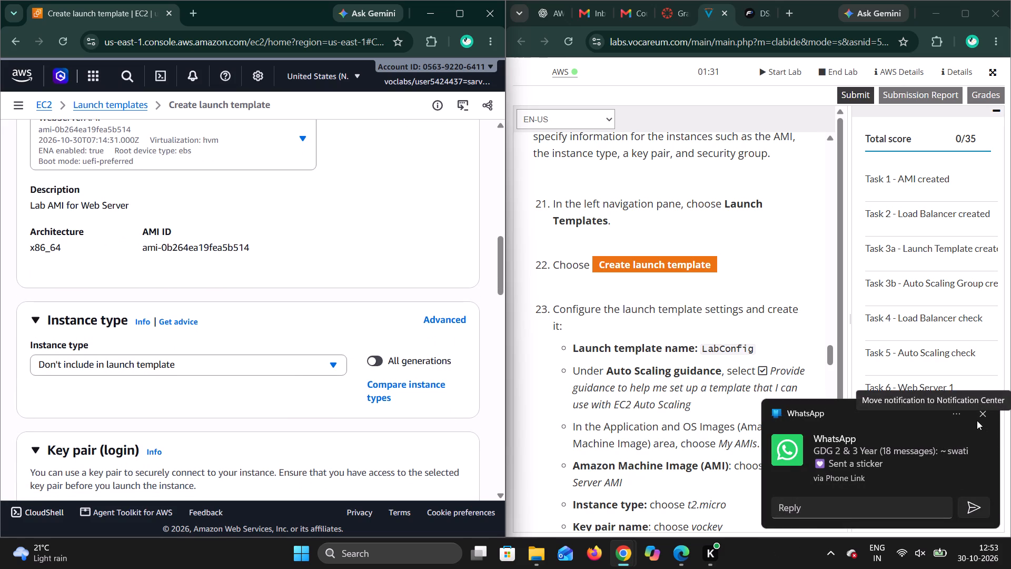
Mute the WhatsApp notifications for 1 hour.
click(951, 413)
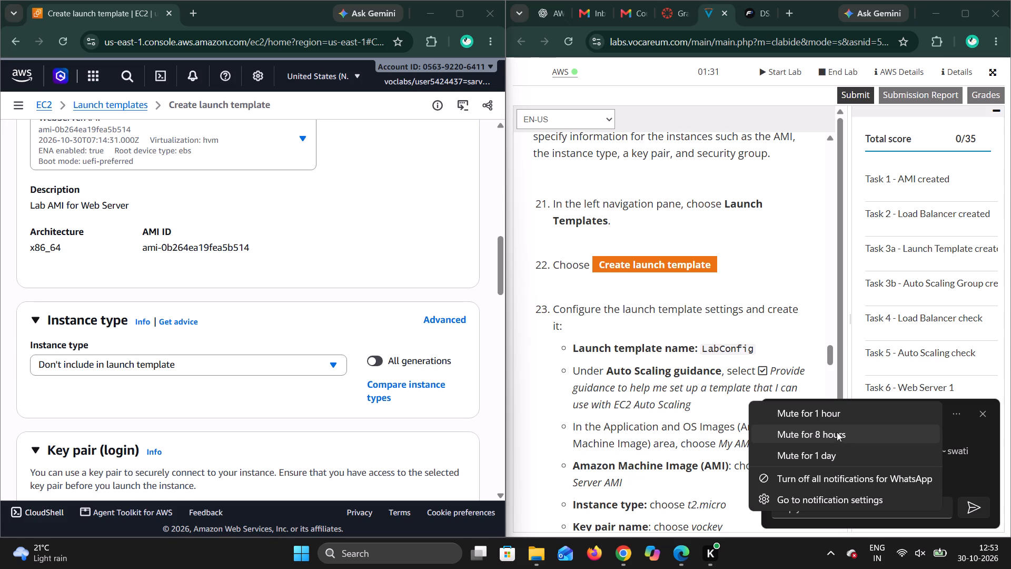
click(835, 415)
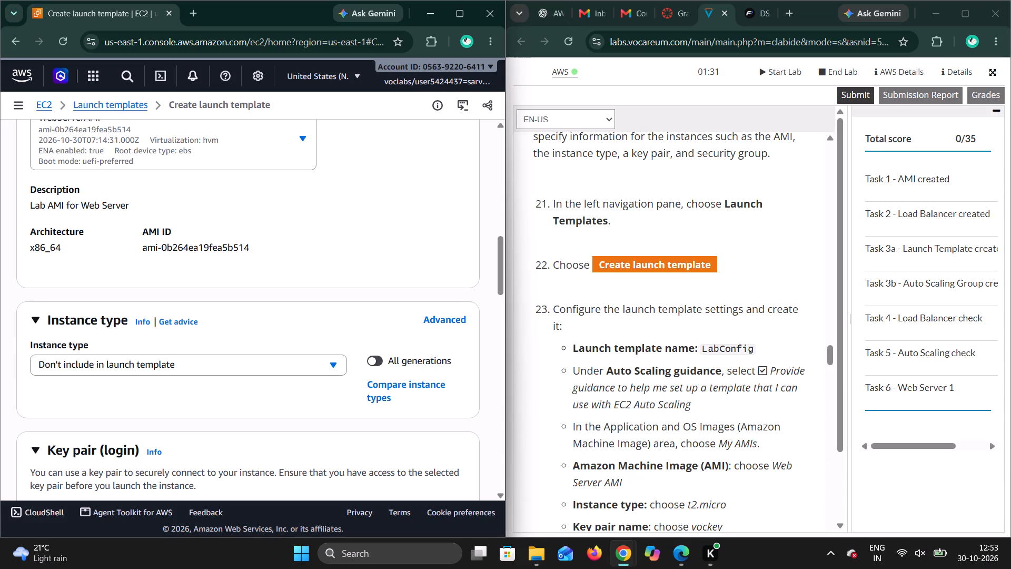
Check the remaining settings in lab step 23 and open the launch template's instance type choices.
scroll(591, 429, down, 1)
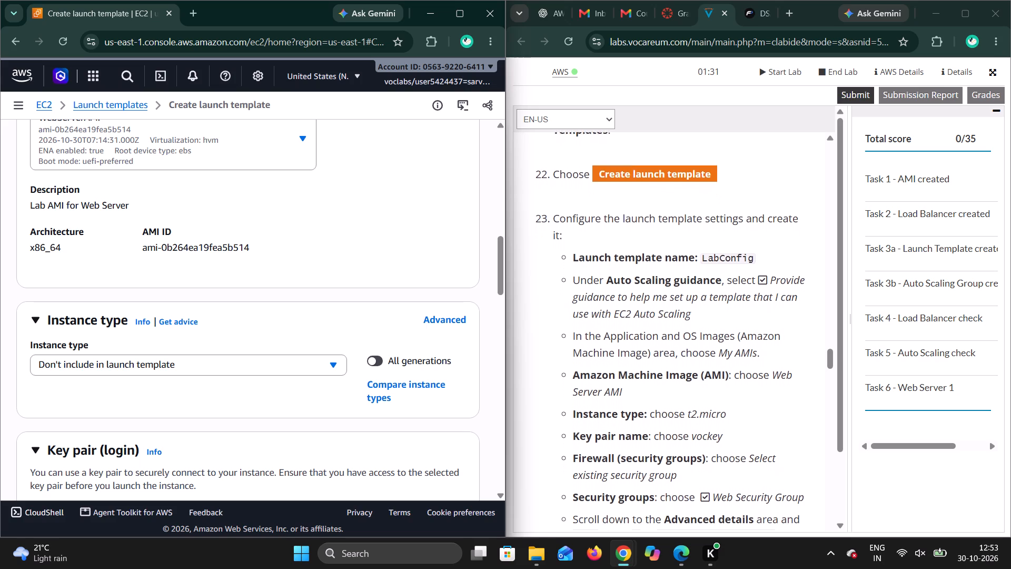
scroll(591, 429, down, 1)
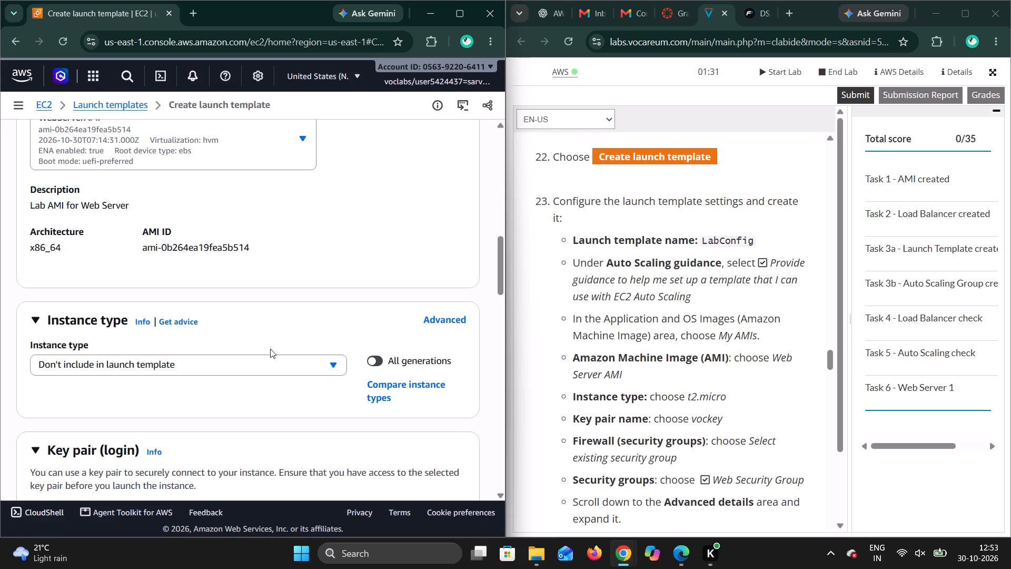
click(240, 365)
triple_click(240, 365)
Set the launch template's instance type to t2.micro.
click(199, 364)
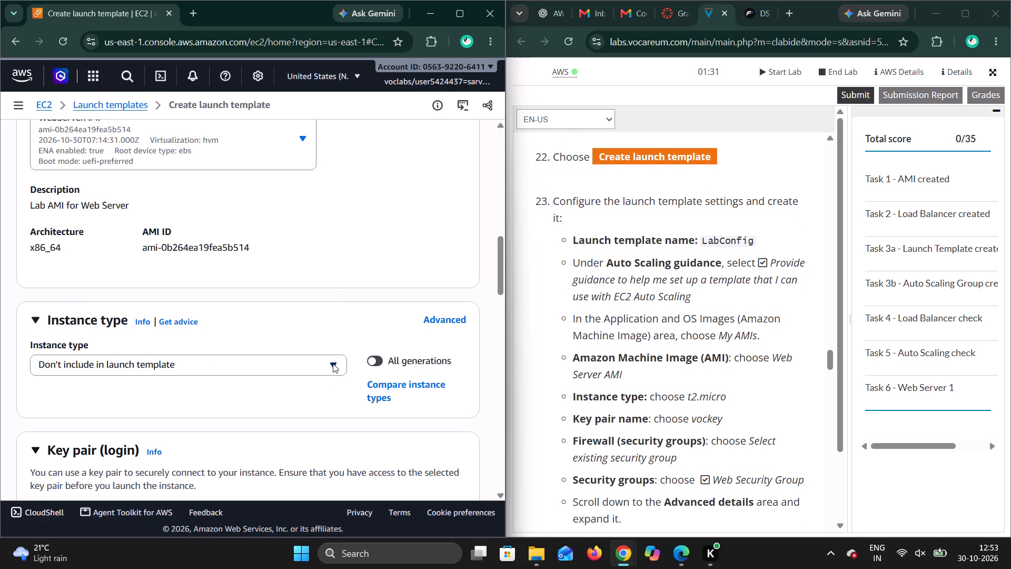
click(332, 364)
click(258, 336)
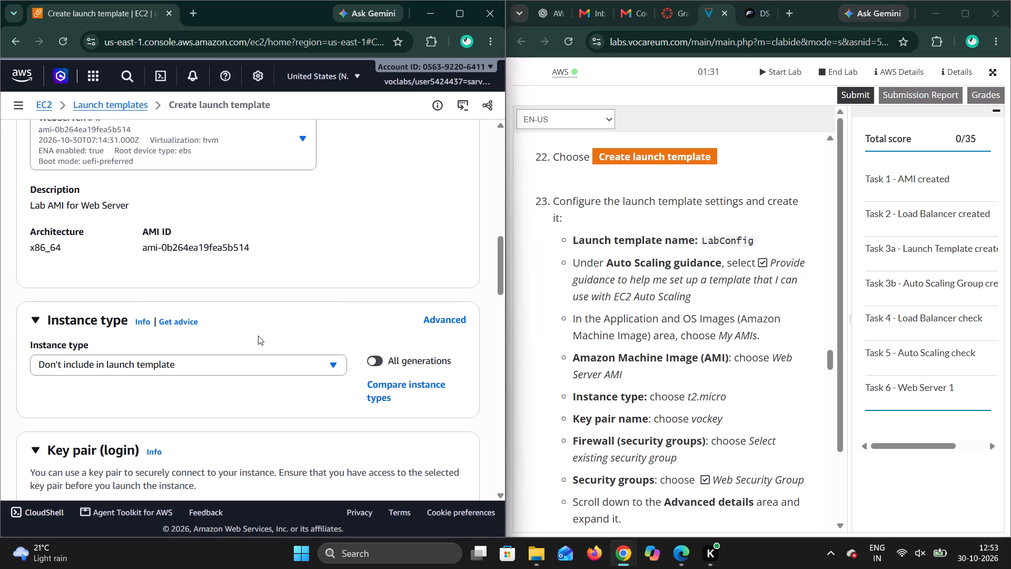
click(332, 370)
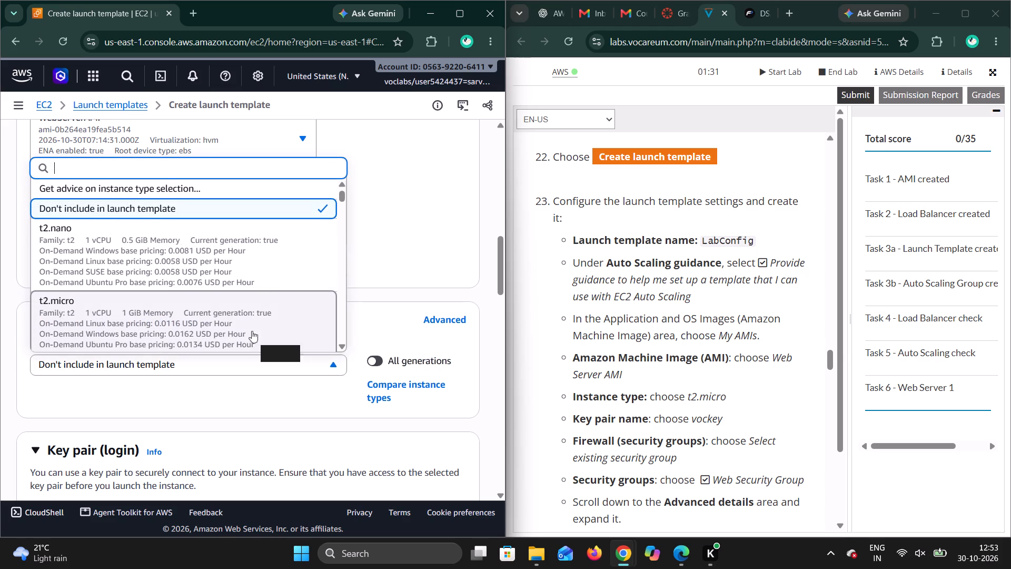
click(234, 312)
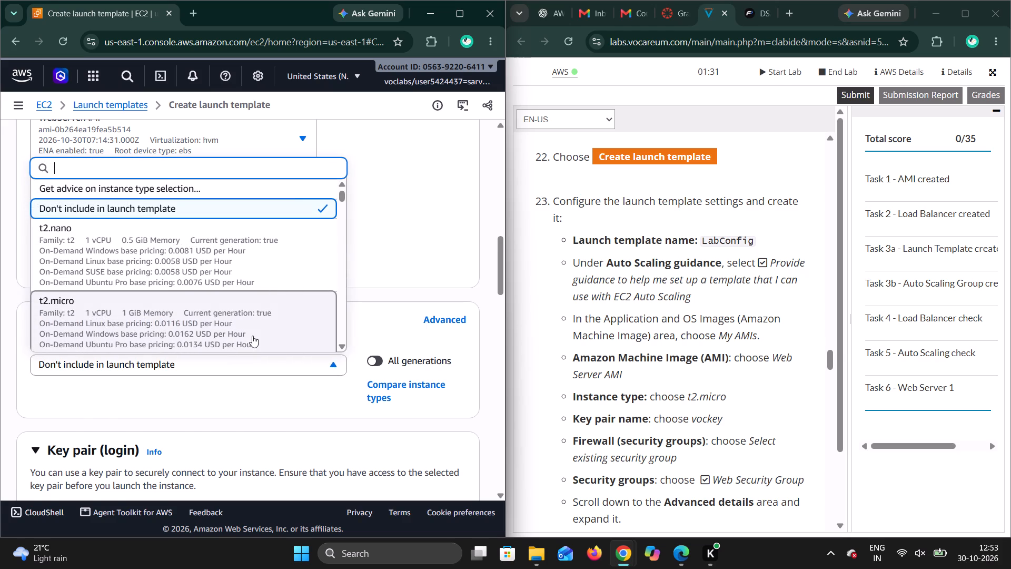
Choose vockey as the key pair for the launch template, as lab step 23 specifies.
scroll(254, 381, down, 2)
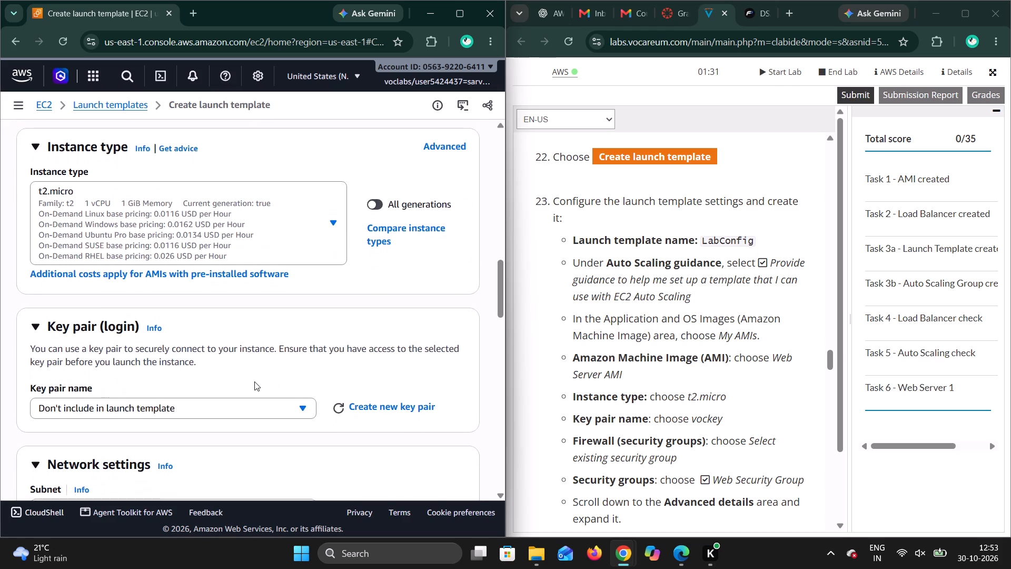
scroll(254, 381, down, 1)
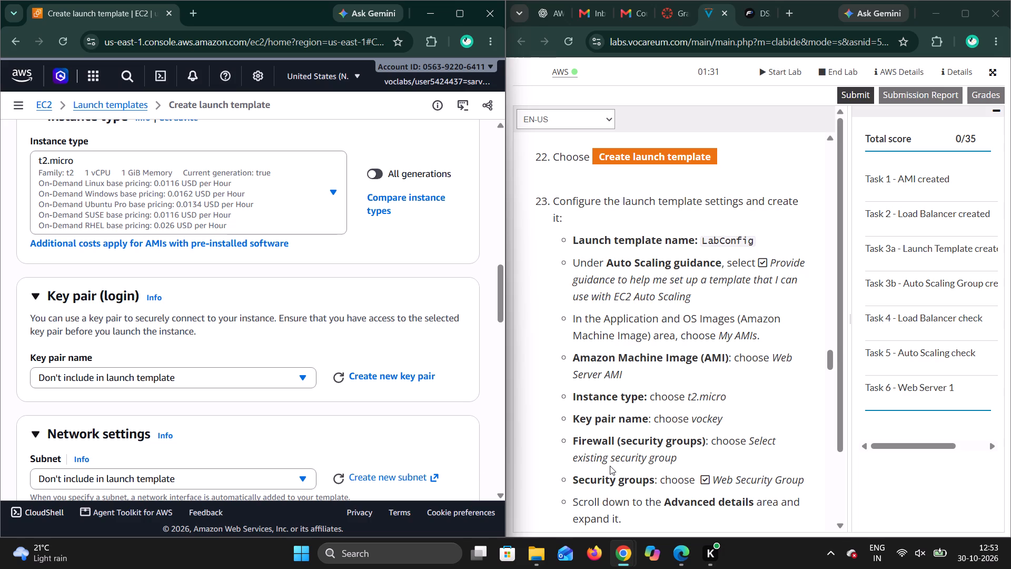
scroll(610, 466, down, 1)
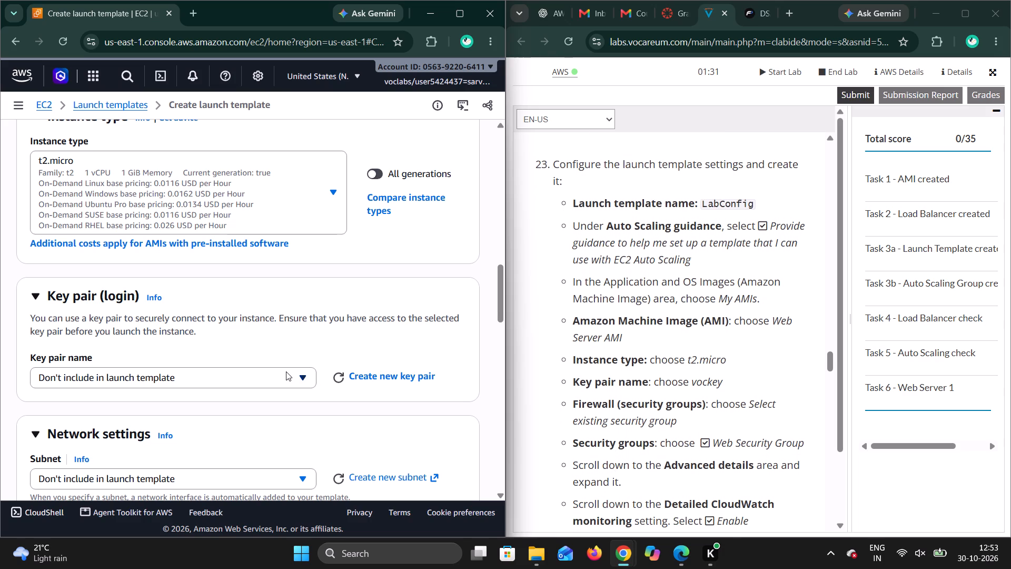
click(285, 371)
click(255, 357)
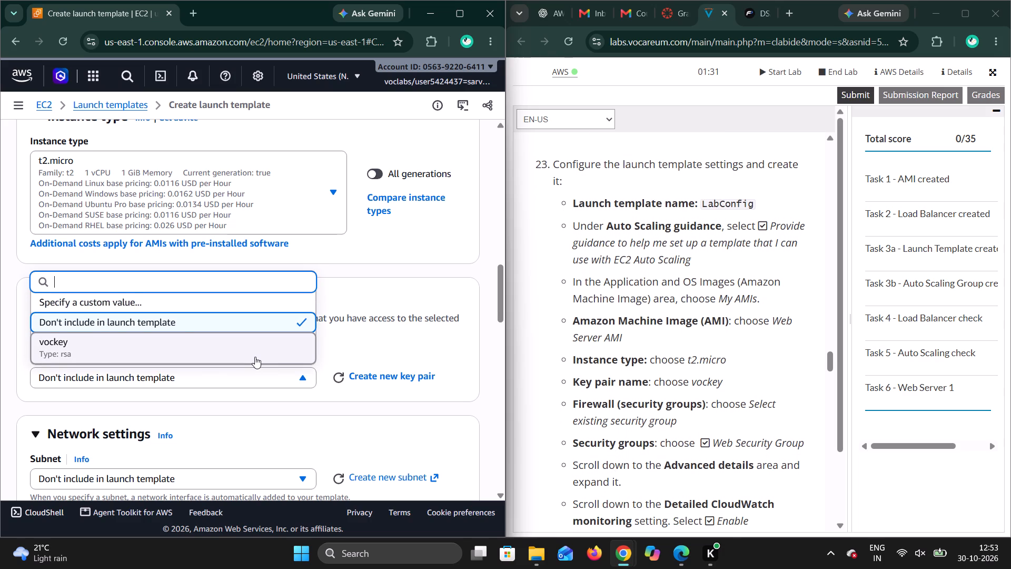
In the network settings, add the existing Web Security Group as the launch template's security group.
scroll(267, 425, down, 1)
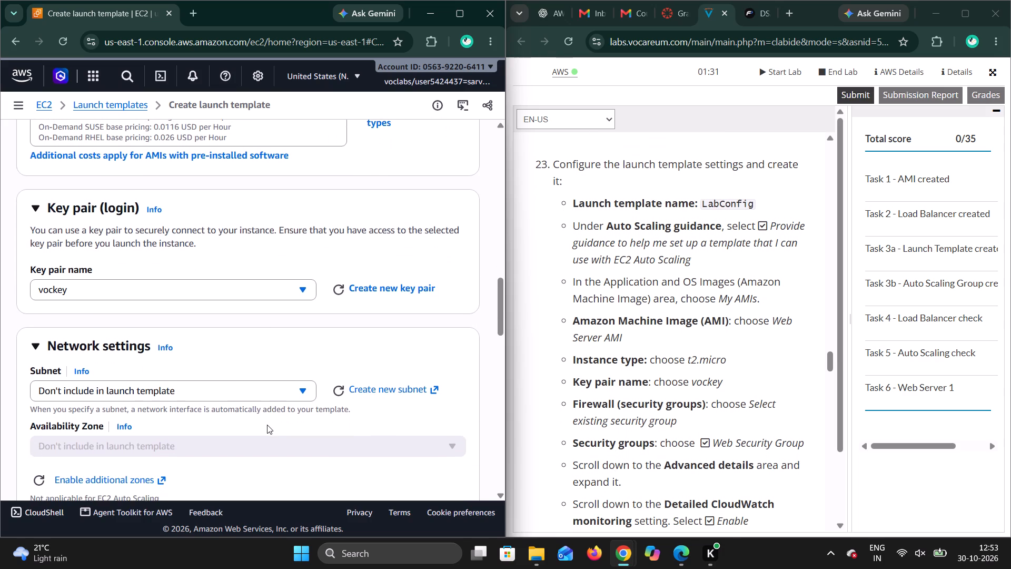
scroll(267, 425, down, 2)
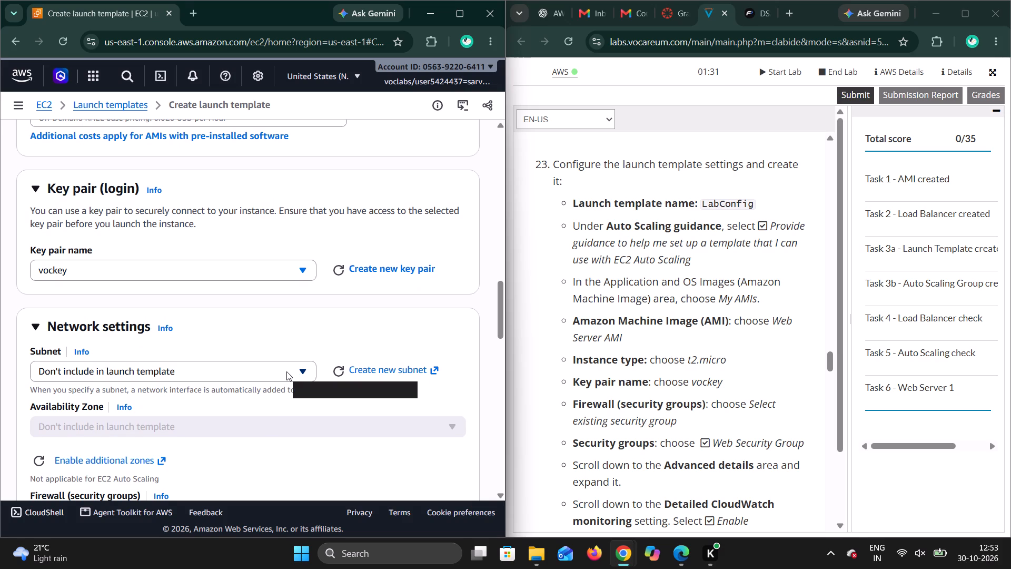
scroll(276, 371, up, 2)
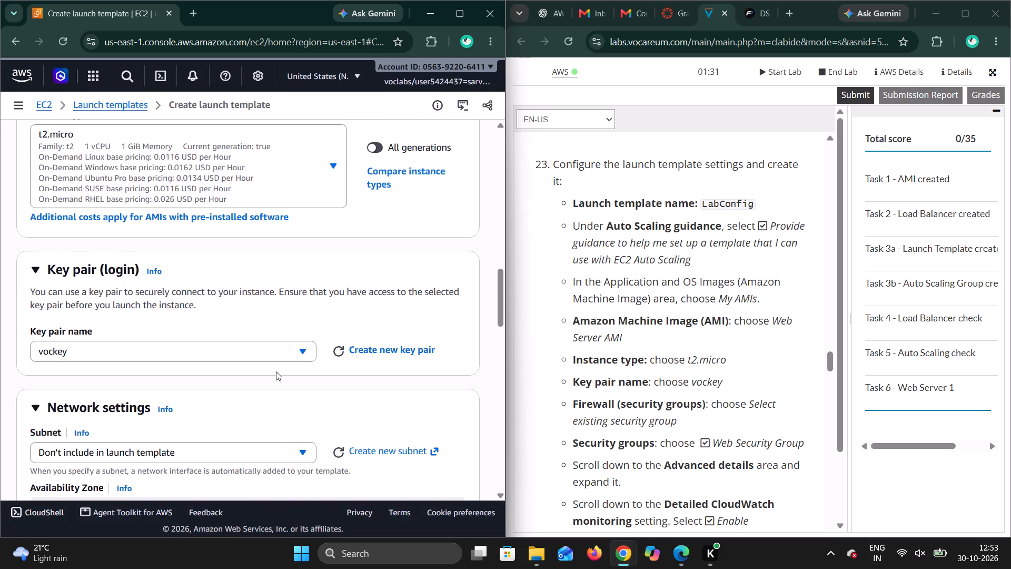
scroll(276, 371, up, 1)
scroll(276, 371, down, 2)
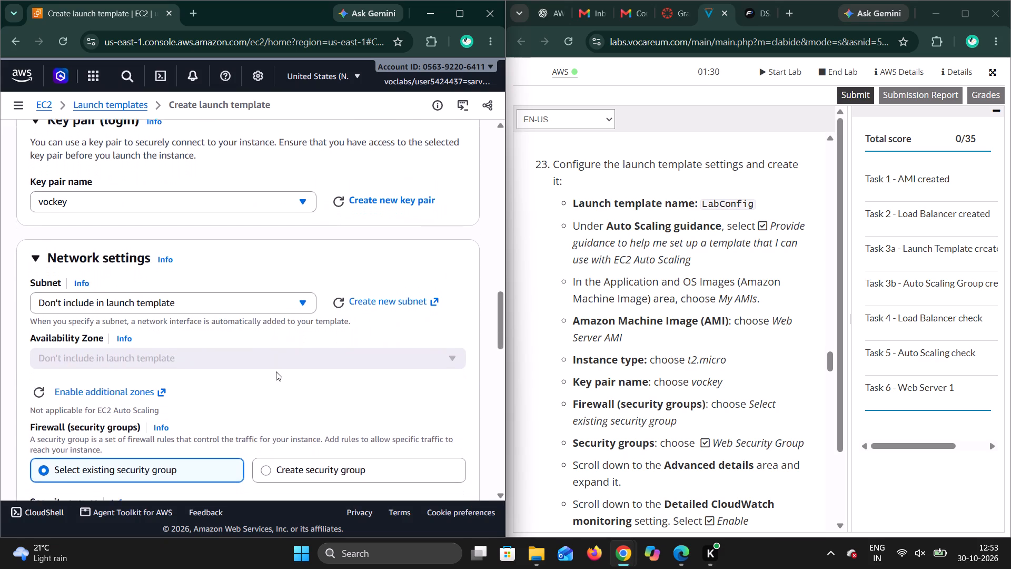
scroll(276, 371, down, 2)
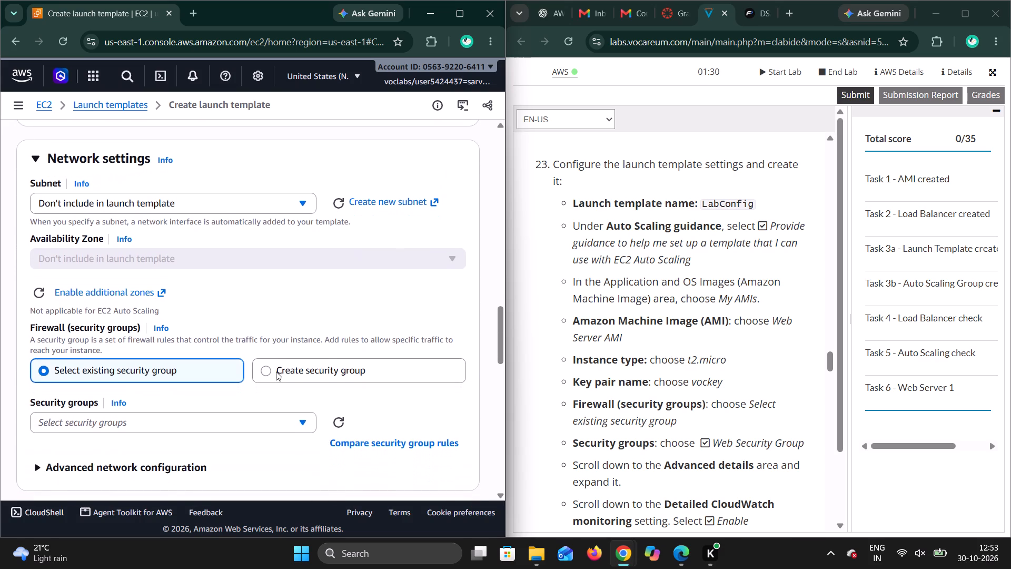
scroll(276, 371, down, 1)
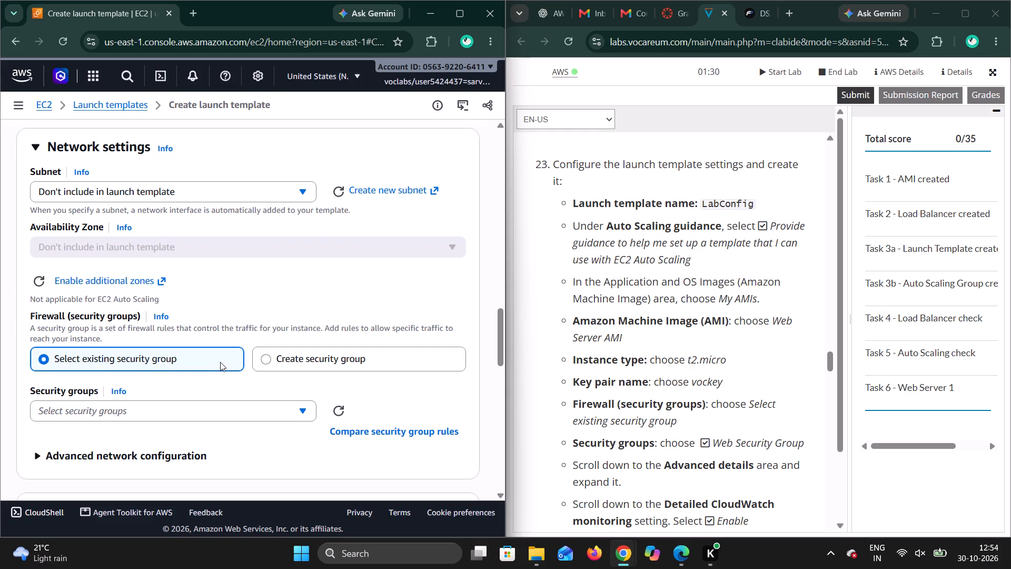
scroll(264, 465, down, 1)
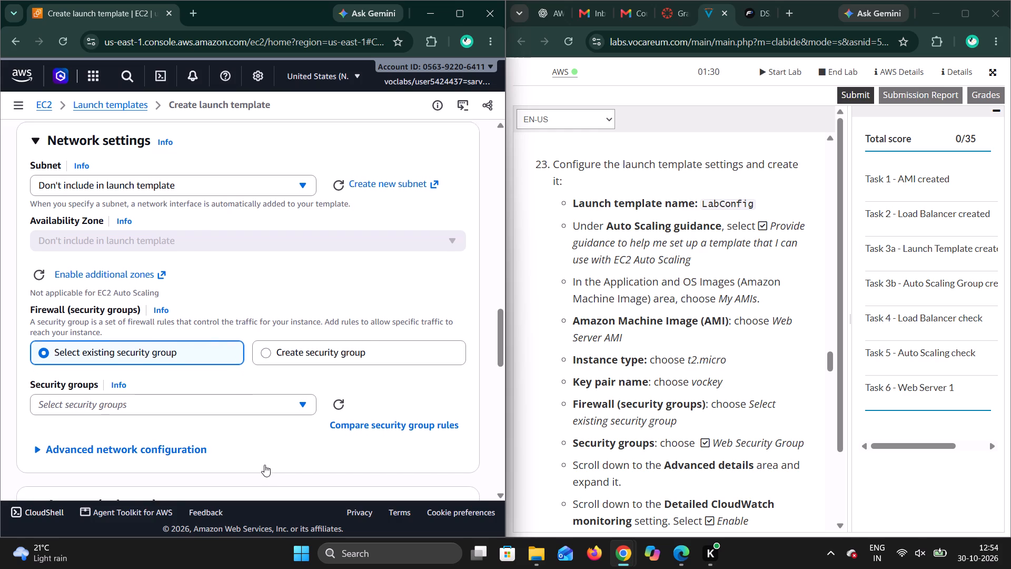
scroll(264, 465, down, 1)
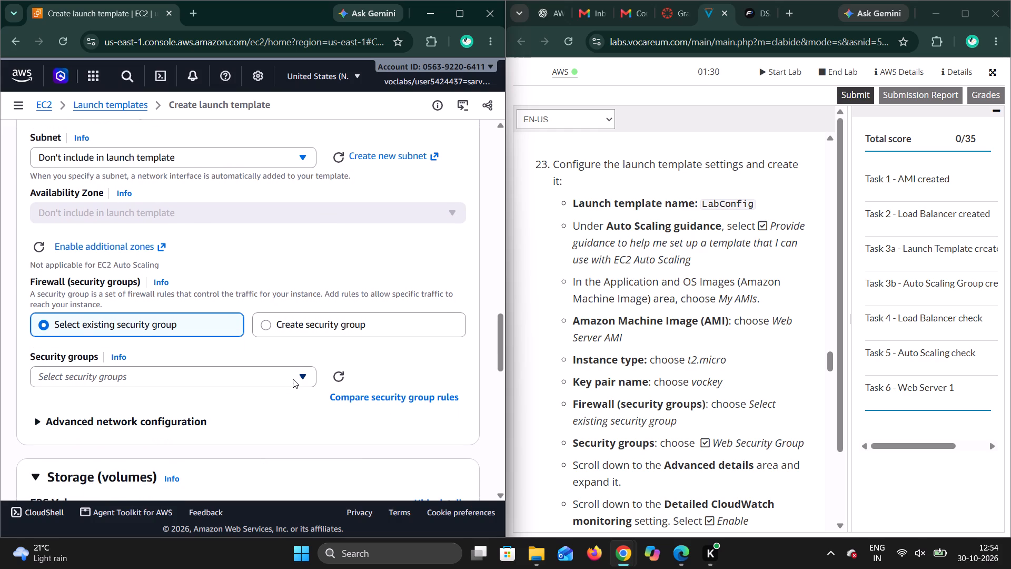
click(293, 379)
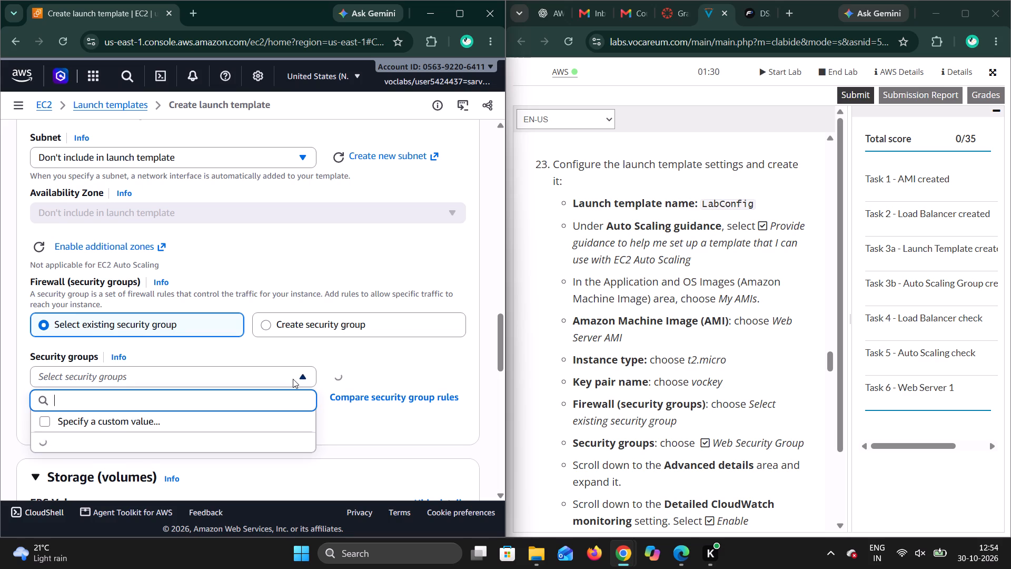
scroll(219, 443, down, 1)
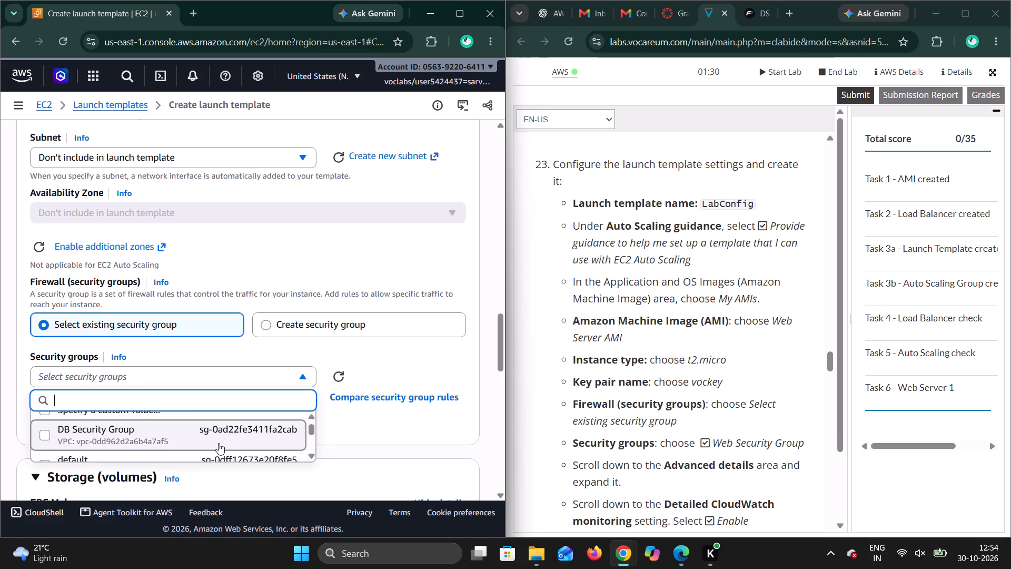
scroll(219, 443, down, 2)
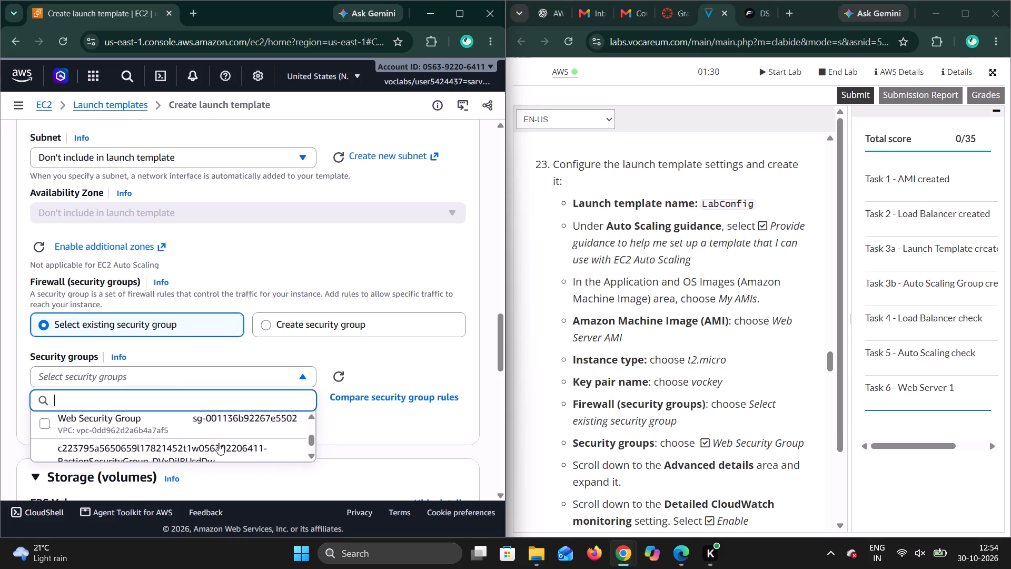
click(207, 411)
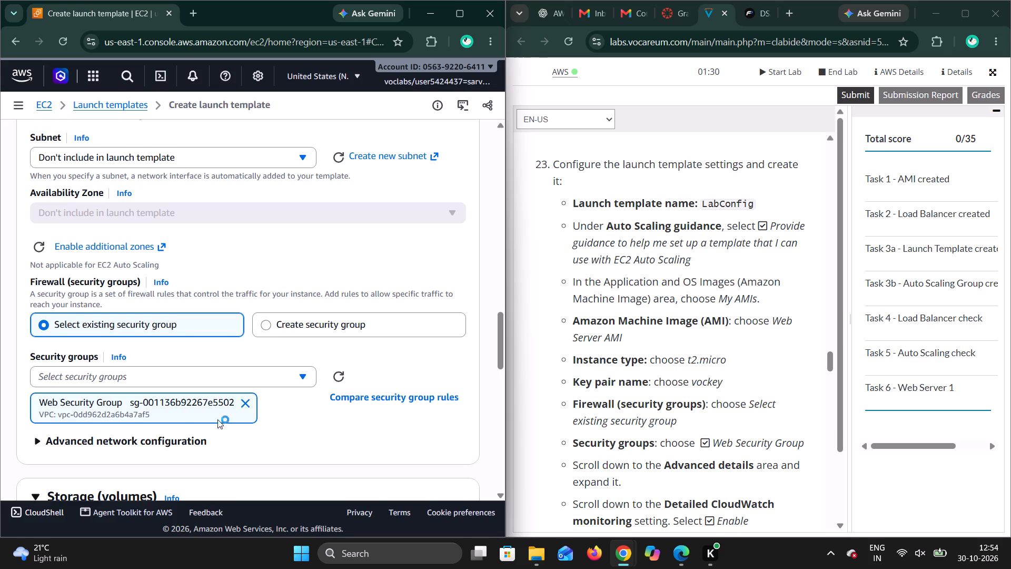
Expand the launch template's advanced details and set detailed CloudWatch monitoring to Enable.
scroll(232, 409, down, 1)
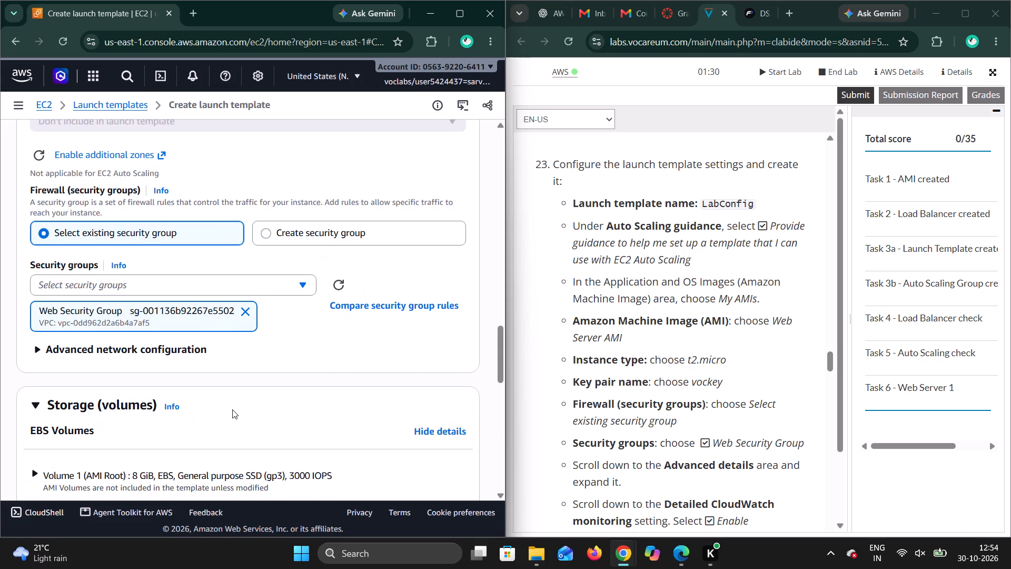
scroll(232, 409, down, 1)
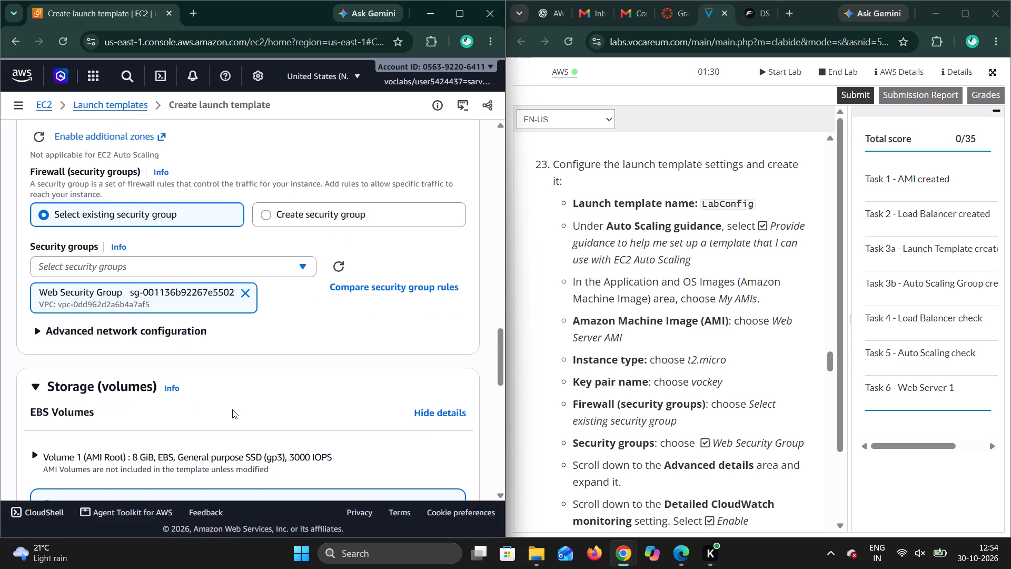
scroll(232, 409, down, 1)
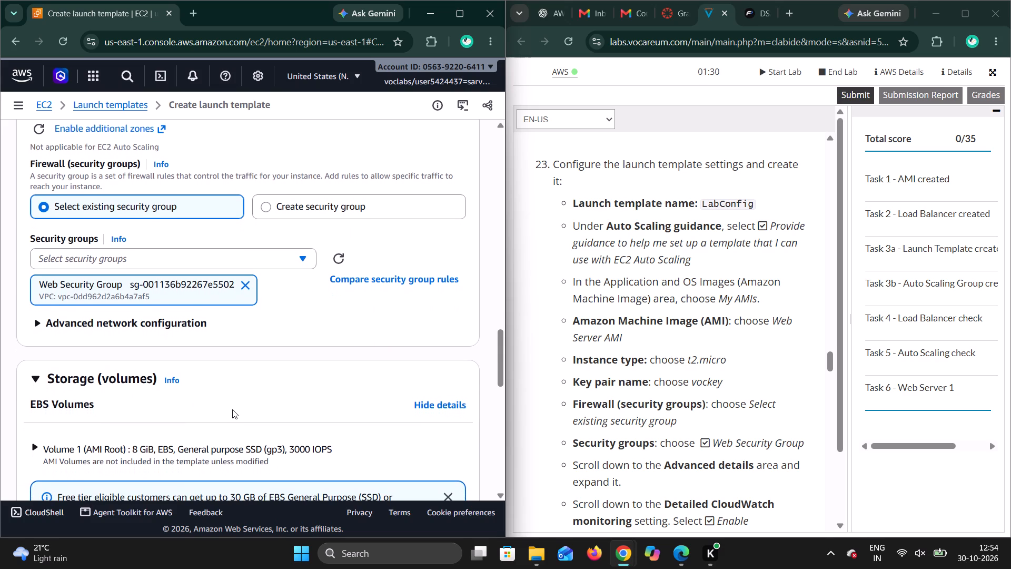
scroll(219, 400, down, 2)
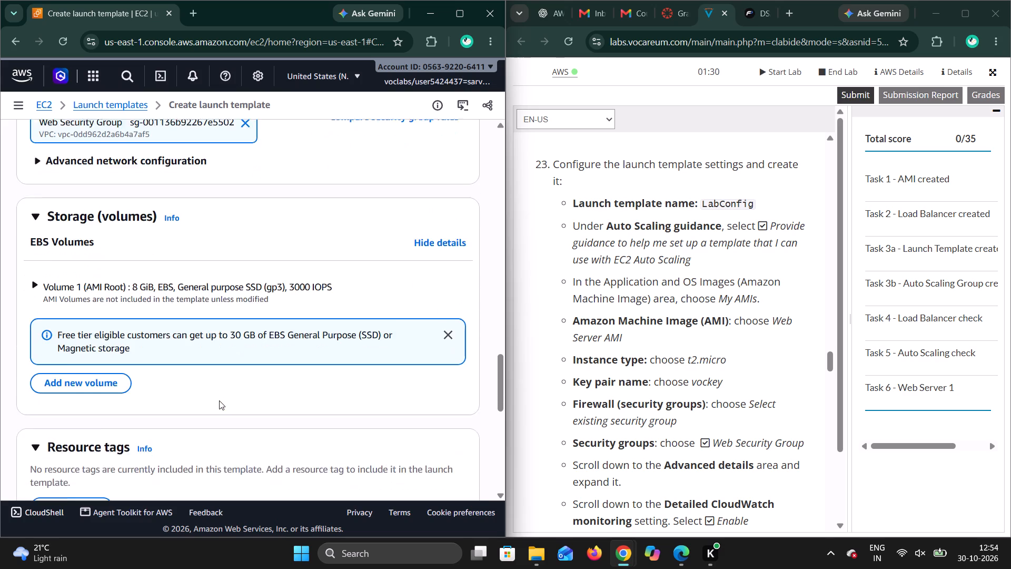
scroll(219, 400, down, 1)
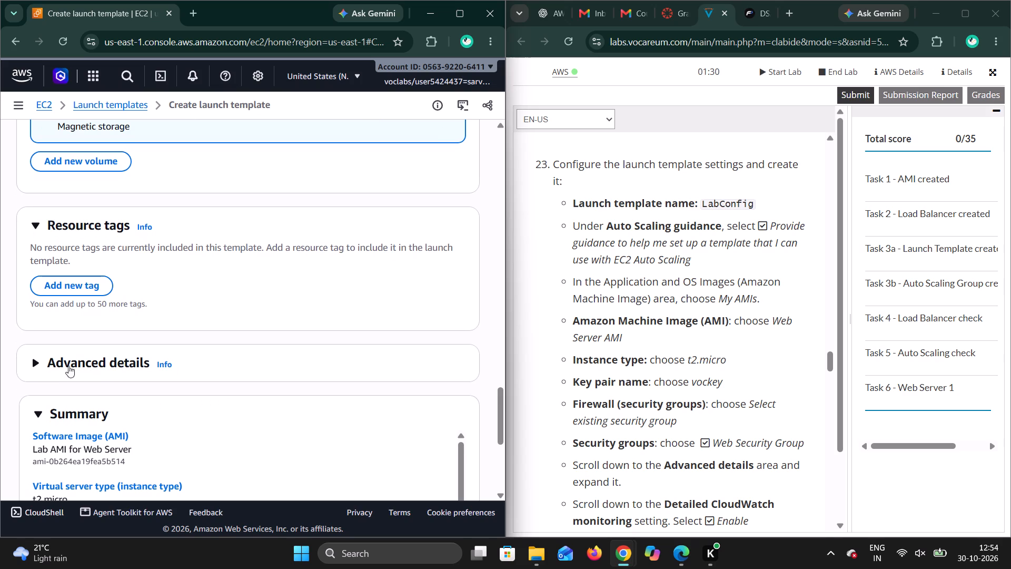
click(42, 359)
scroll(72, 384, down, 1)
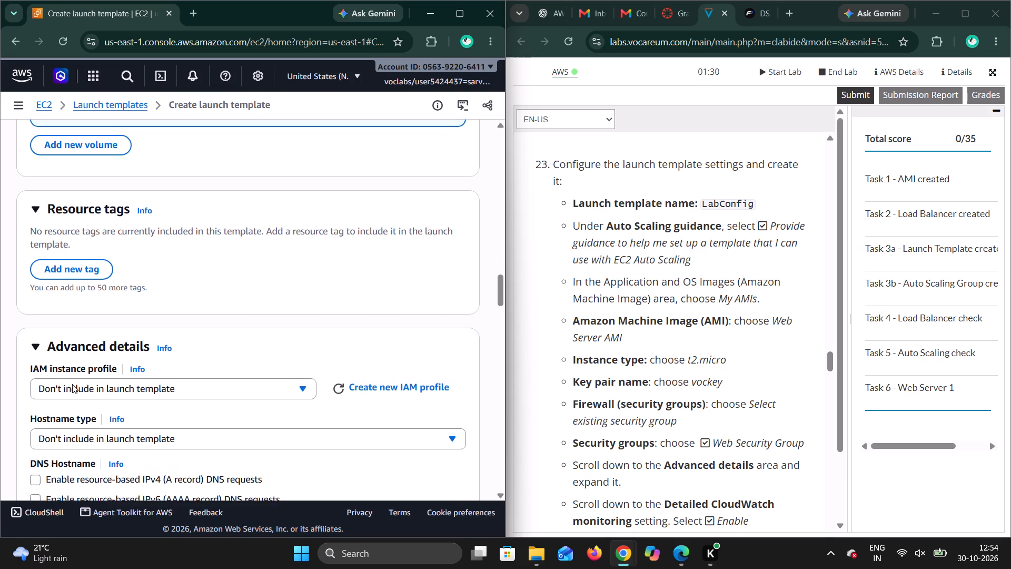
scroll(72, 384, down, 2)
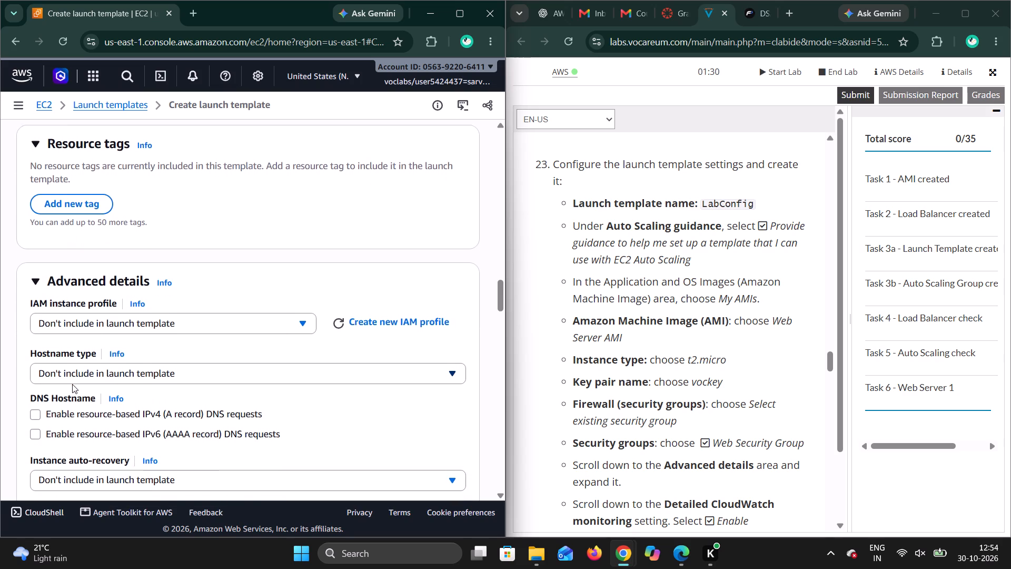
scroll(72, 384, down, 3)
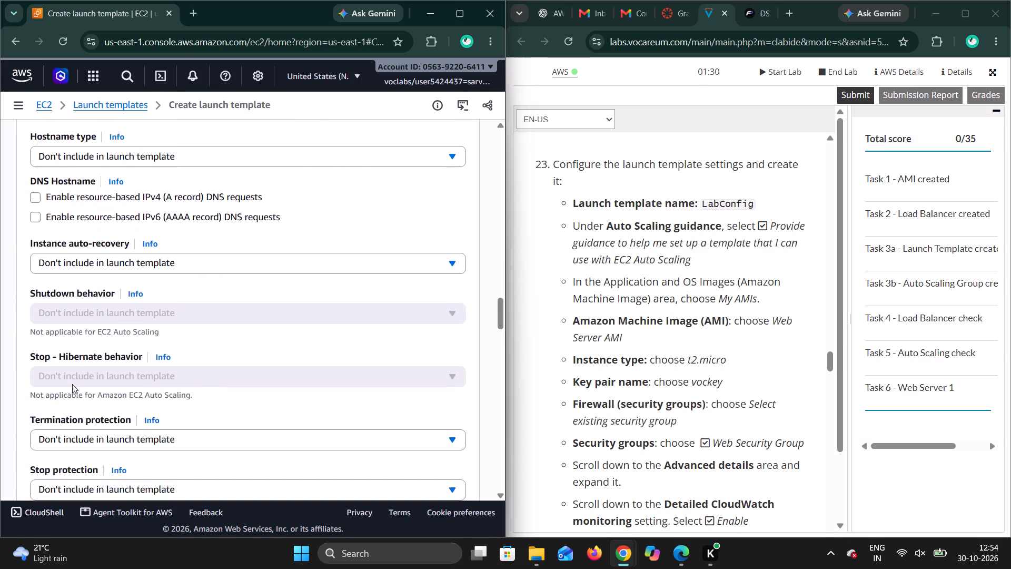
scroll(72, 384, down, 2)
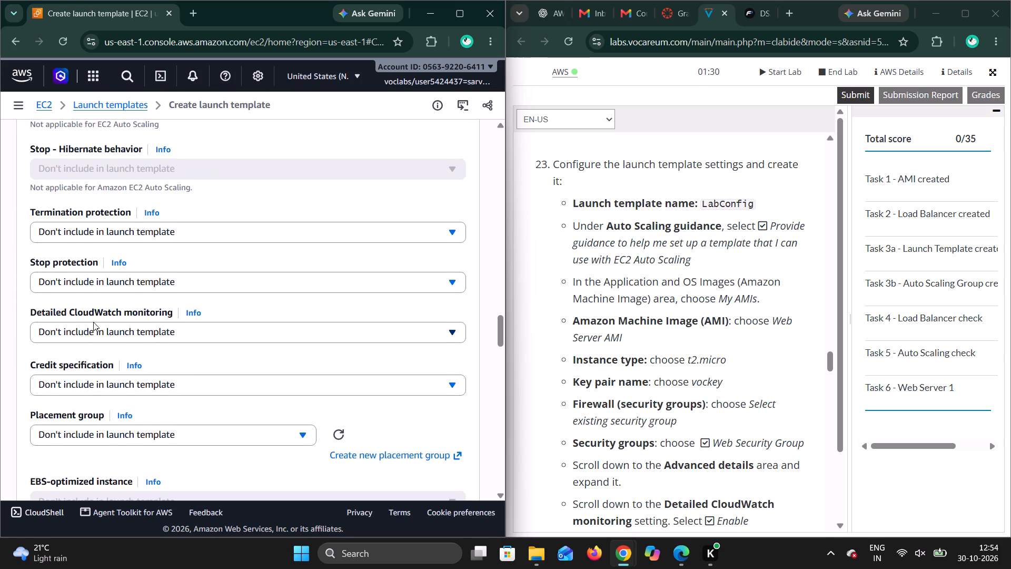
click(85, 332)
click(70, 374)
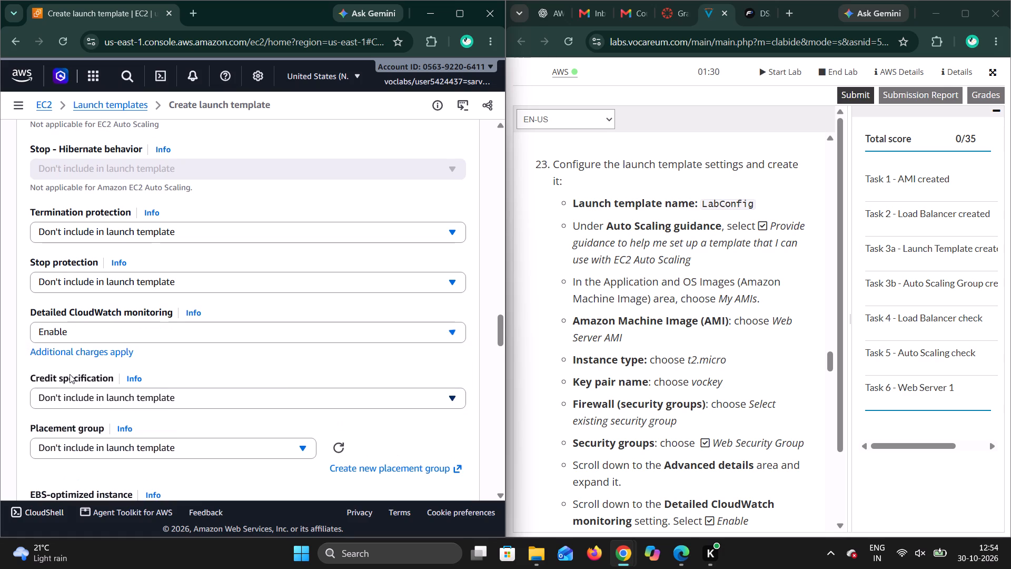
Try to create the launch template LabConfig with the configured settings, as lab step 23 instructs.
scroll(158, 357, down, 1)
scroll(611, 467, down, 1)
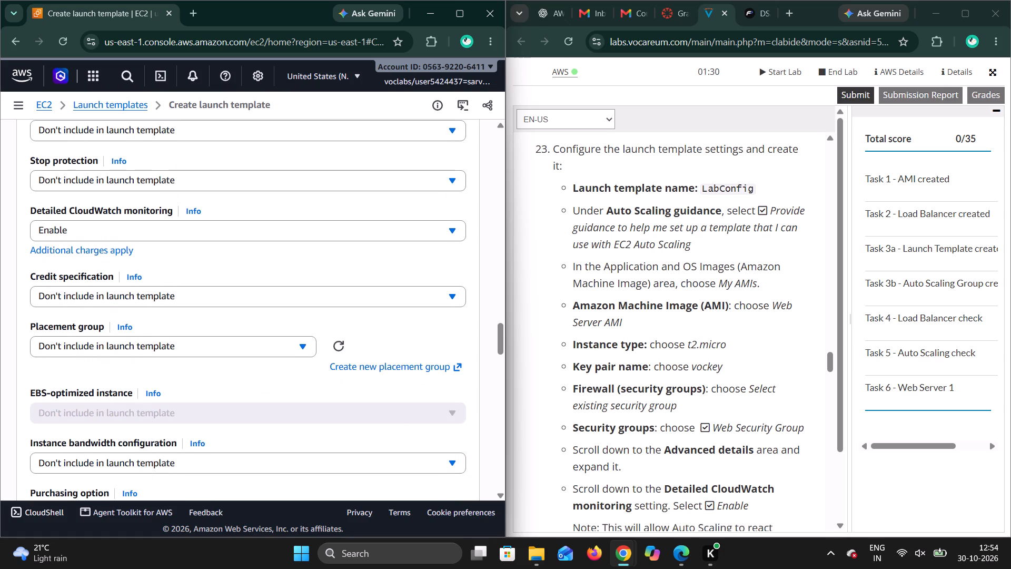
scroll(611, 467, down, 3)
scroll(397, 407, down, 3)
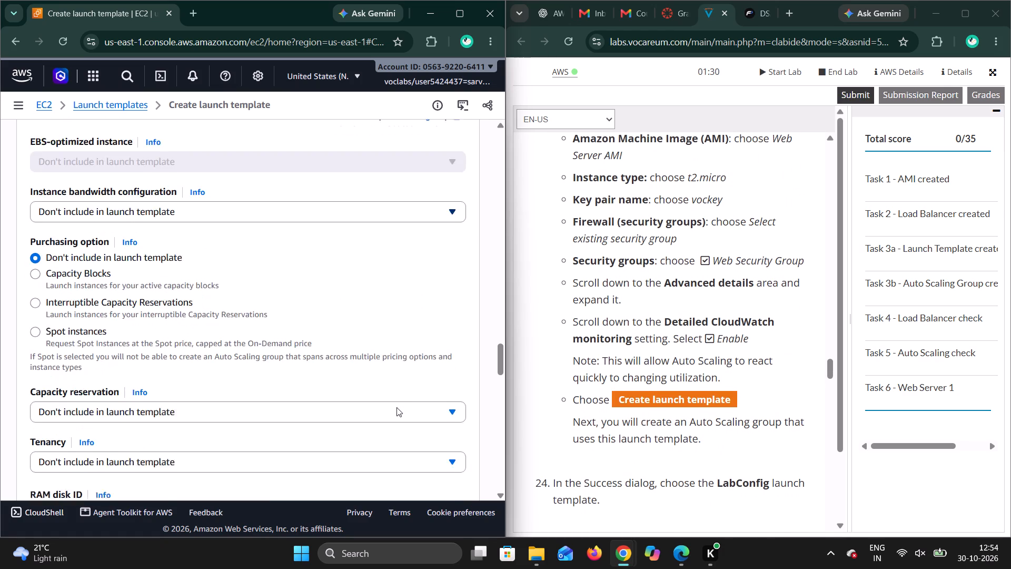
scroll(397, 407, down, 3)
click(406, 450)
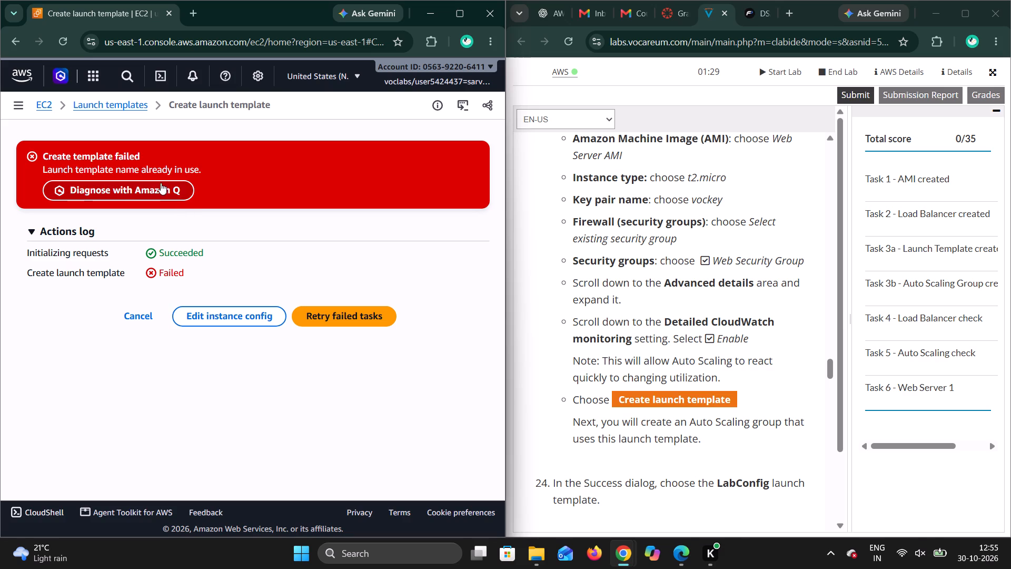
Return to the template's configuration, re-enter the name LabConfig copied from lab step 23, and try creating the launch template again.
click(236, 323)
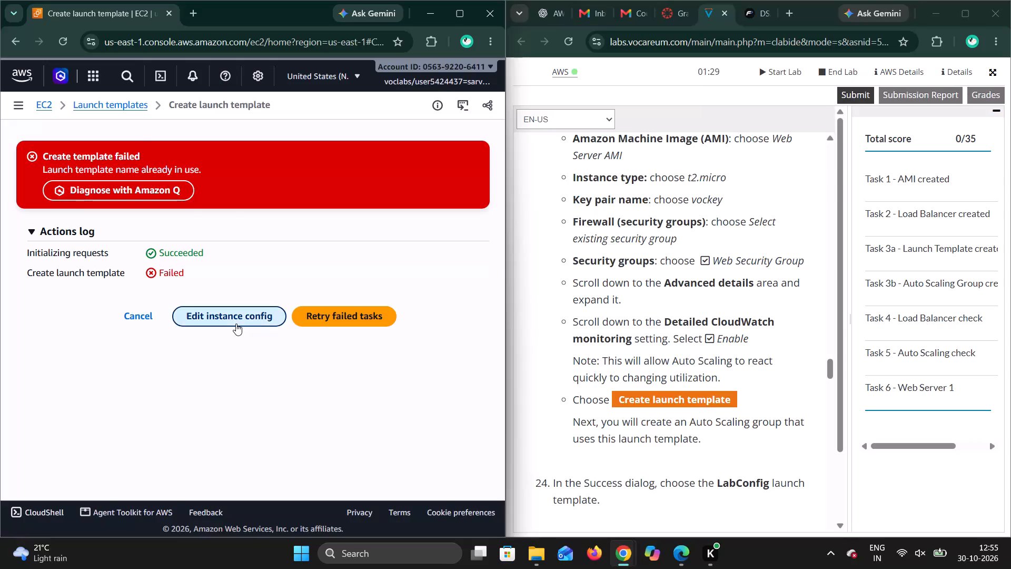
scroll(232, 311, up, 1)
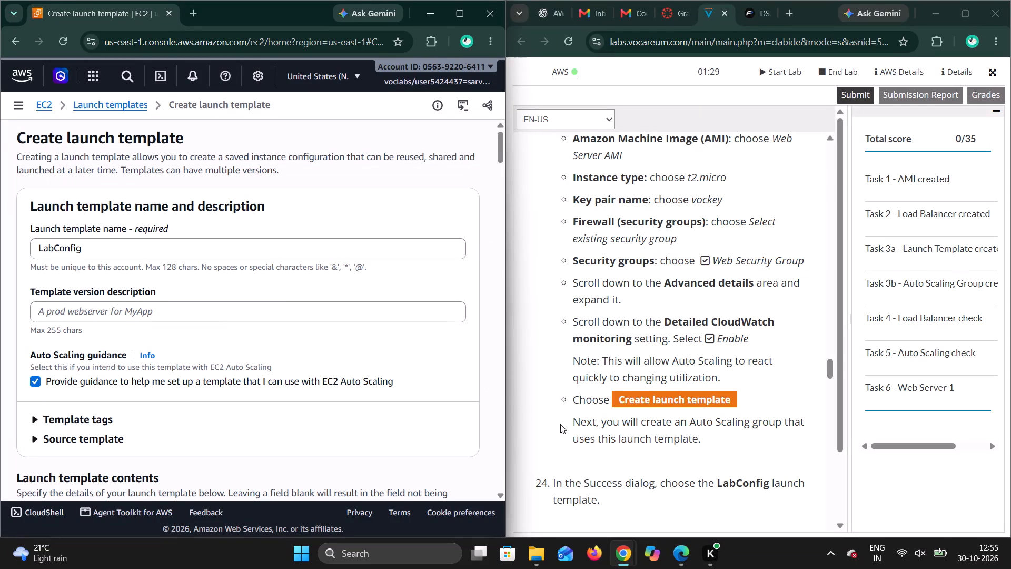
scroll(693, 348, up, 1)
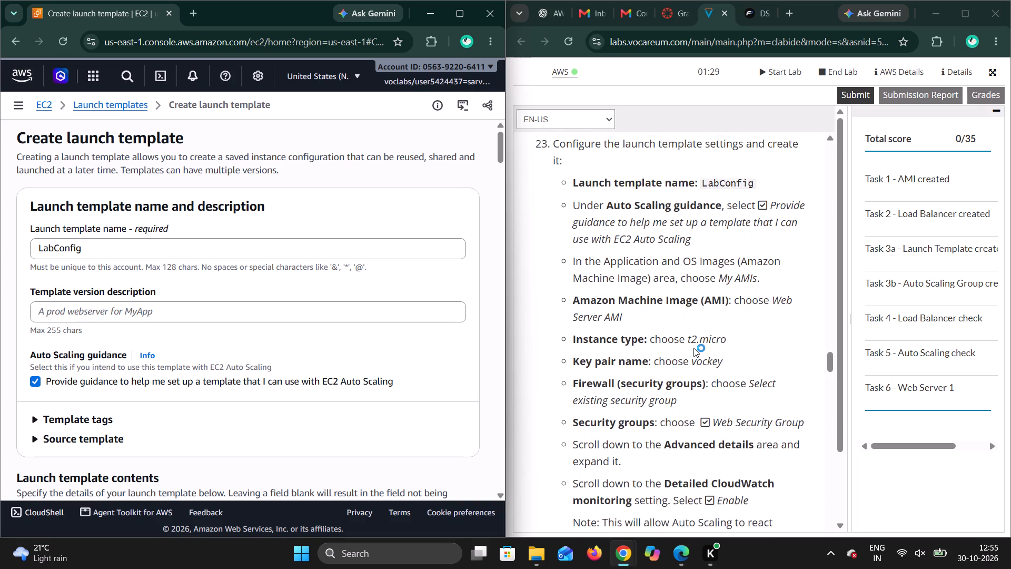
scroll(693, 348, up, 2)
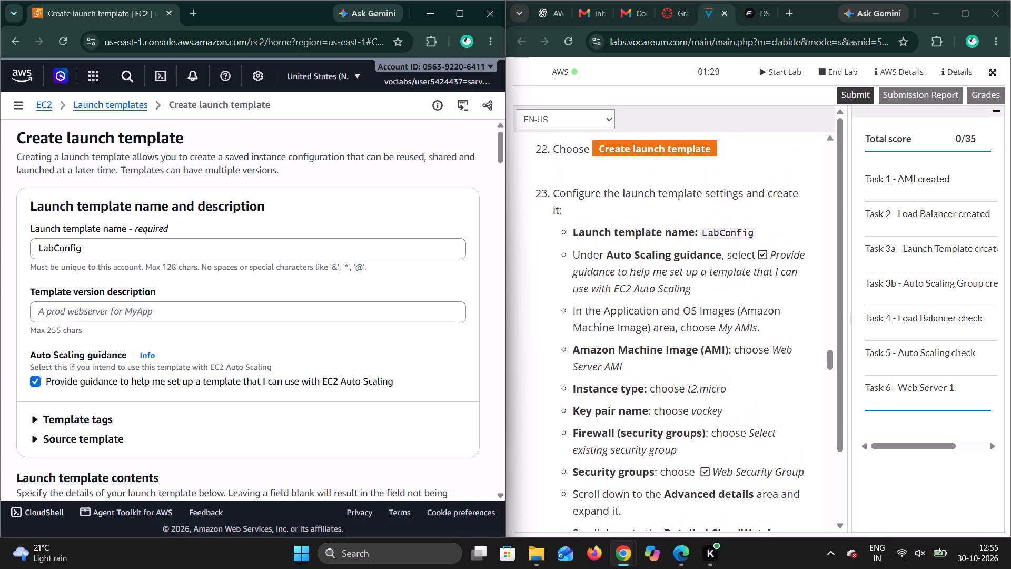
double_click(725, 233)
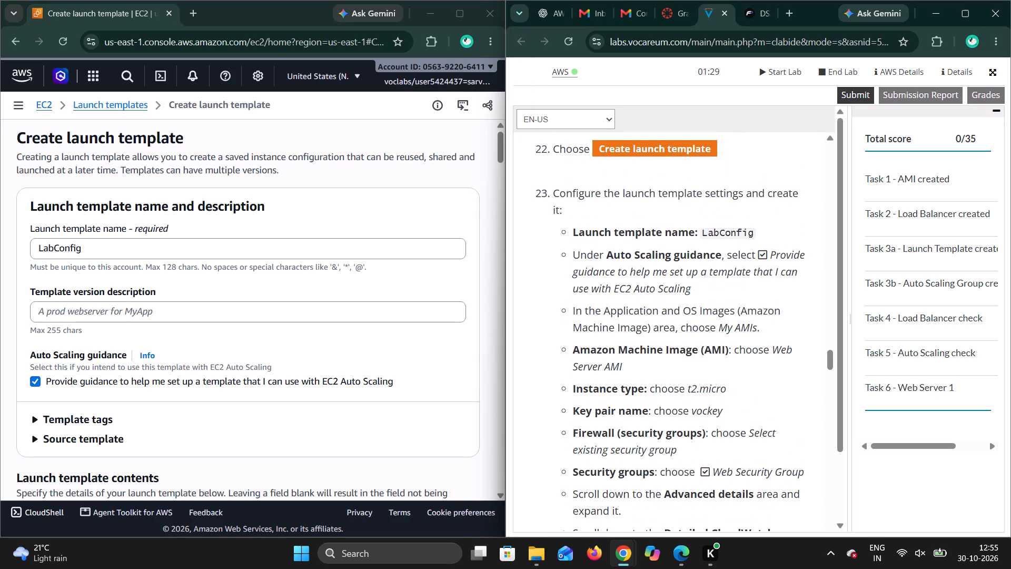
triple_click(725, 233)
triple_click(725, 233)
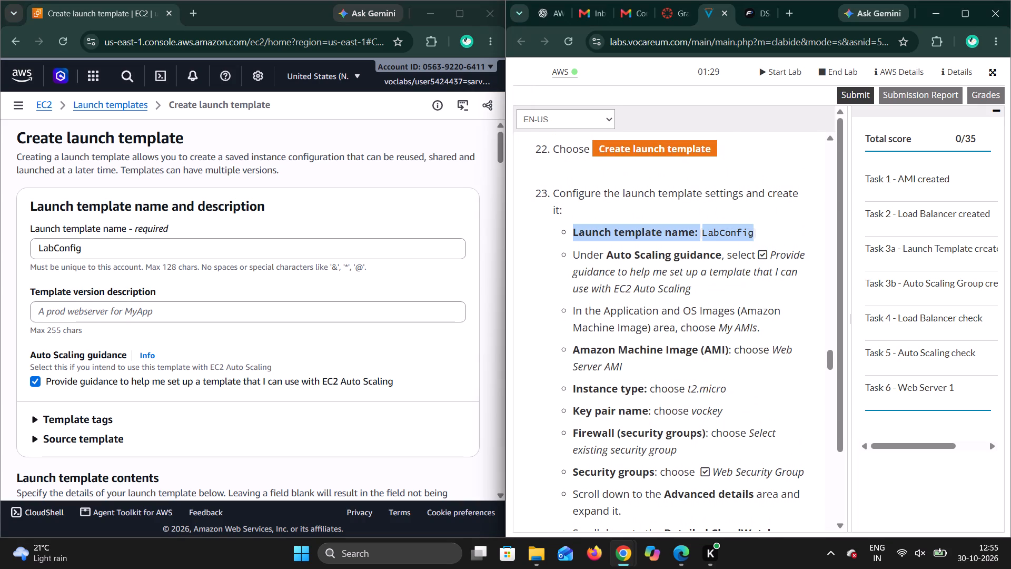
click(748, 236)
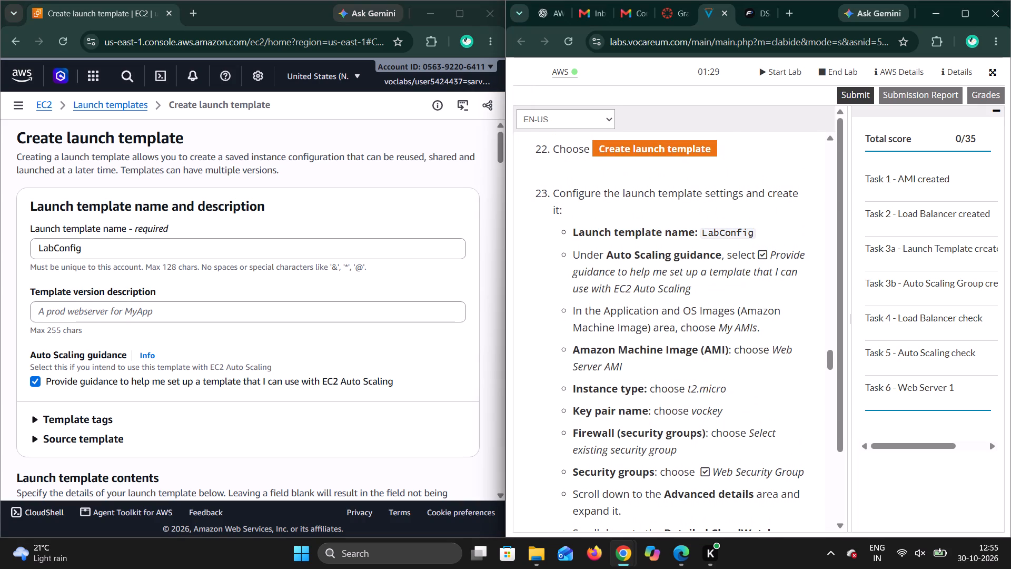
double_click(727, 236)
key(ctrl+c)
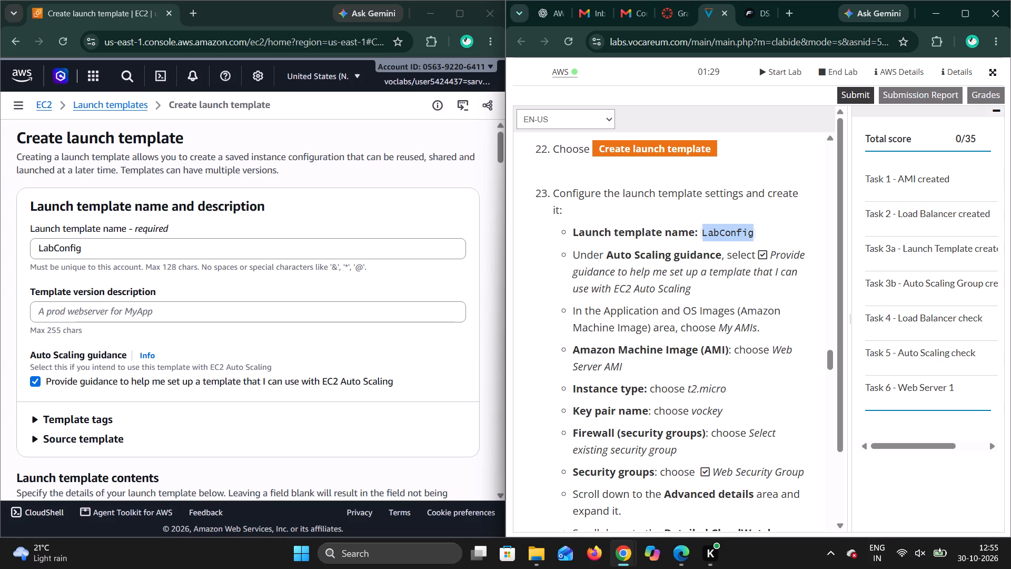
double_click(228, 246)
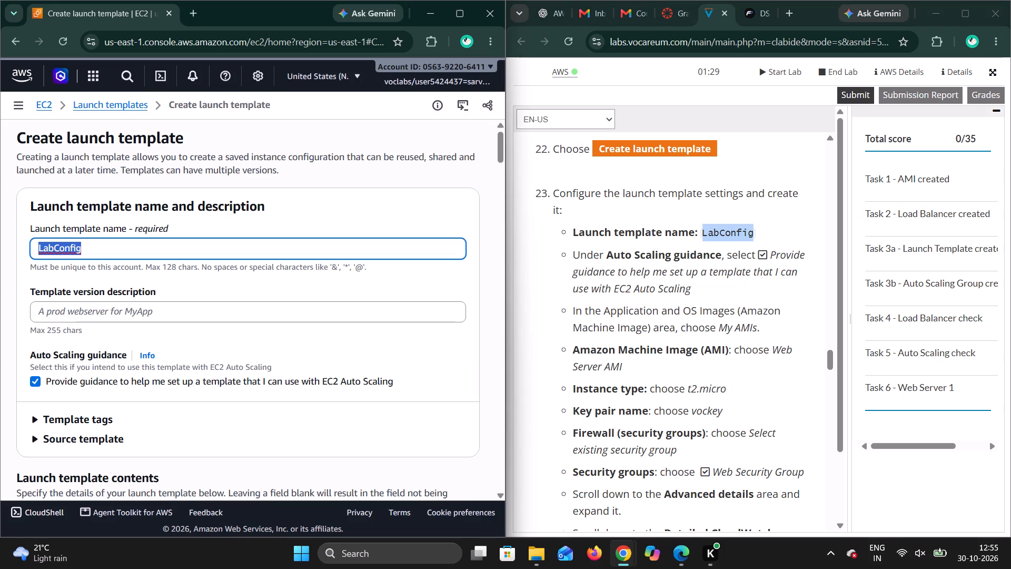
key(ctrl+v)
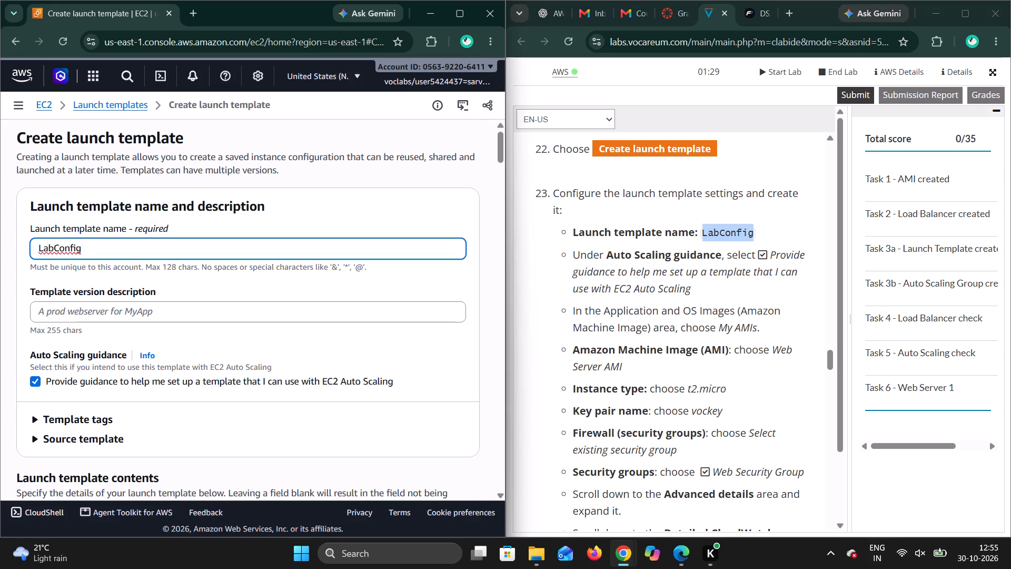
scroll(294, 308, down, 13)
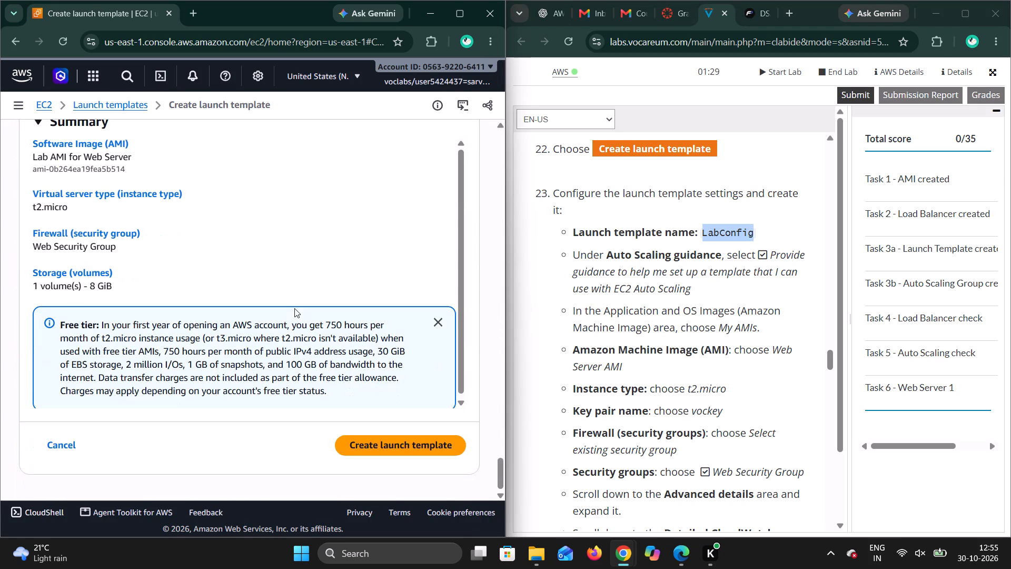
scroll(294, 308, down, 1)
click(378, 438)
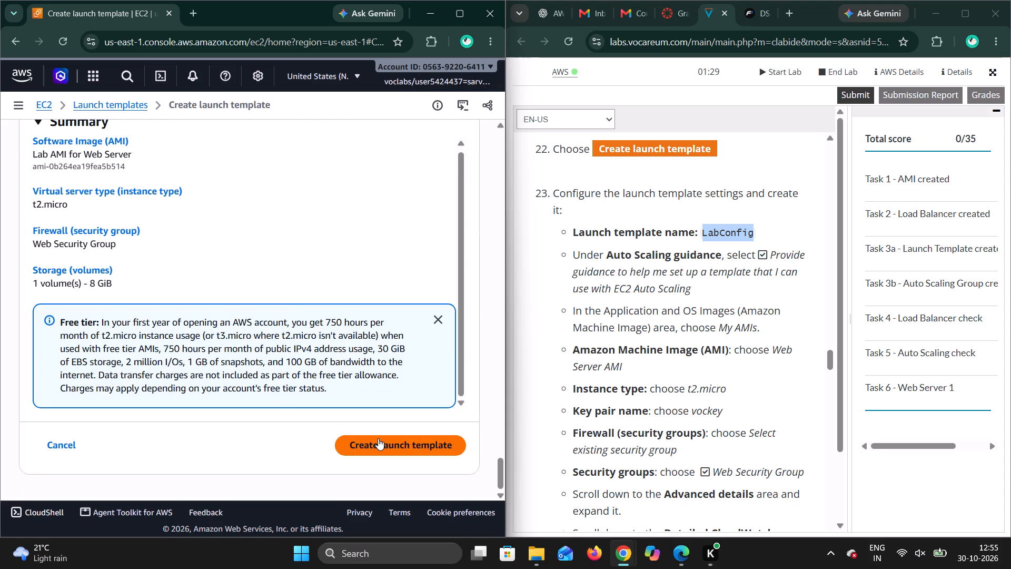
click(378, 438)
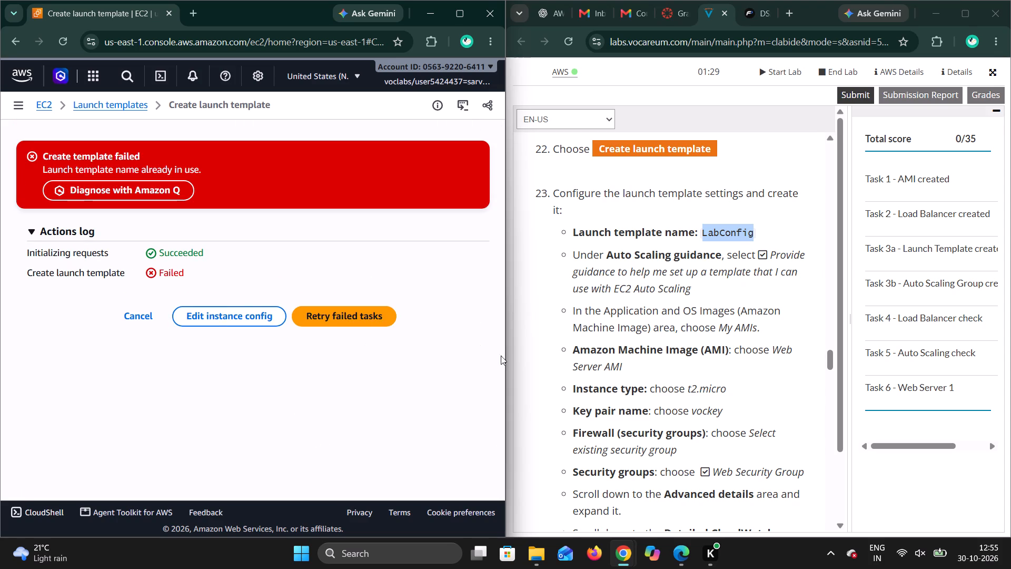
Read lab steps 24 to 27 on creating the Auto Scaling group from the LabConfig launch template.
scroll(599, 379, down, 3)
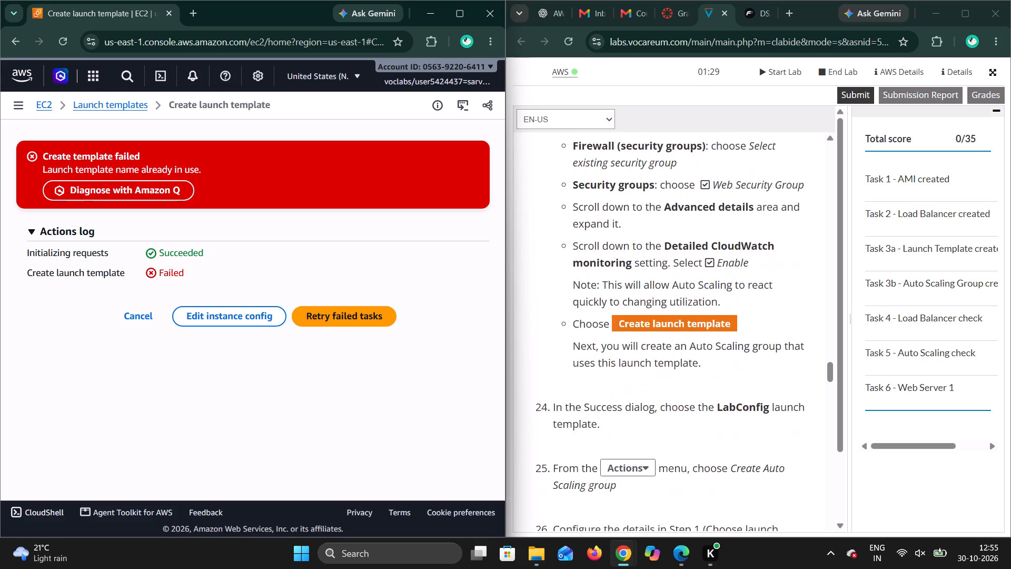
scroll(623, 371, down, 2)
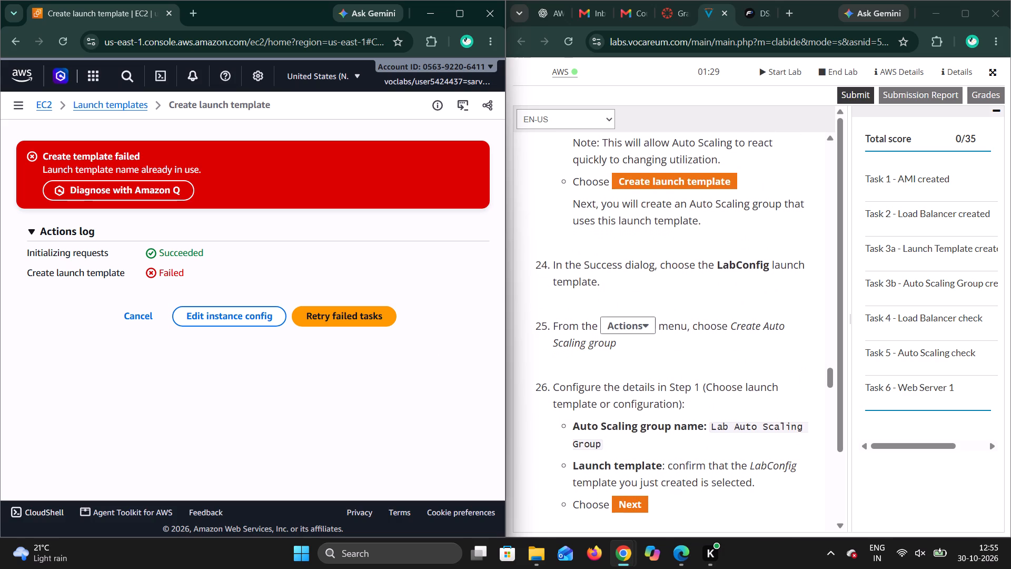
scroll(623, 371, down, 2)
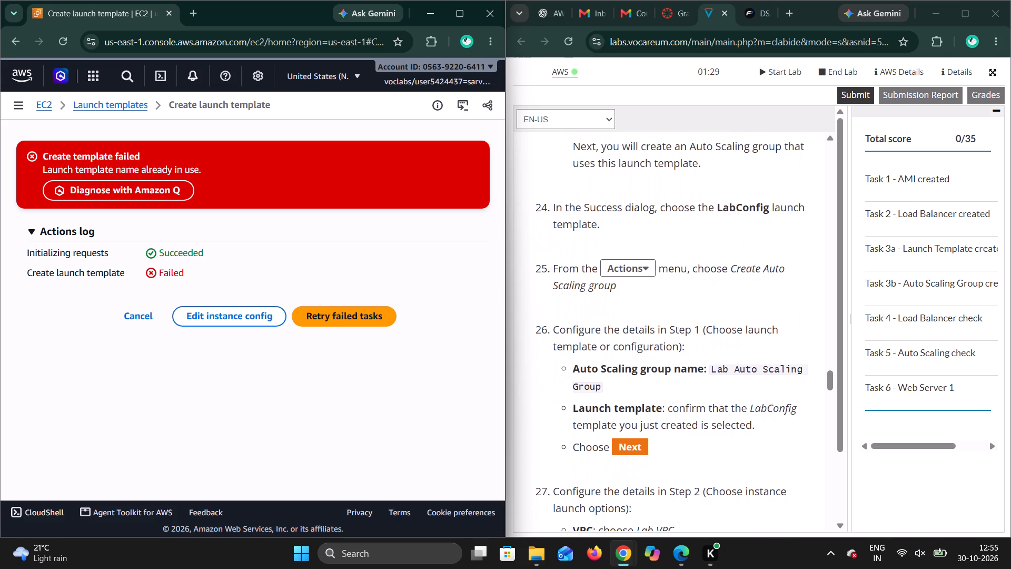
scroll(623, 371, down, 2)
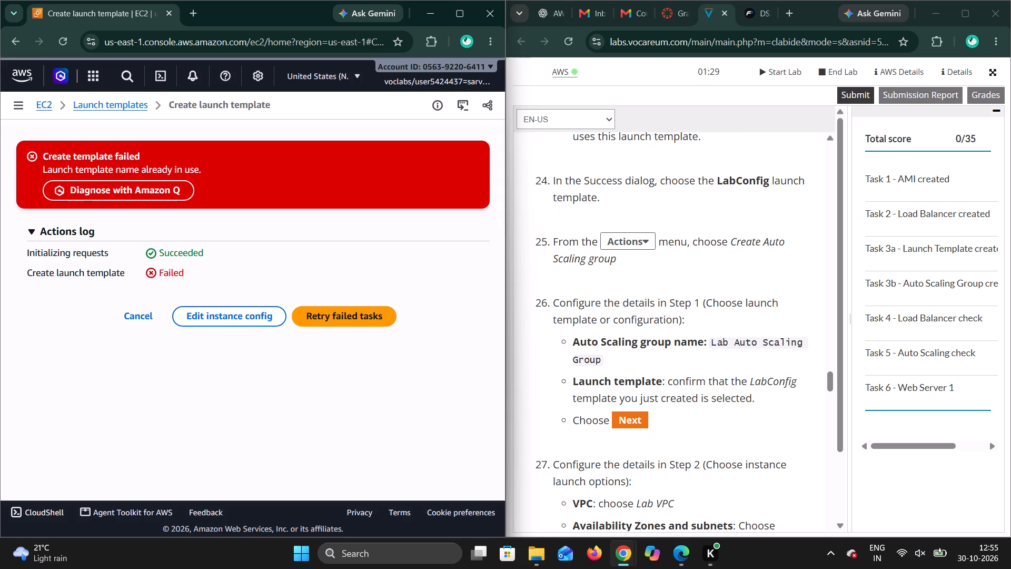
scroll(623, 371, down, 1)
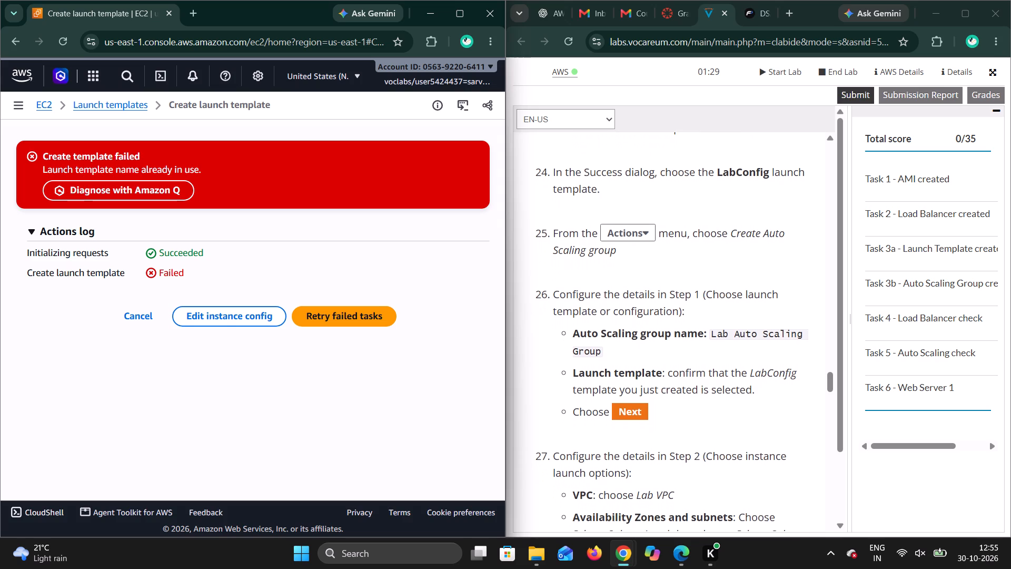
scroll(623, 371, down, 1)
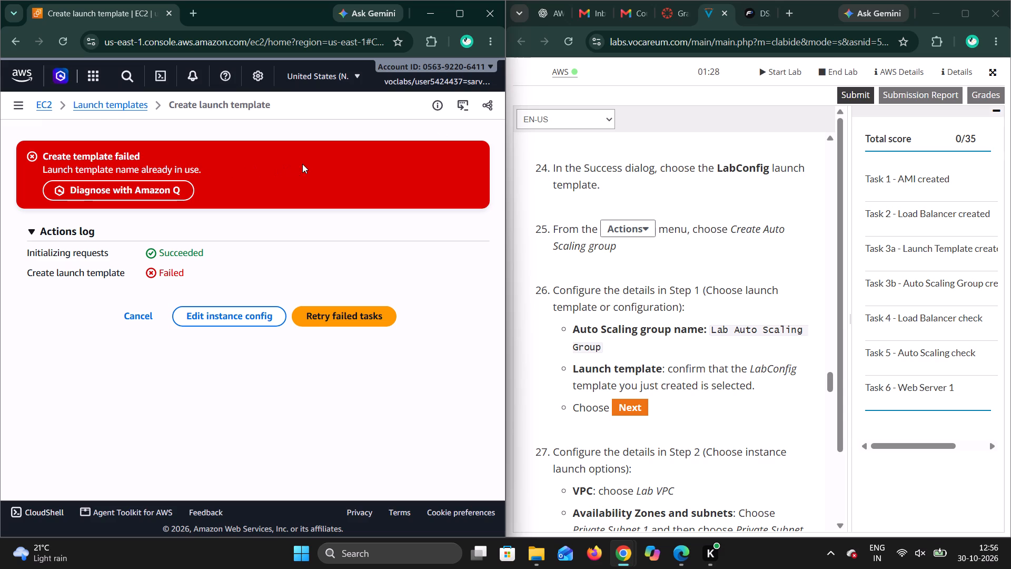
Open the launch templates list, select the existing LabConfig template and start creating an Auto Scaling group from it.
click(19, 104)
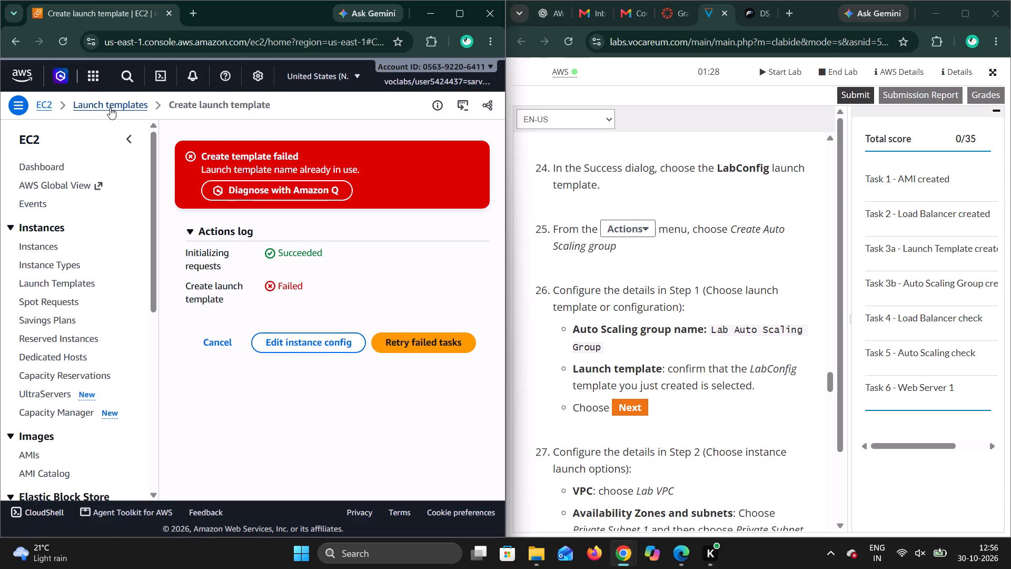
click(44, 279)
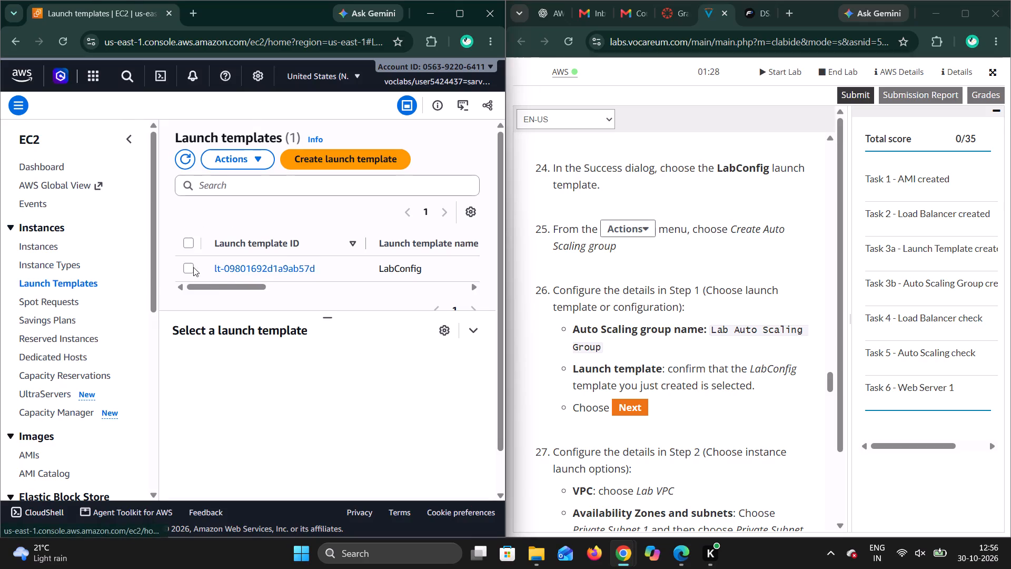
click(186, 269)
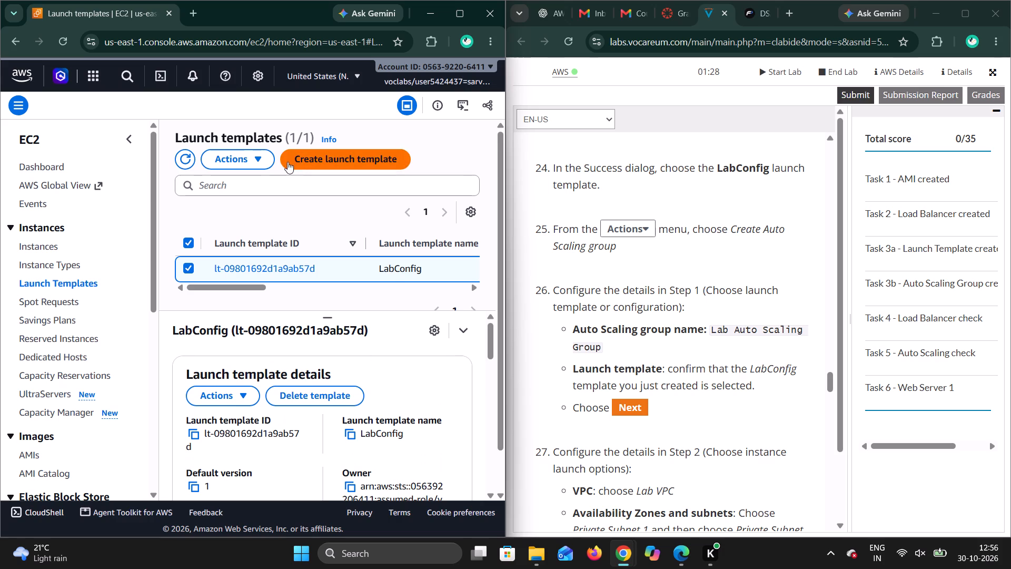
click(259, 156)
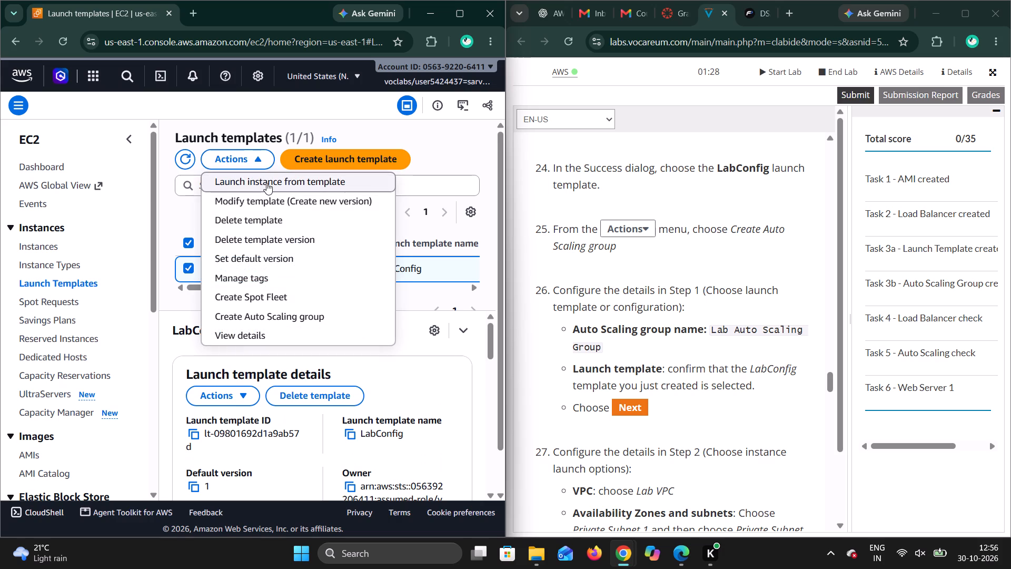
click(243, 315)
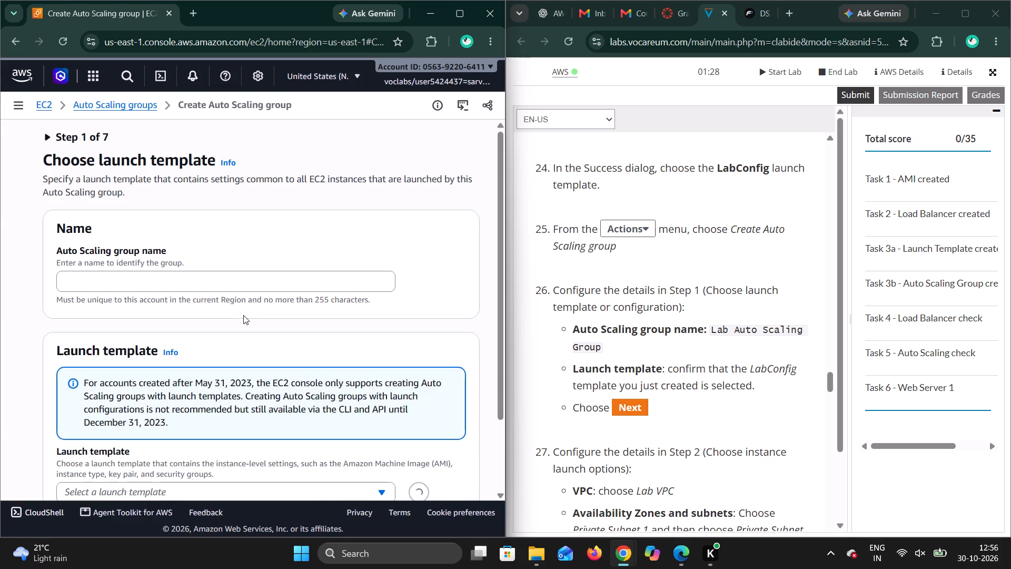
Name the Auto Scaling group Lab Auto Scaling Group, copying the name from lab step 26.
double_click(732, 332)
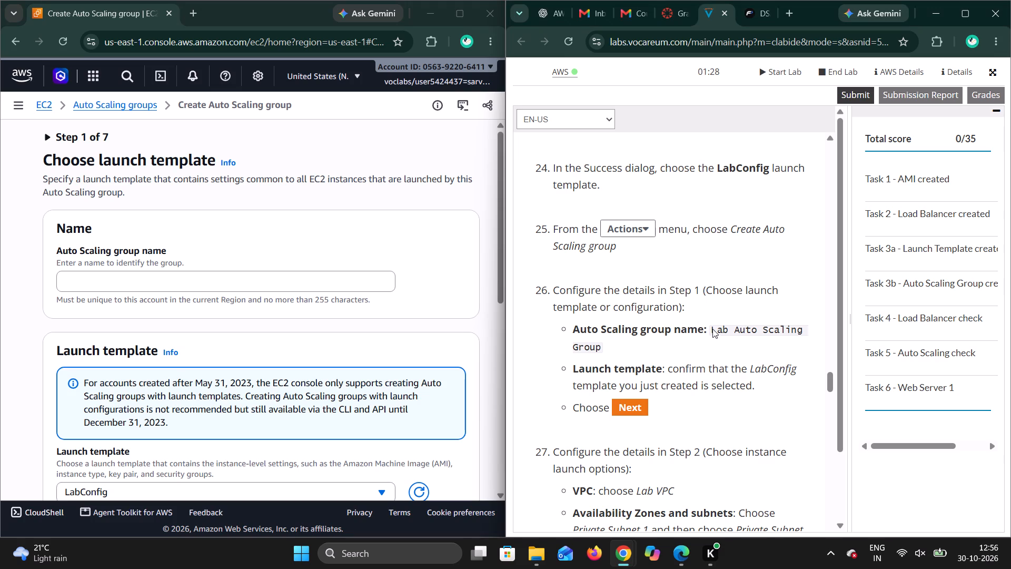
drag(710, 329, 777, 333)
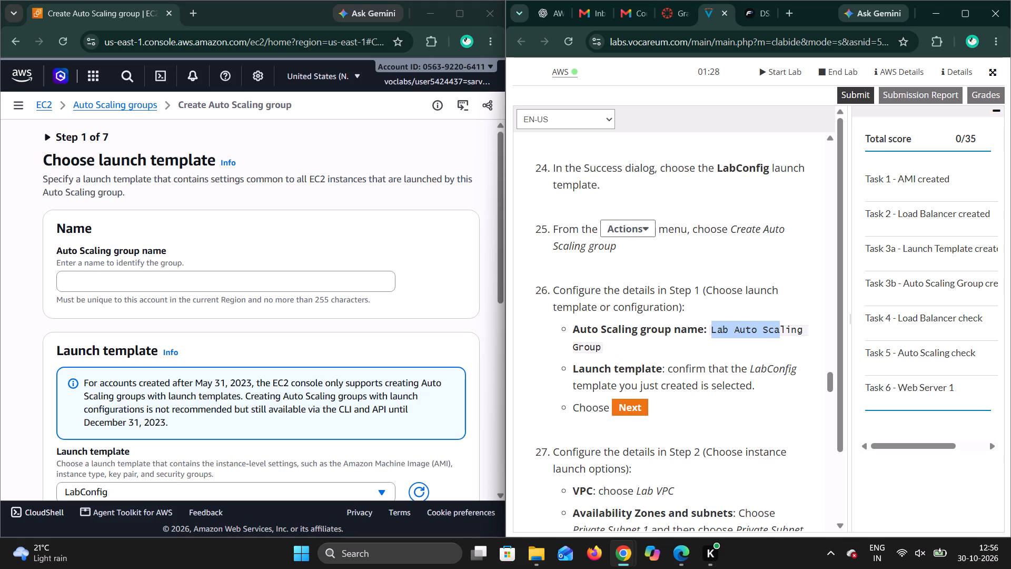
drag(601, 347, 572, 331)
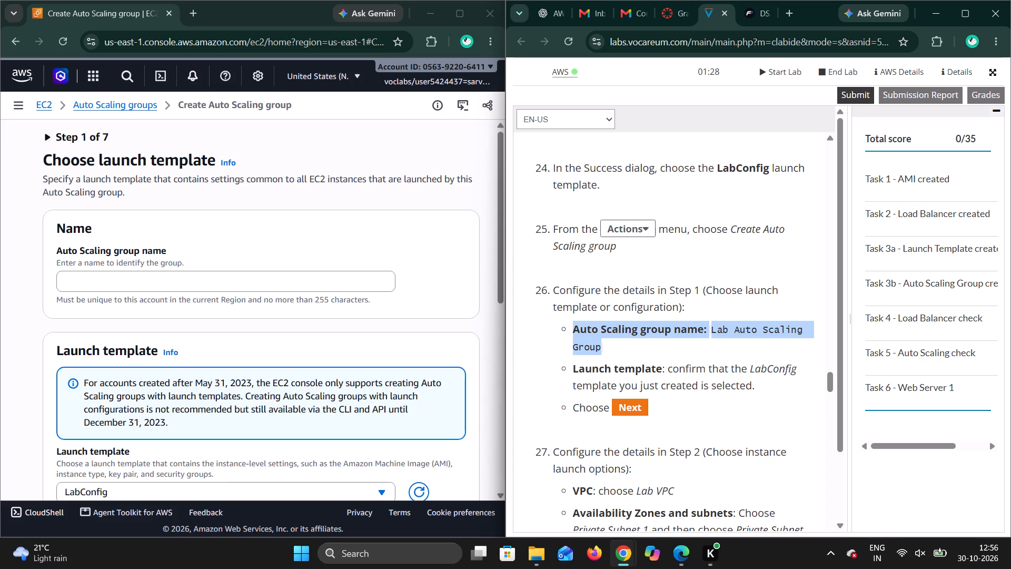
drag(572, 331, 708, 326)
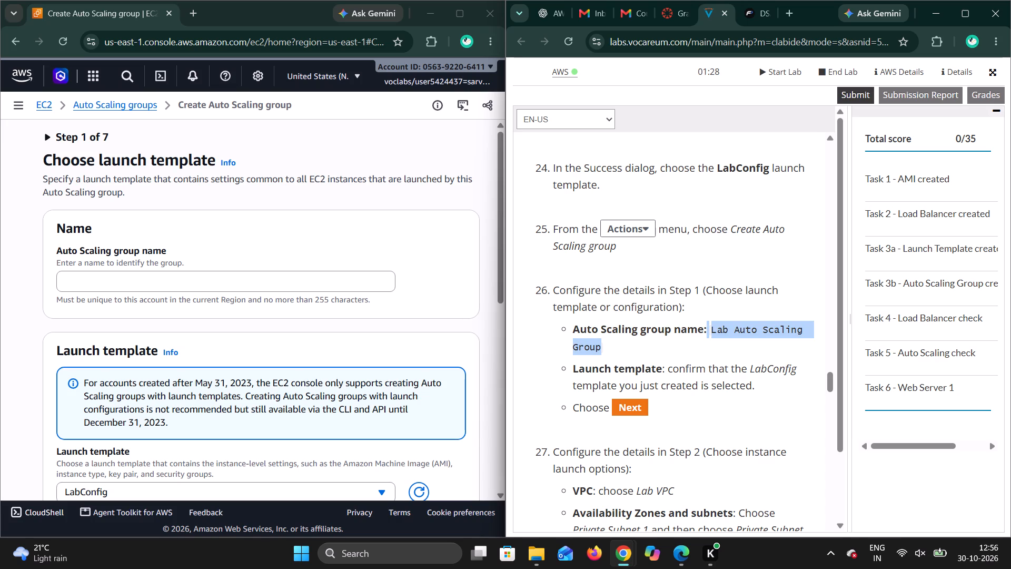
key(ctrl+c)
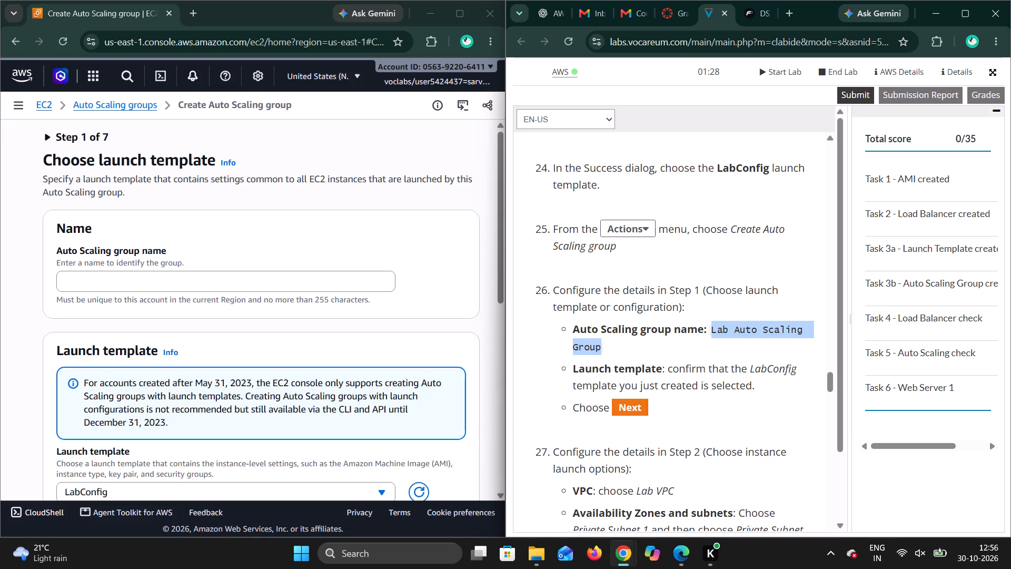
click(183, 280)
key(ctrl+v)
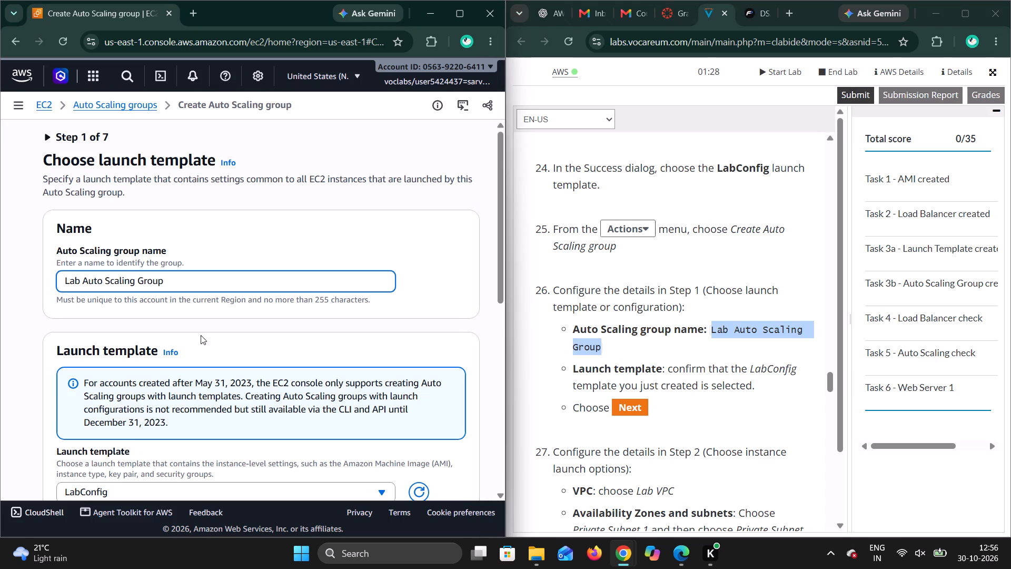
Check the group's launch template selection and details against lab step 26, and proceed to the instance launch options.
scroll(216, 386, down, 2)
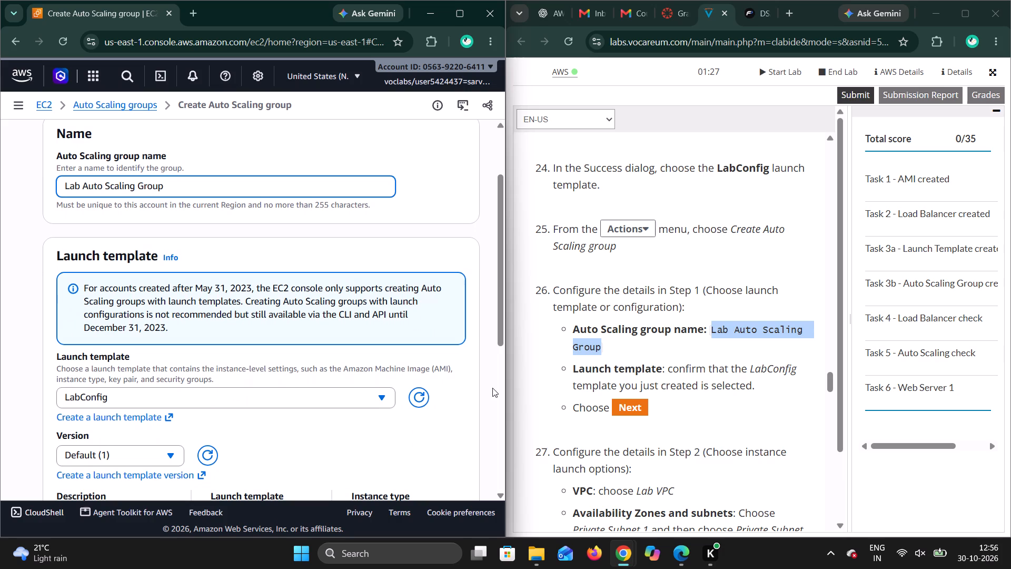
scroll(616, 390, down, 1)
click(702, 405)
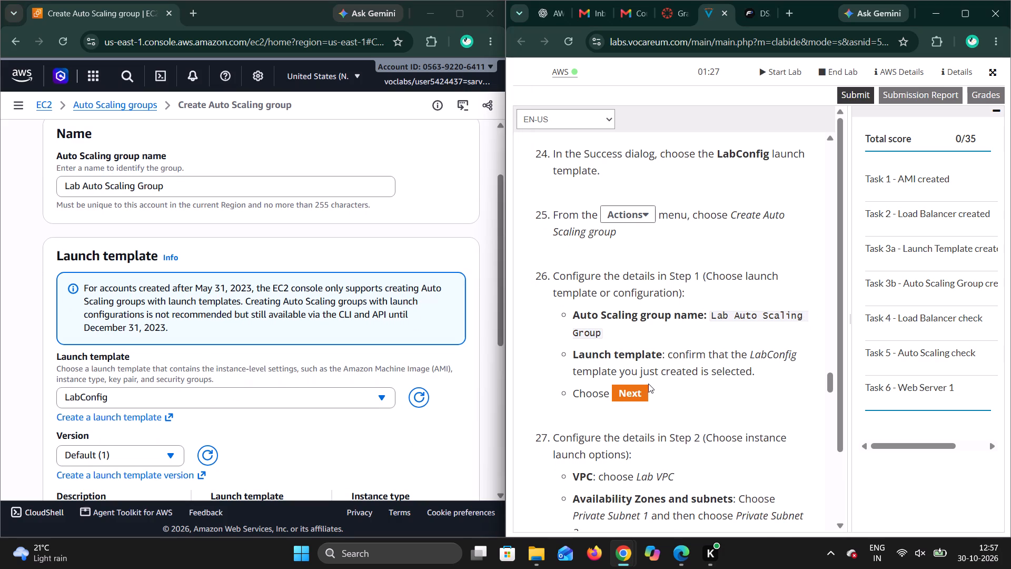
scroll(715, 382, down, 1)
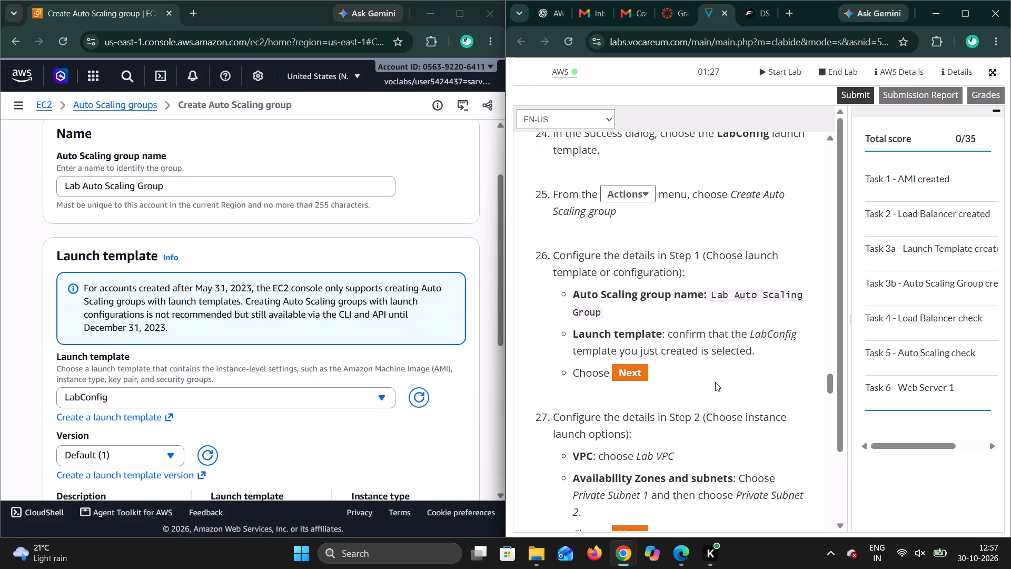
scroll(715, 382, down, 1)
scroll(217, 350, up, 2)
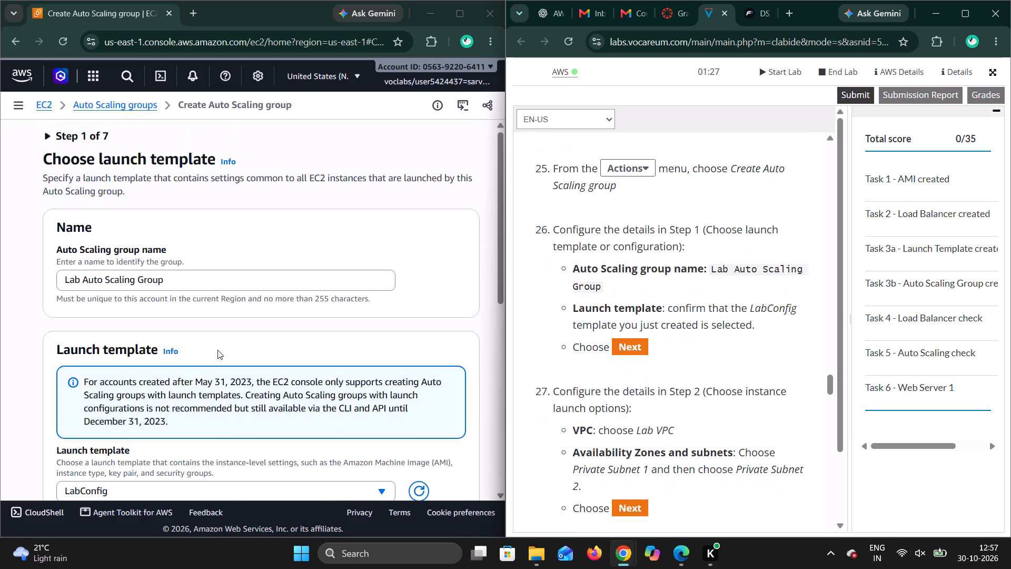
scroll(217, 350, up, 1)
scroll(217, 350, down, 3)
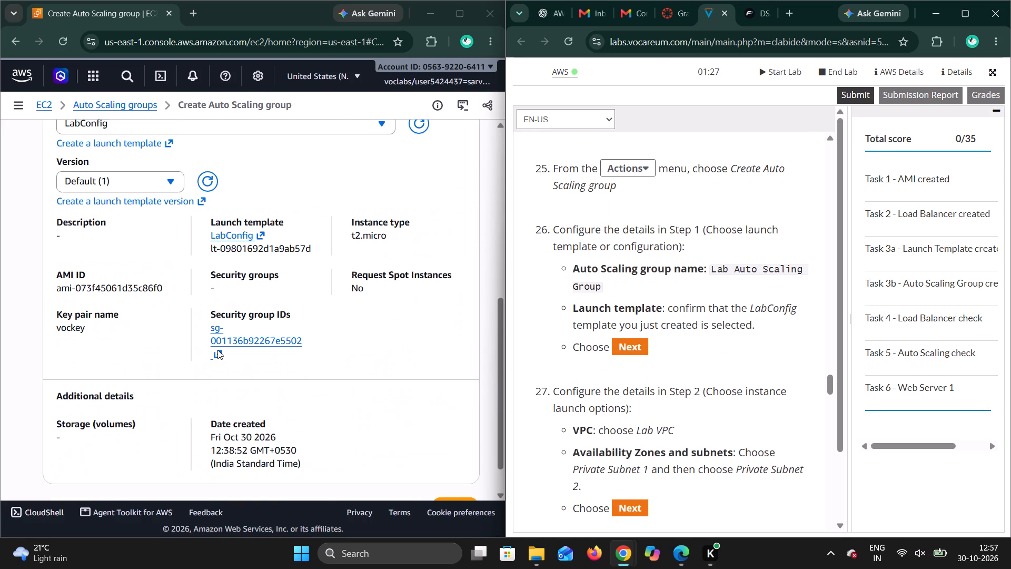
scroll(422, 362, up, 2)
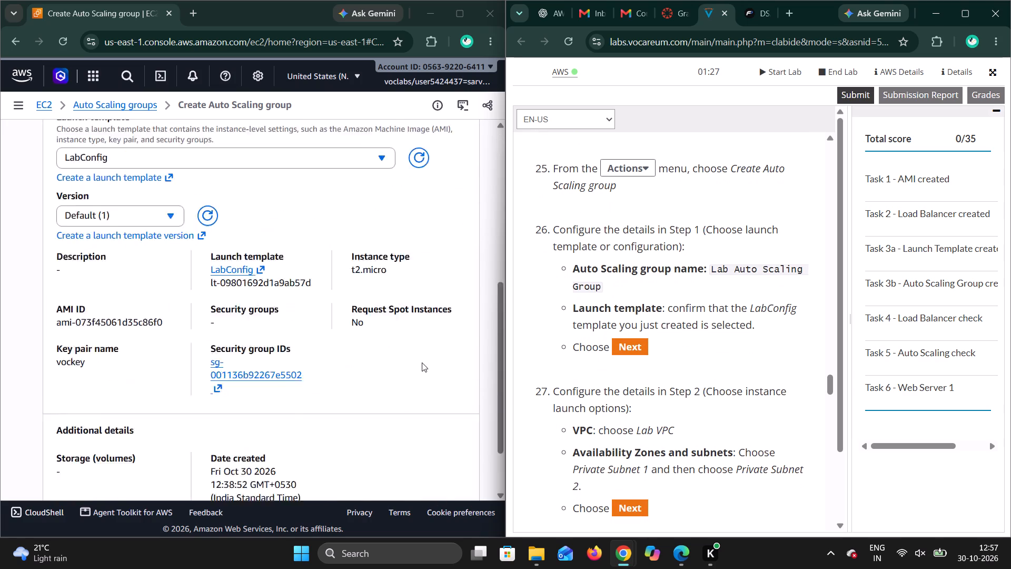
scroll(422, 362, up, 1)
scroll(422, 362, down, 1)
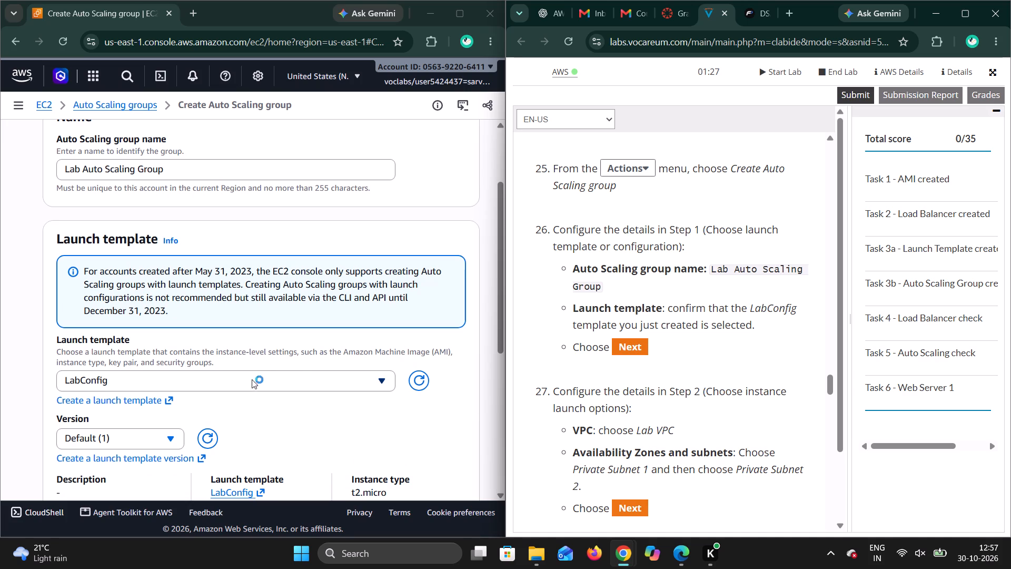
scroll(305, 411, down, 1)
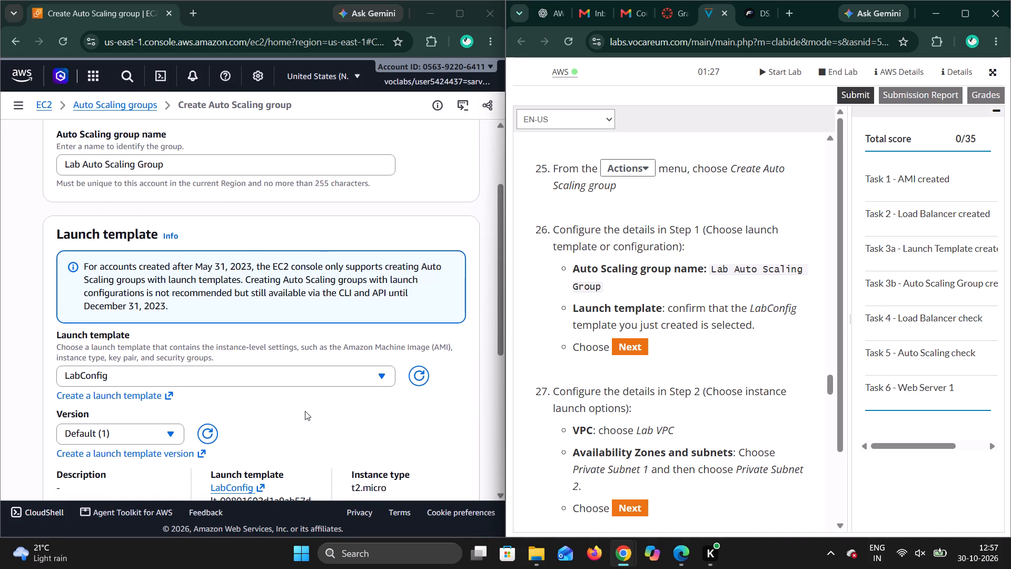
scroll(305, 411, down, 2)
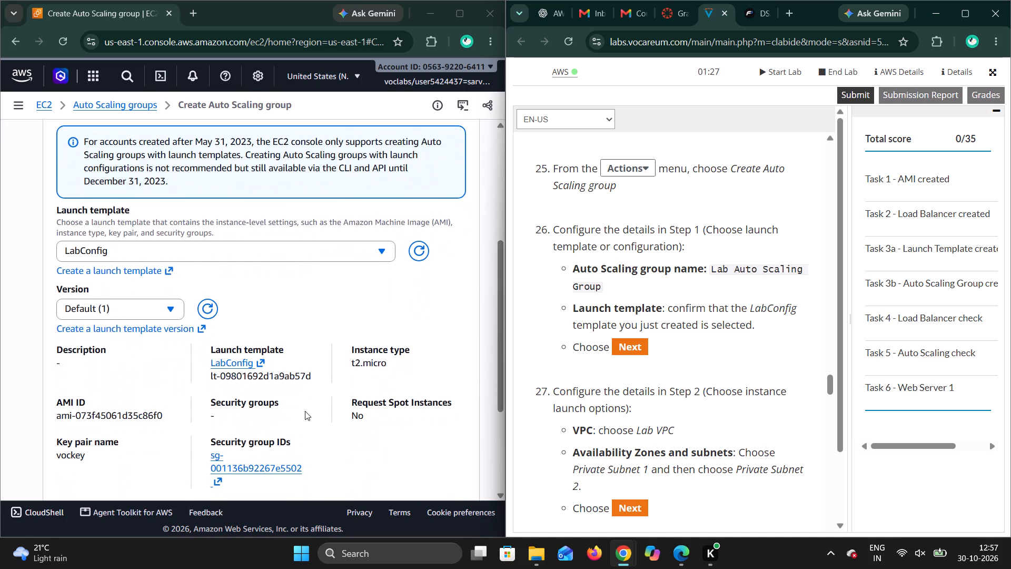
scroll(305, 411, down, 2)
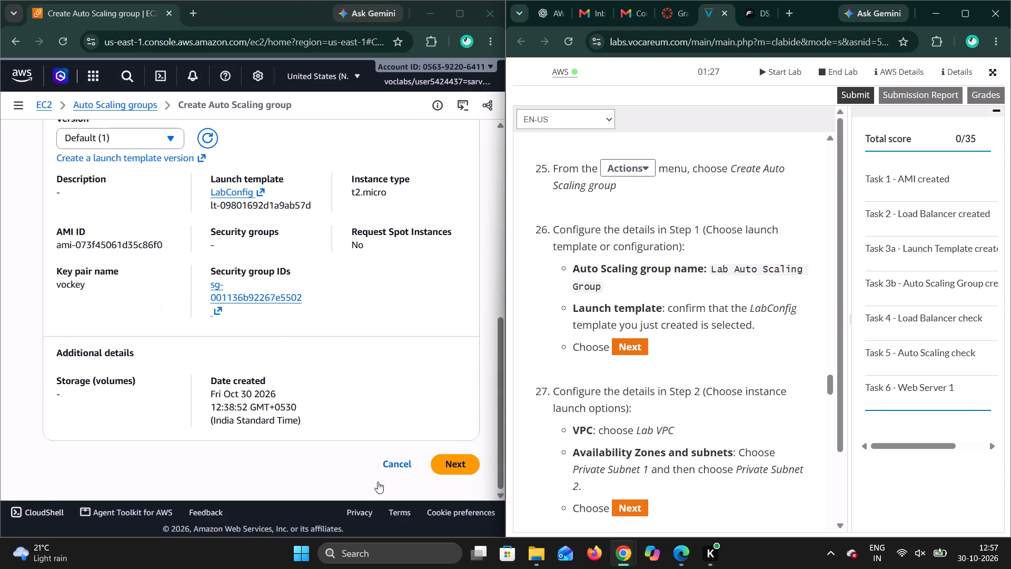
click(462, 473)
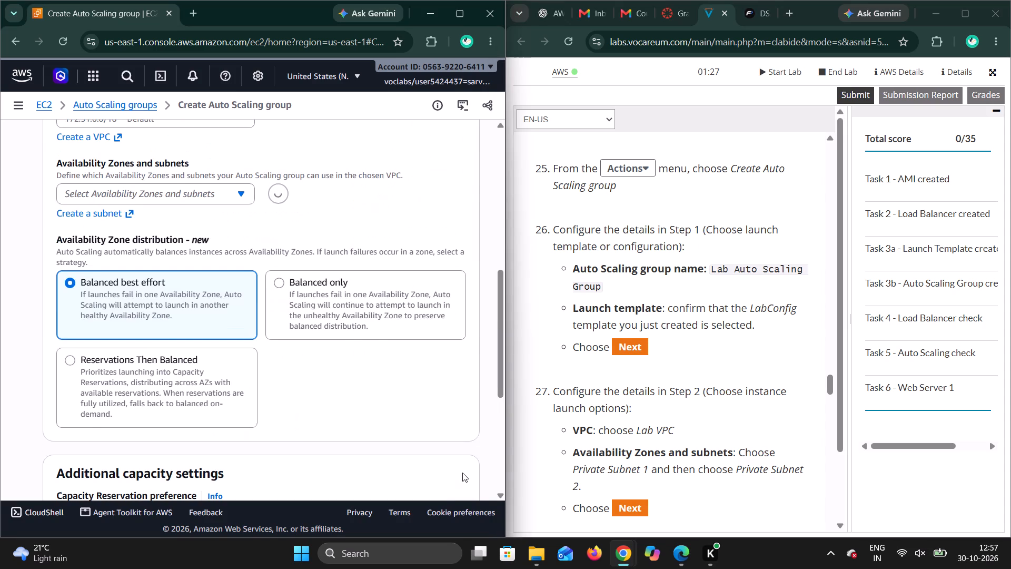
Set the Auto Scaling group's VPC to Lab VPC, as lab step 27 instructs.
scroll(341, 384, up, 1)
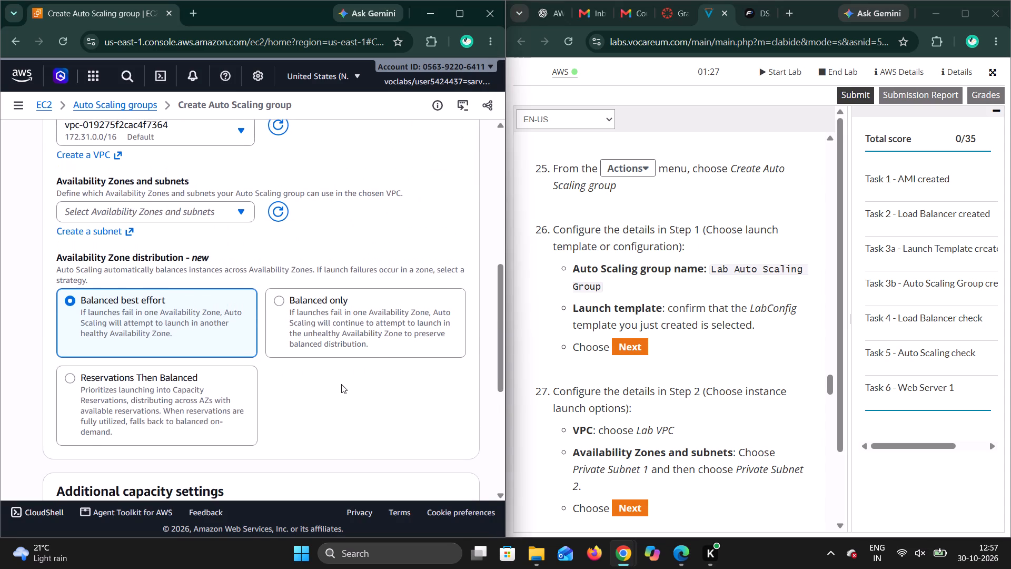
scroll(341, 384, up, 1)
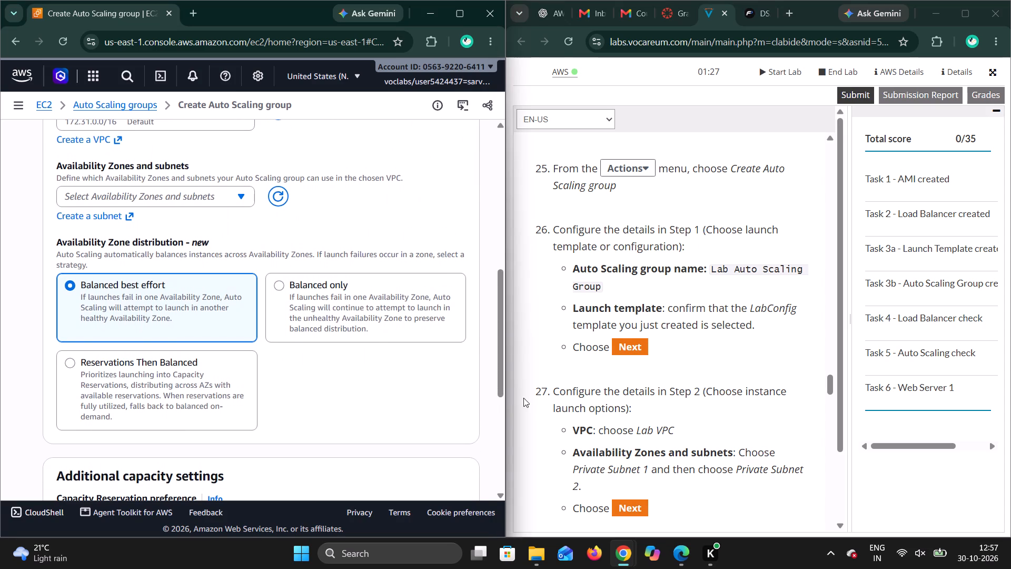
scroll(651, 407, down, 1)
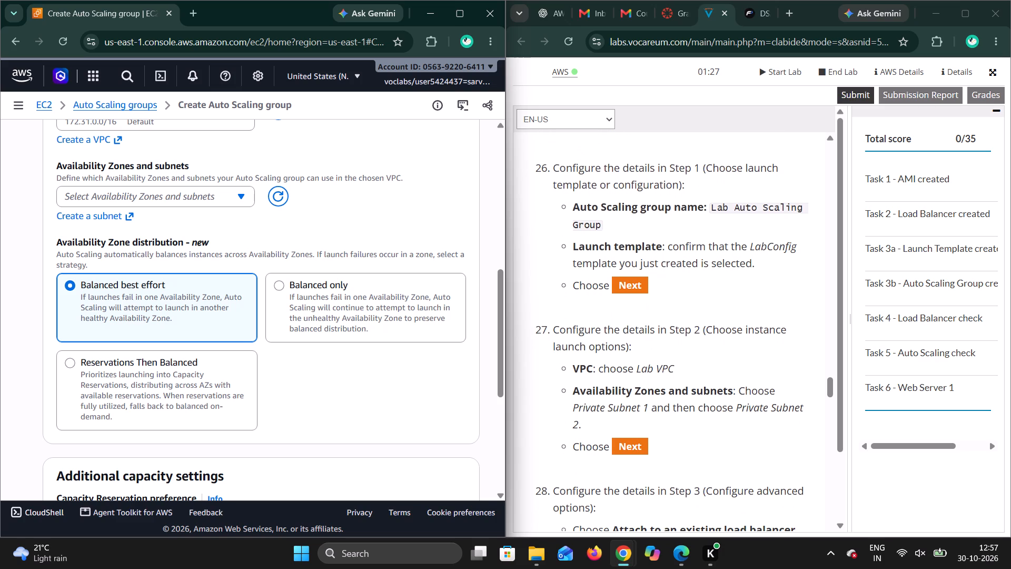
scroll(285, 321, up, 1)
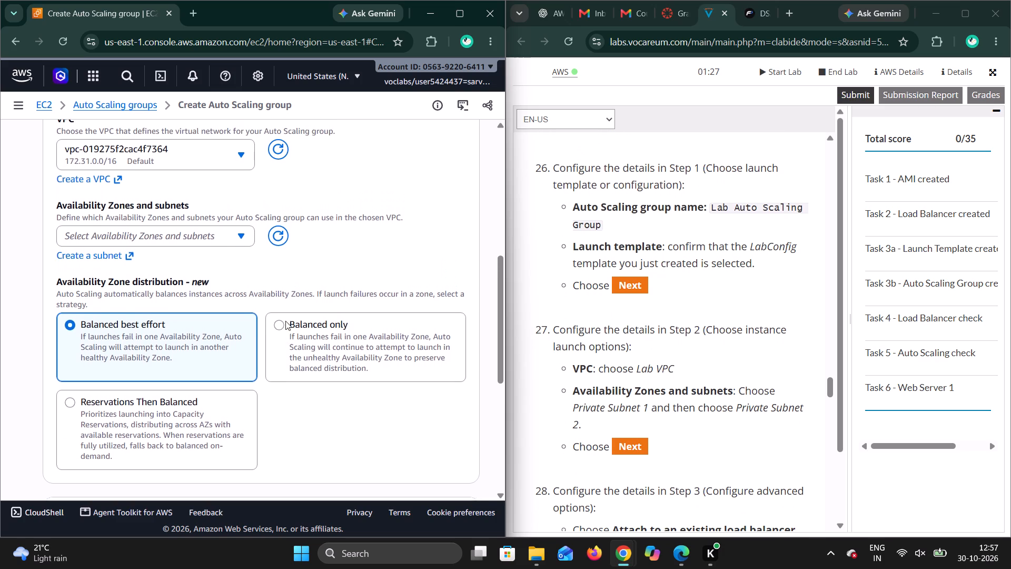
scroll(285, 321, up, 1)
click(205, 212)
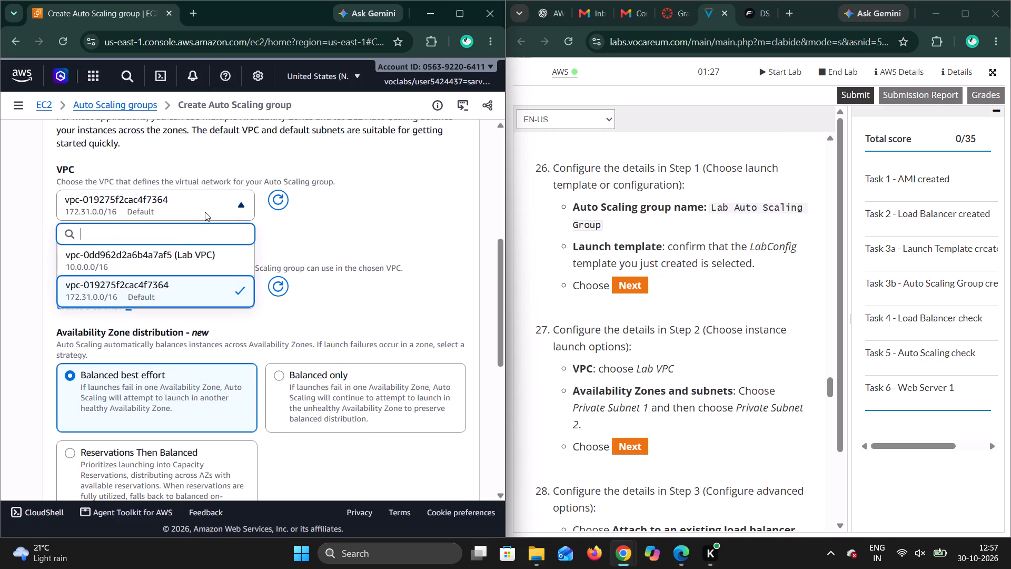
click(176, 258)
Choose Private Subnet 1 (us-east-1a) and Private Subnet 2 (us-east-1b) as the group's Availability Zones and subnets.
scroll(176, 258, up, 1)
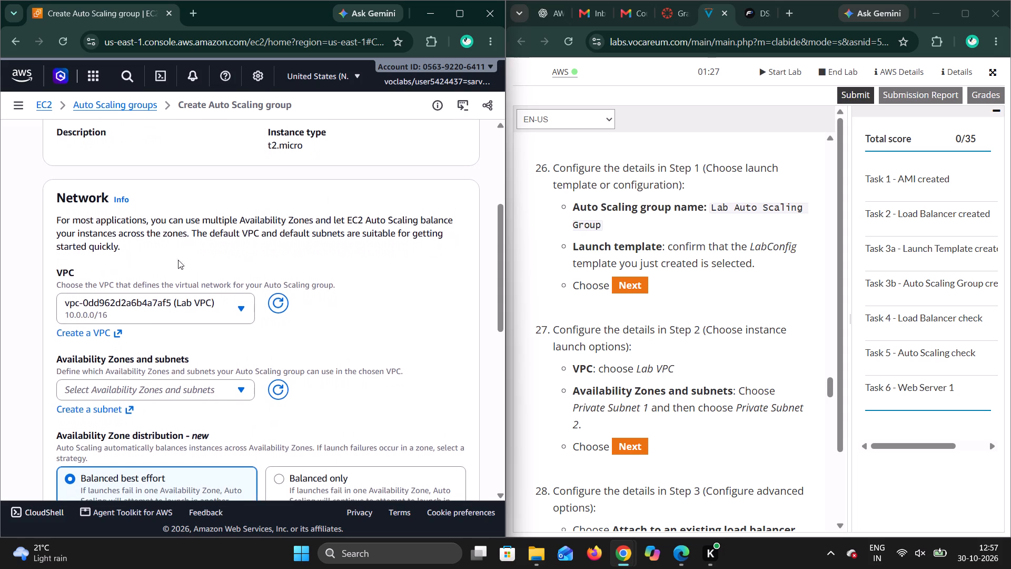
scroll(270, 368, down, 1)
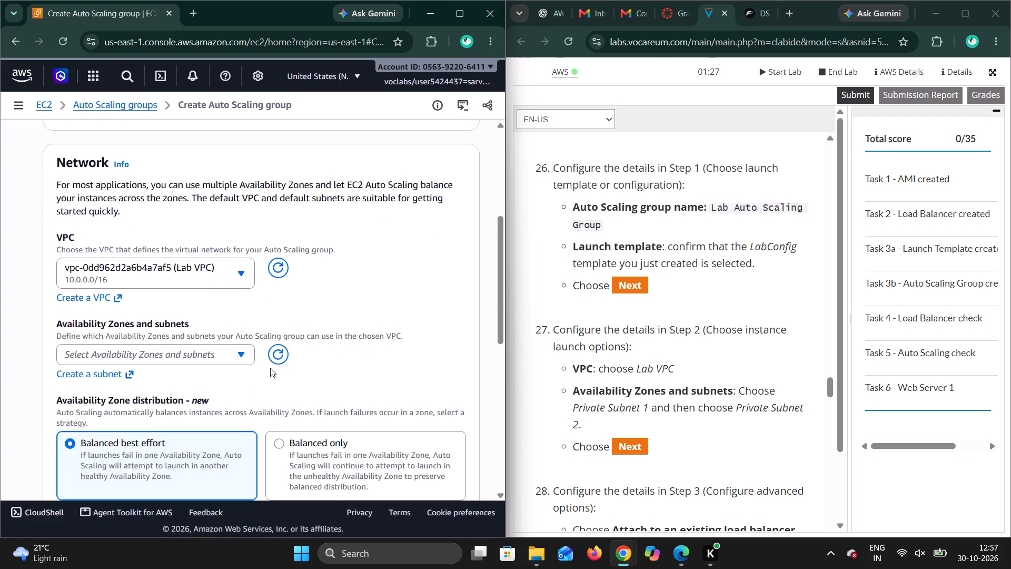
scroll(270, 368, down, 2)
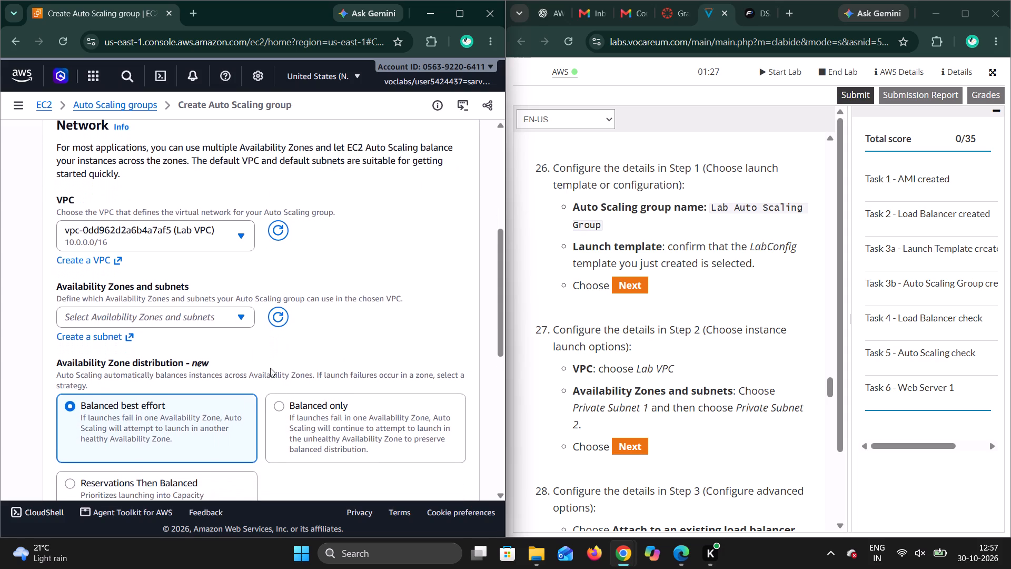
scroll(270, 368, down, 1)
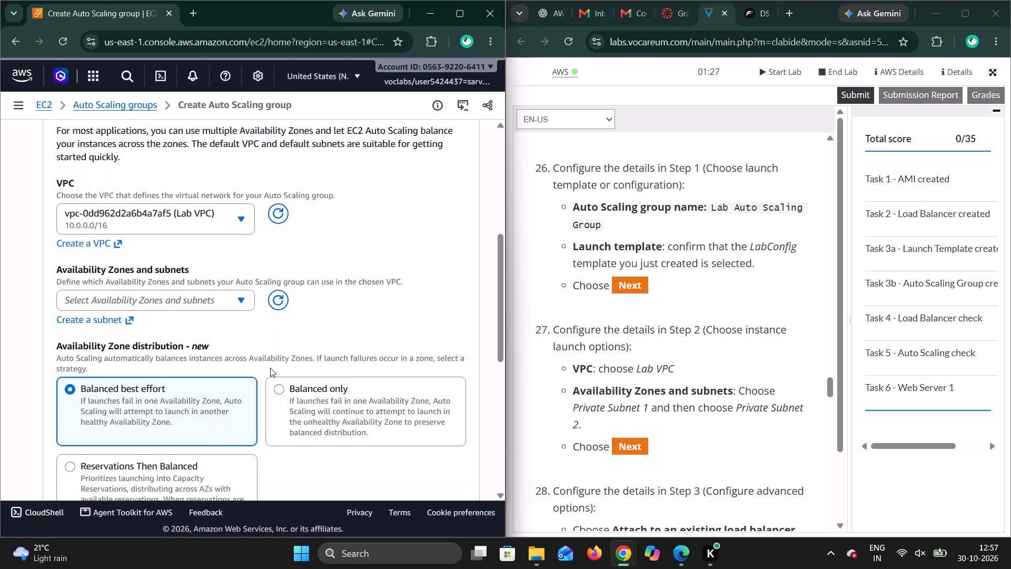
click(233, 308)
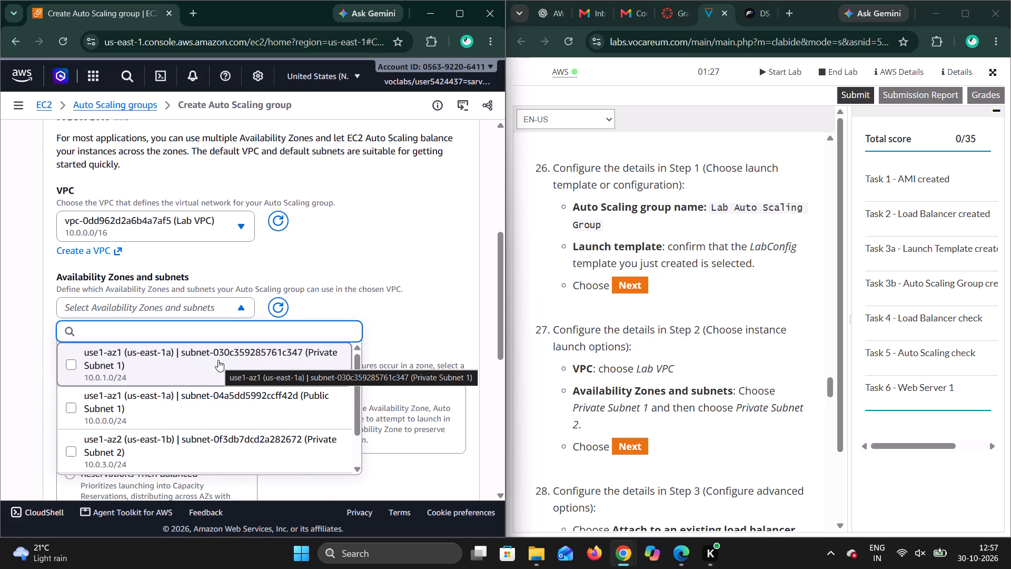
click(218, 360)
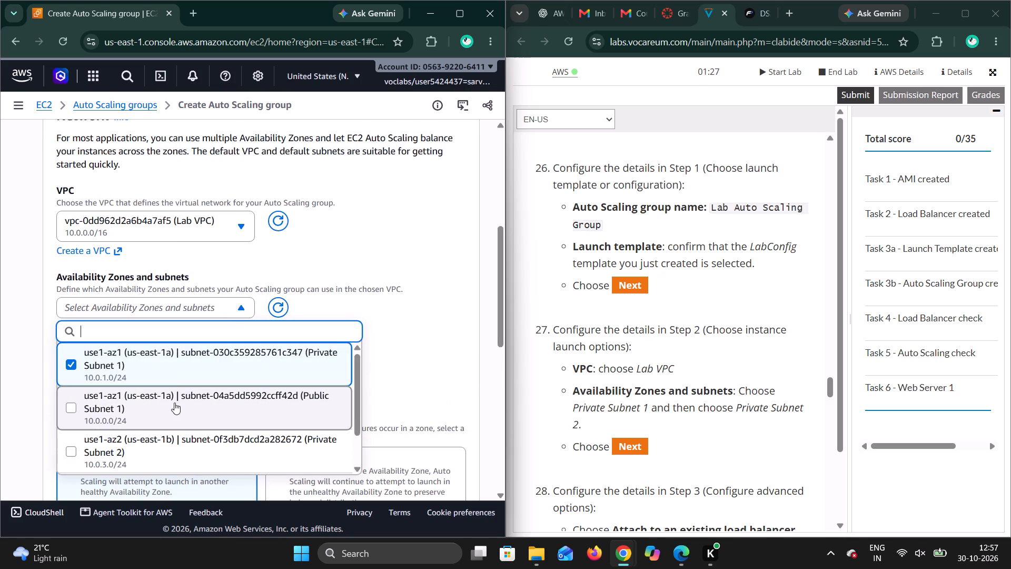
click(179, 444)
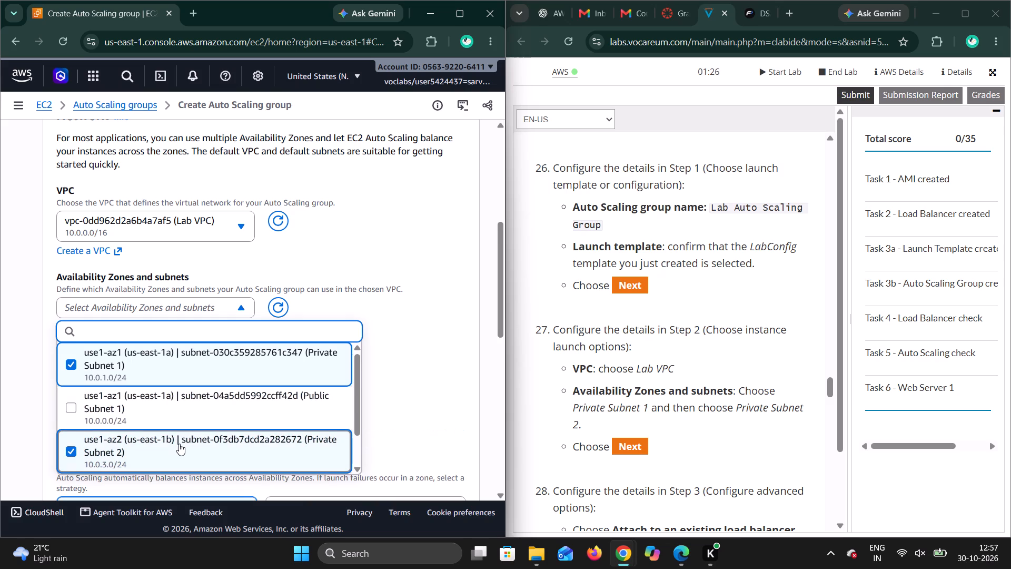
scroll(179, 444, down, 2)
click(371, 405)
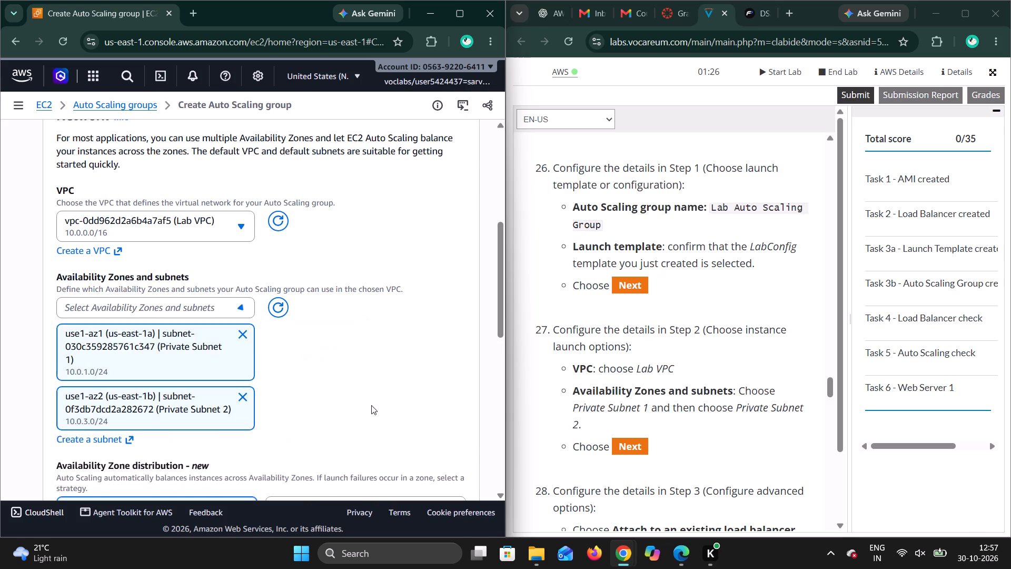
Keep the Balanced best effort distribution and default capacity reservation preference, and proceed to the Integrate with other services stage.
scroll(297, 428, down, 3)
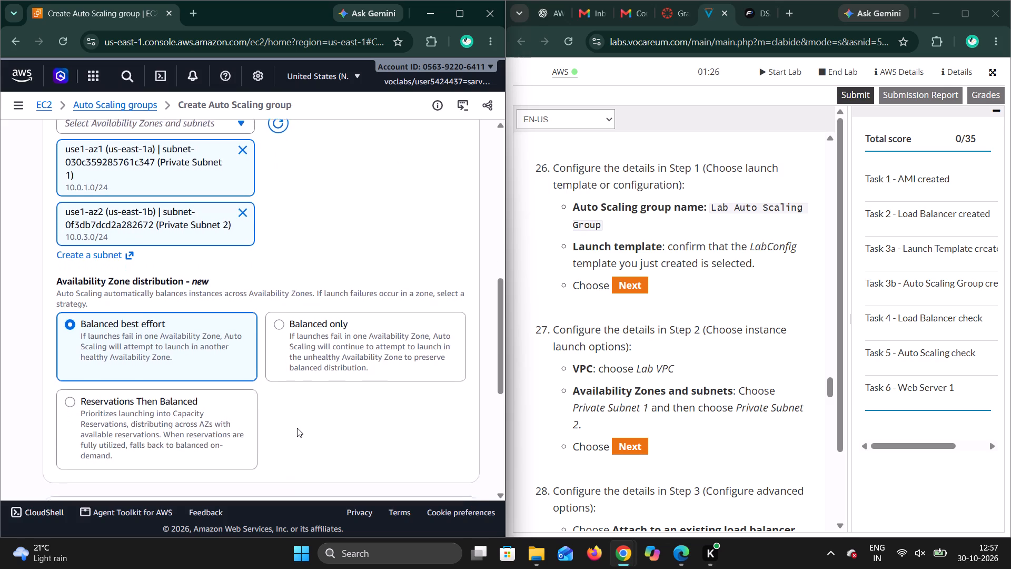
scroll(297, 428, down, 4)
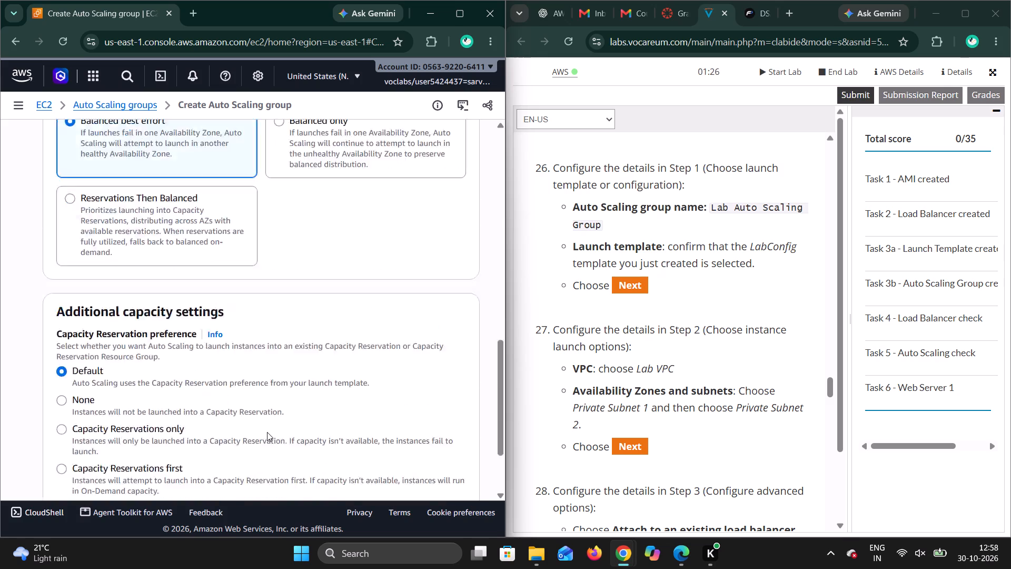
click(443, 467)
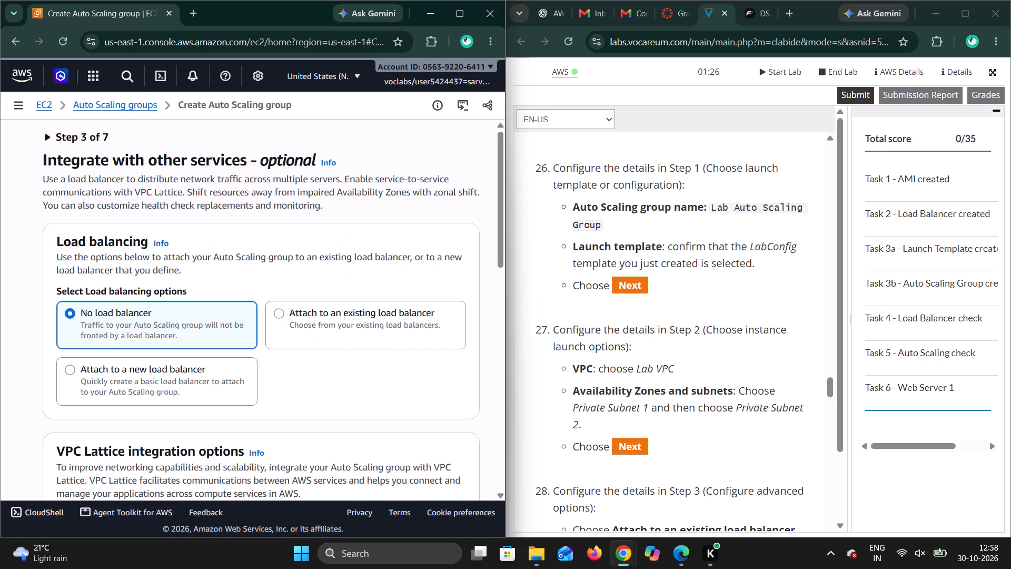
Attach the Auto Scaling group to an existing load balancer through the LabGroup target group, as lab step 28 instructs.
scroll(427, 430, down, 2)
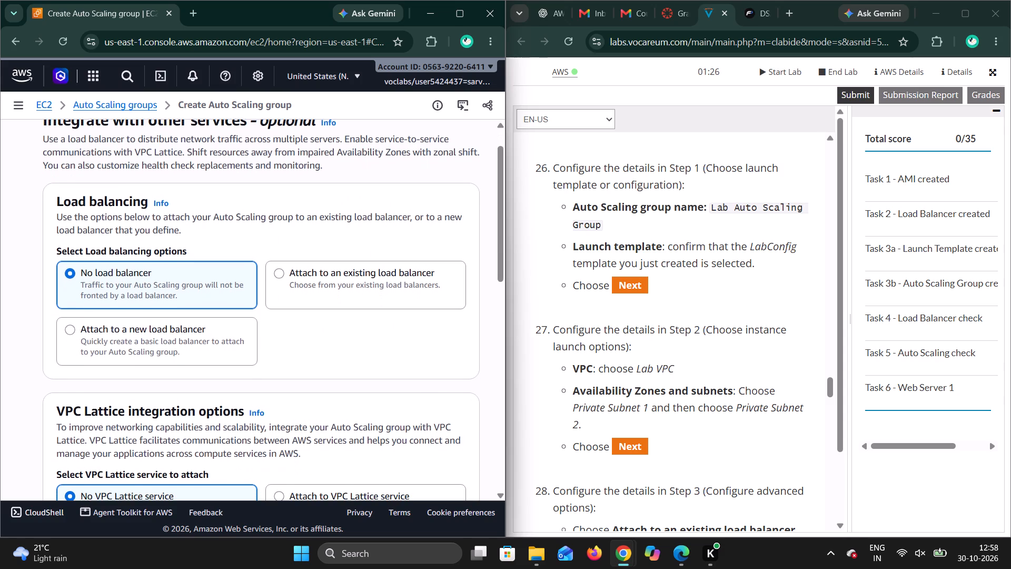
scroll(427, 430, down, 1)
scroll(696, 493, down, 1)
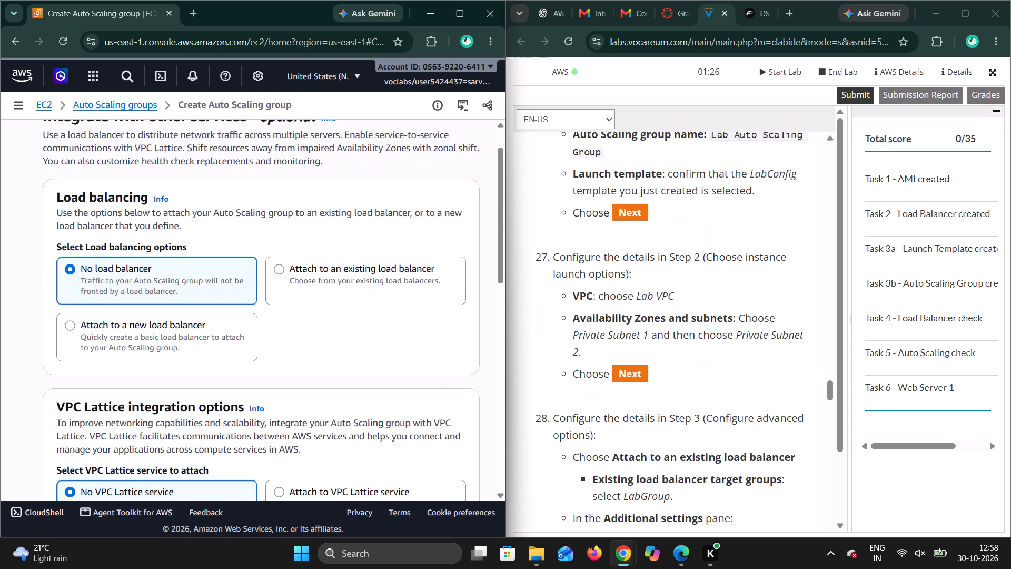
scroll(696, 493, down, 1)
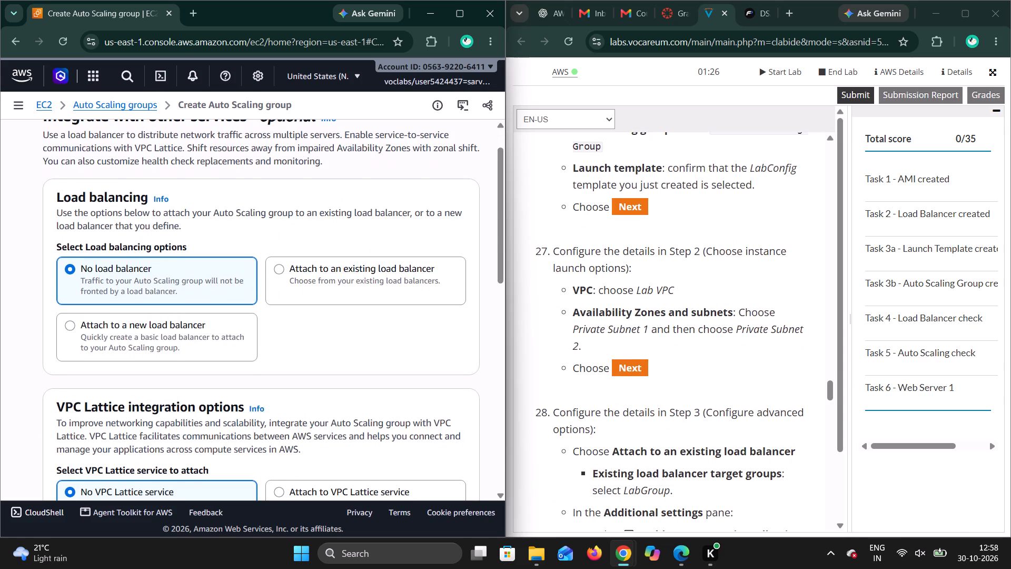
scroll(718, 452, down, 1)
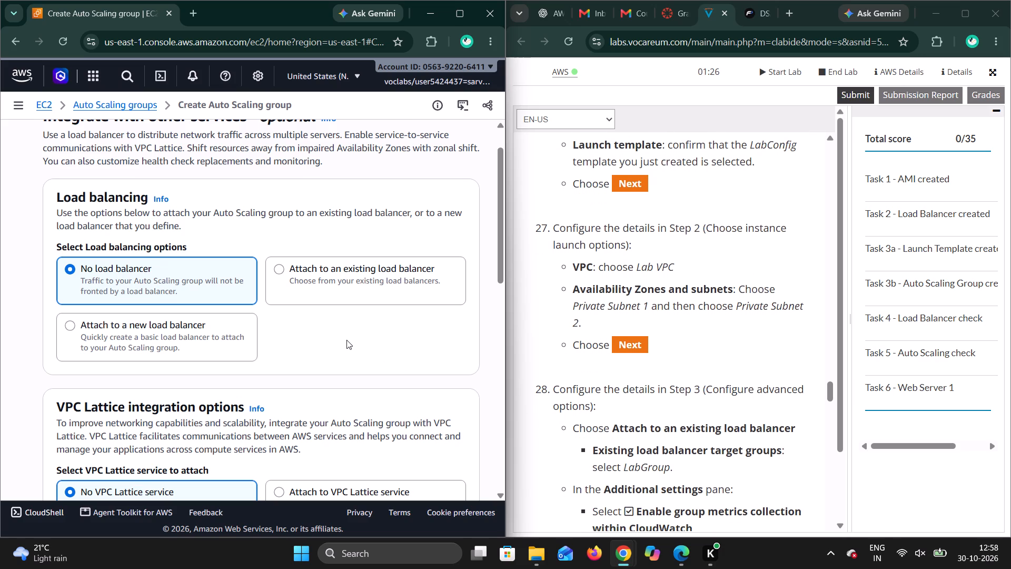
click(345, 281)
scroll(353, 356, down, 1)
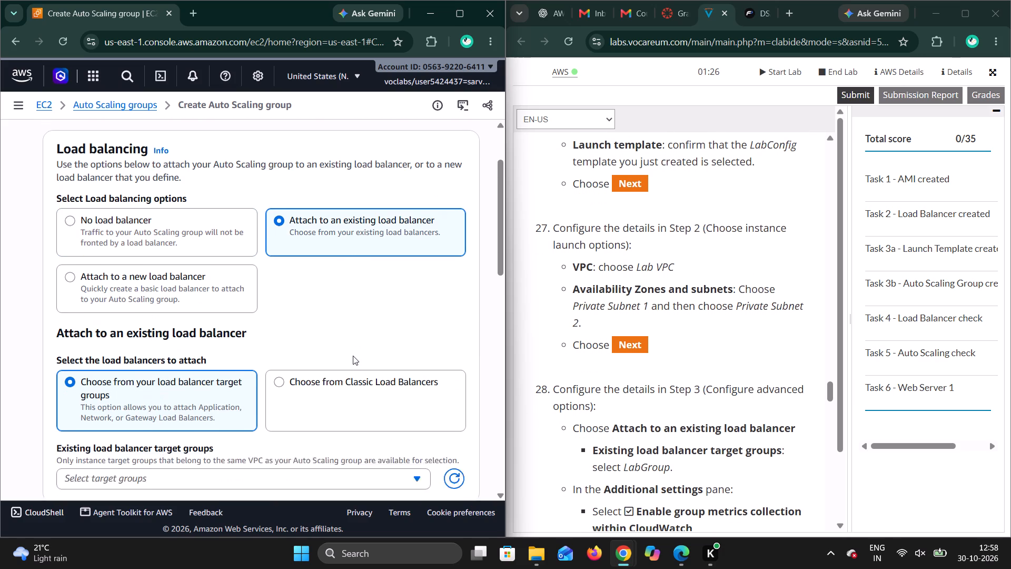
scroll(353, 356, down, 1)
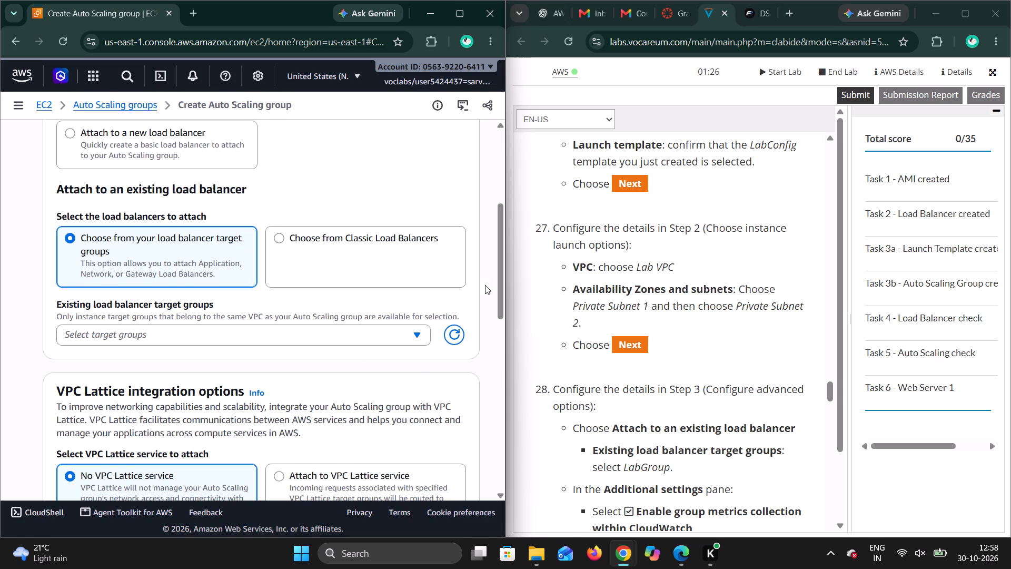
click(382, 345)
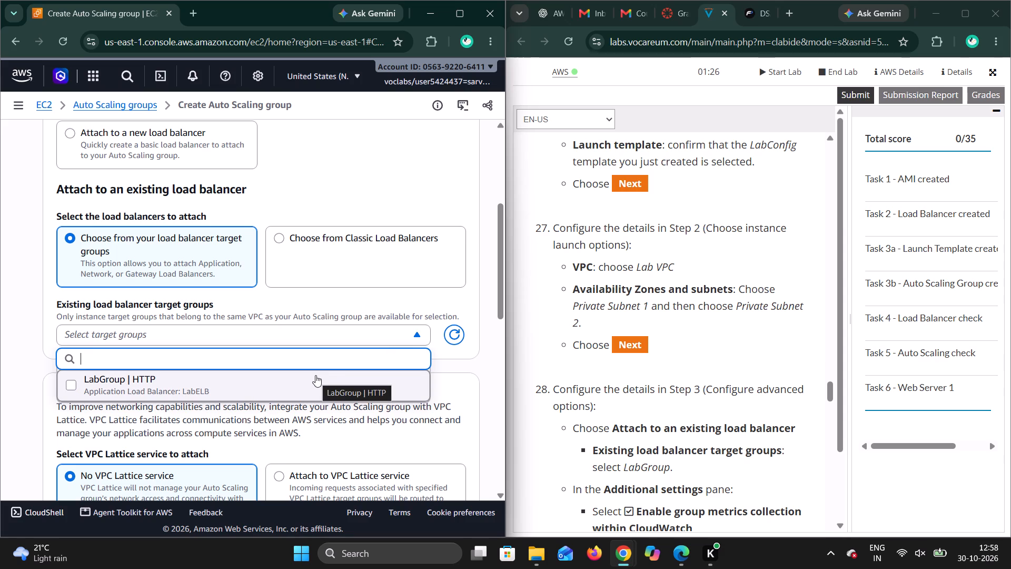
click(315, 375)
Check the integration options against lab step 28, looking for the Additional settings pane with CloudWatch group metrics collection.
scroll(315, 375, down, 1)
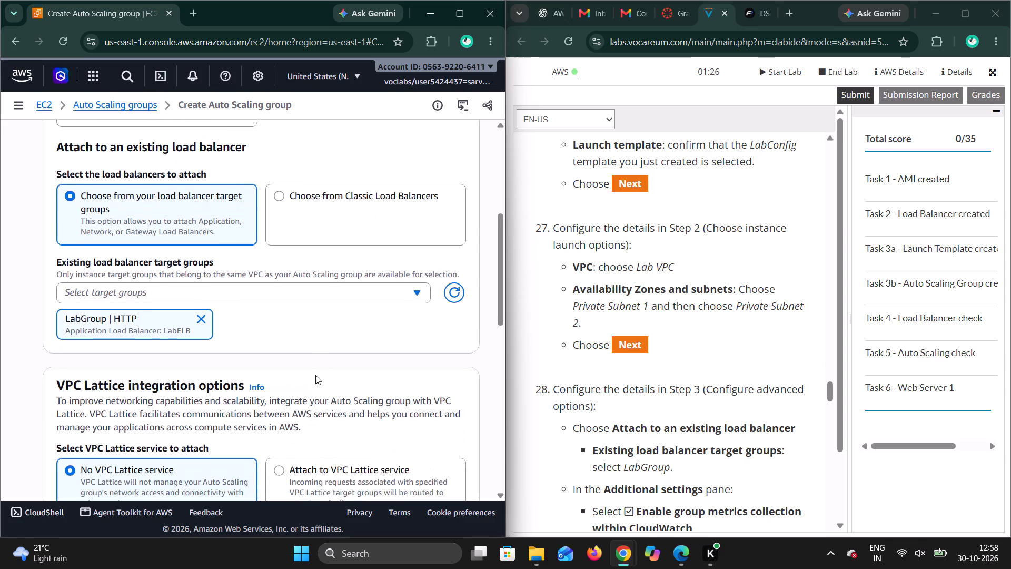
scroll(315, 375, down, 2)
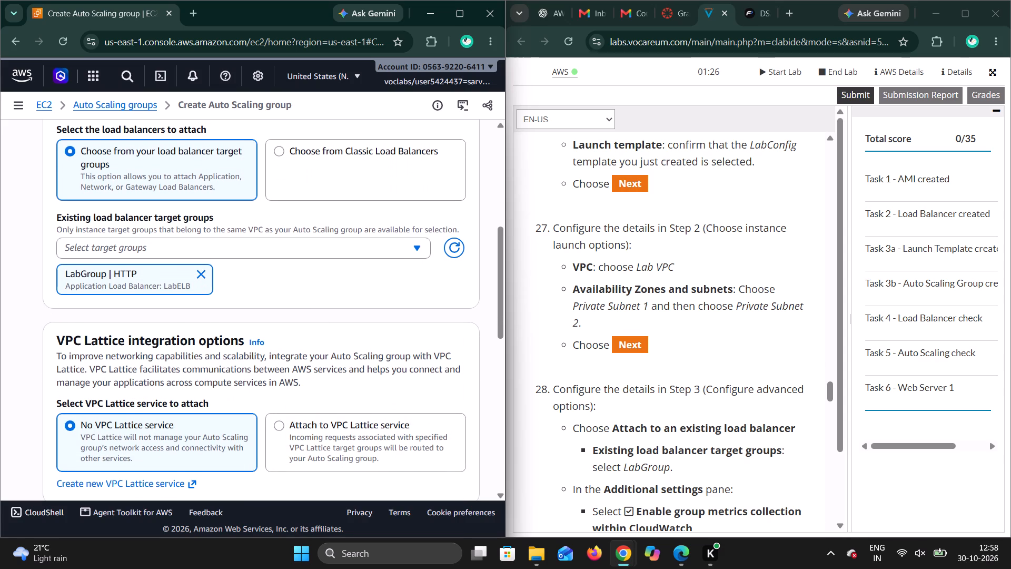
scroll(605, 454, down, 2)
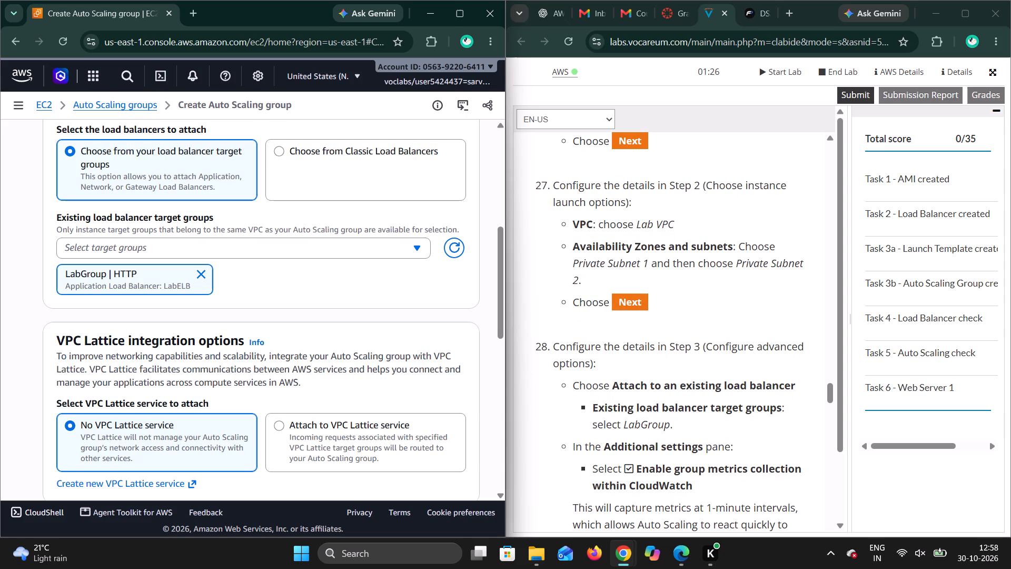
scroll(605, 454, down, 2)
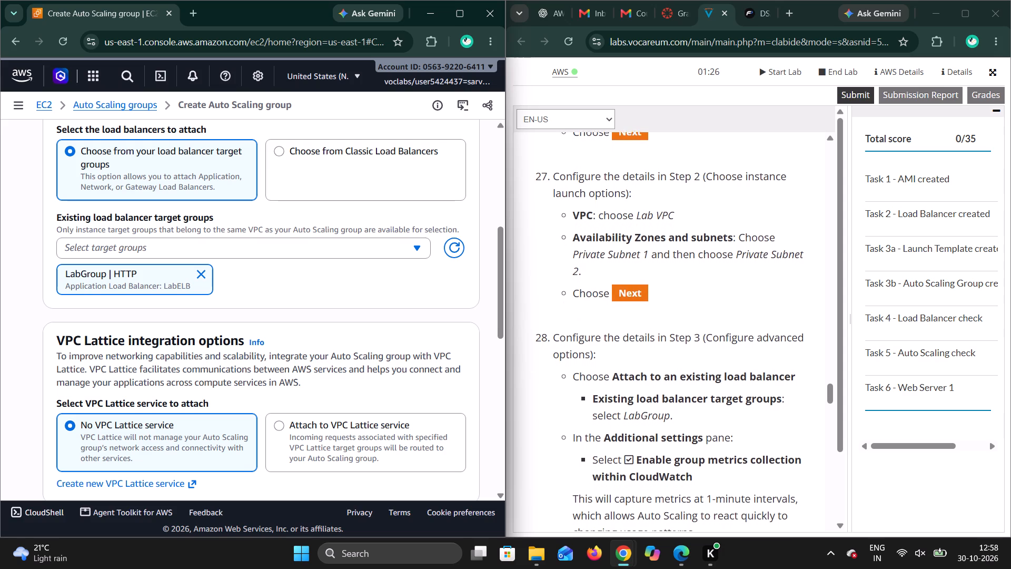
scroll(605, 454, down, 1)
scroll(392, 430, down, 2)
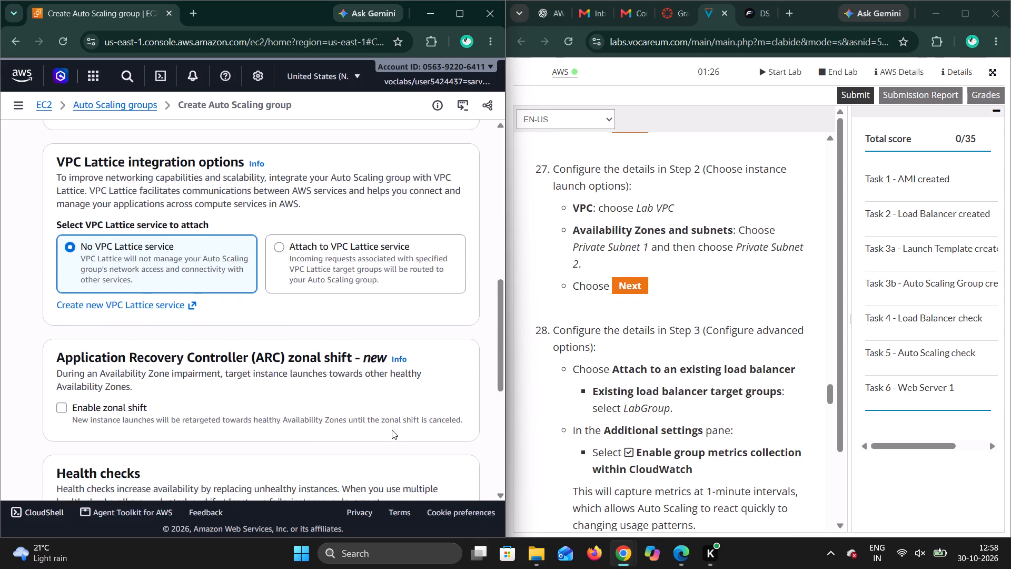
scroll(392, 430, down, 3)
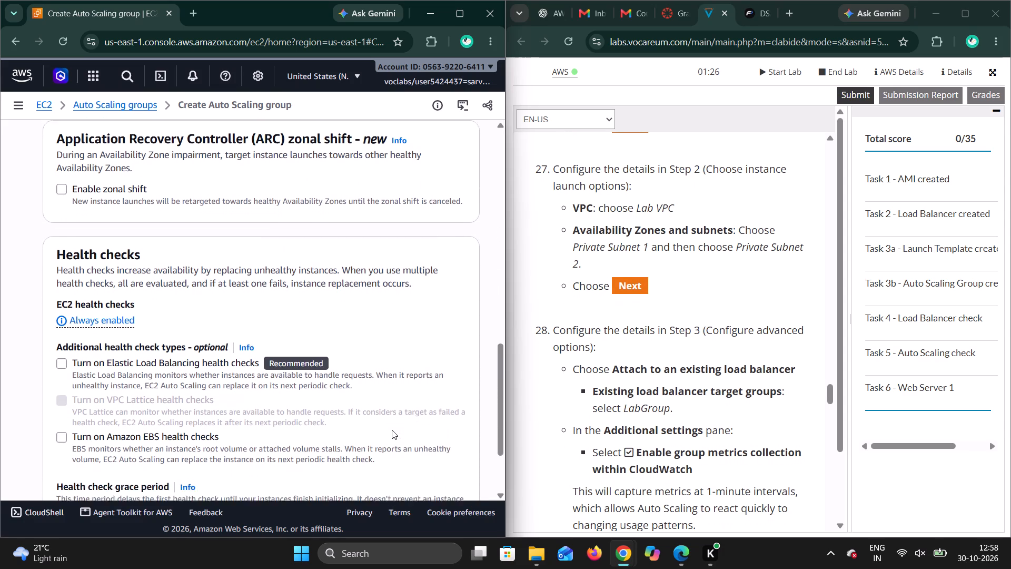
scroll(392, 430, down, 1)
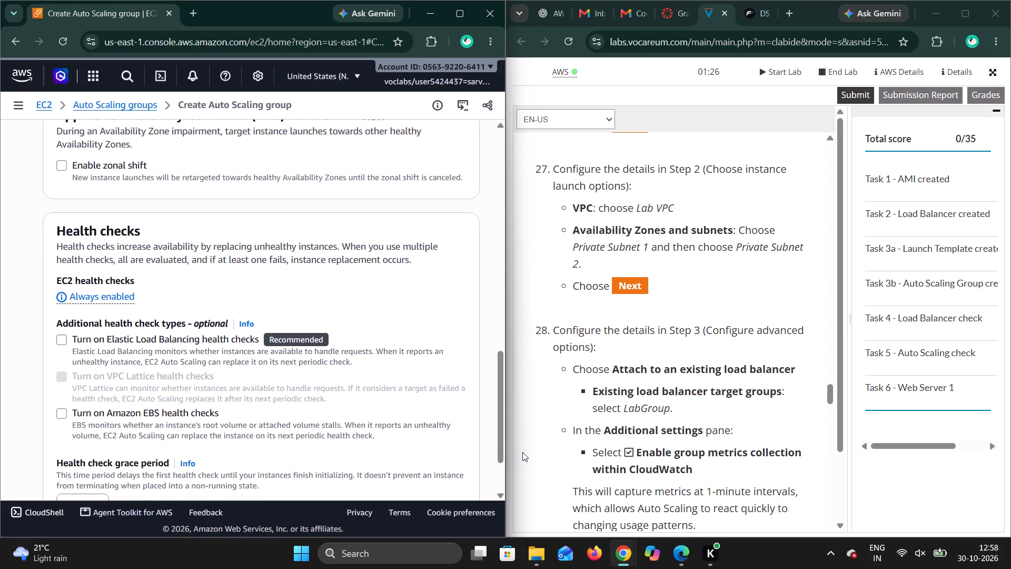
scroll(310, 384, down, 1)
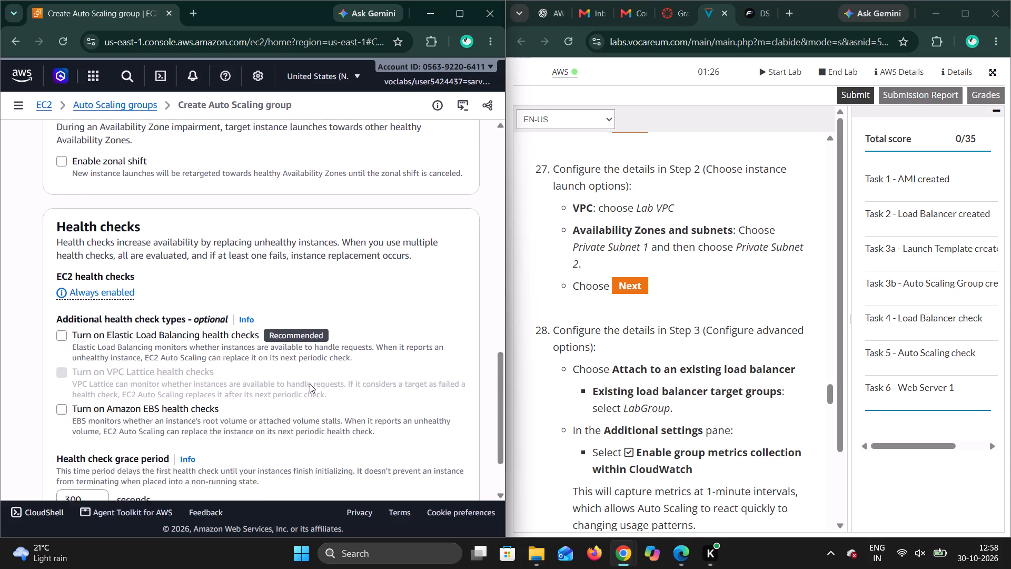
scroll(310, 384, down, 1)
scroll(310, 384, up, 2)
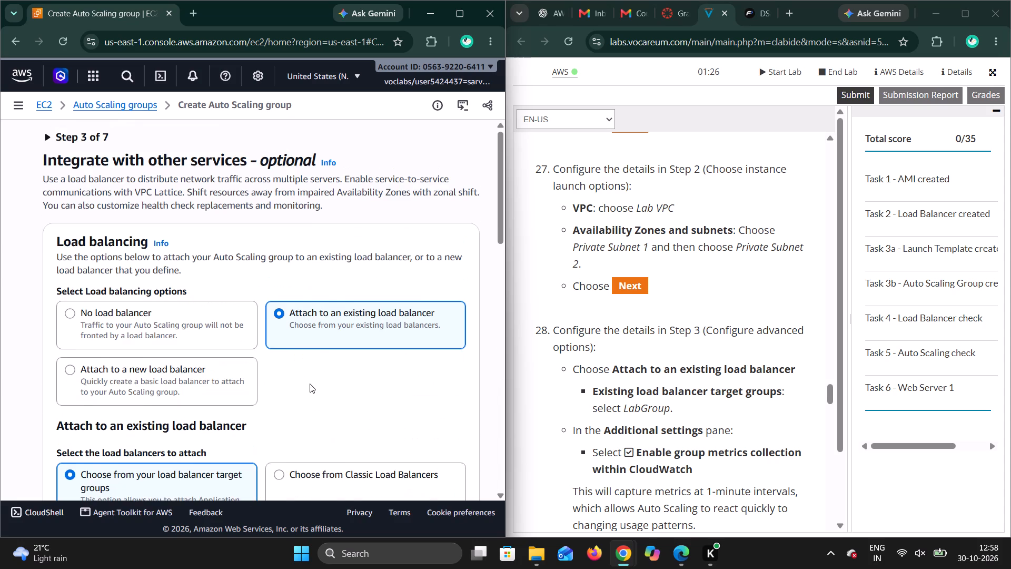
scroll(310, 384, down, 4)
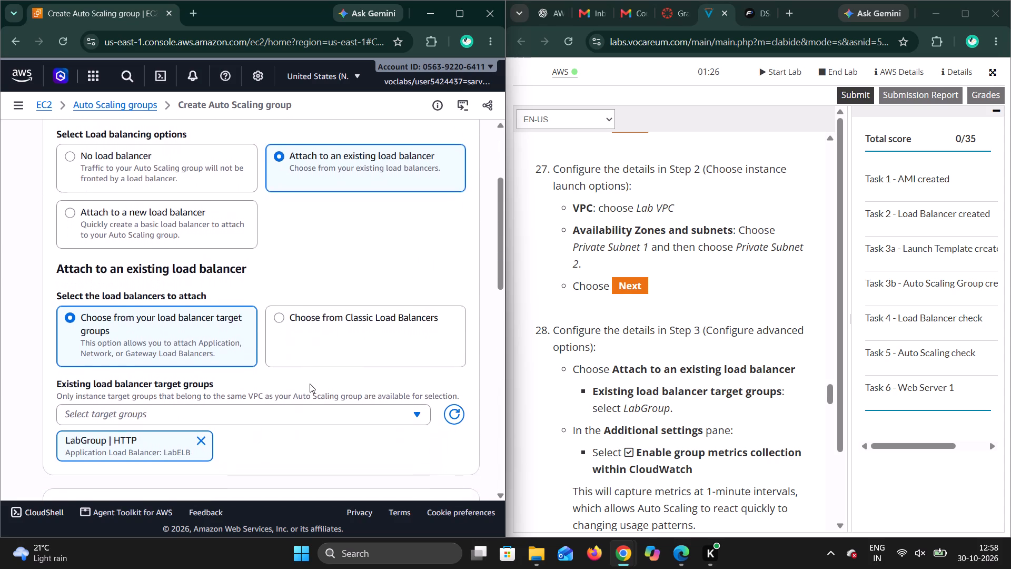
scroll(310, 384, down, 2)
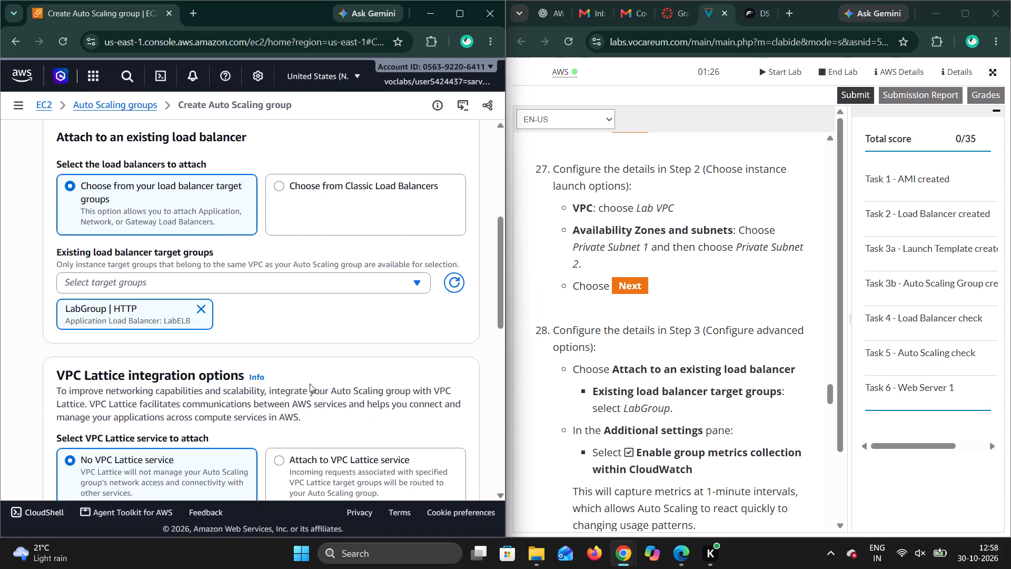
scroll(310, 384, up, 1)
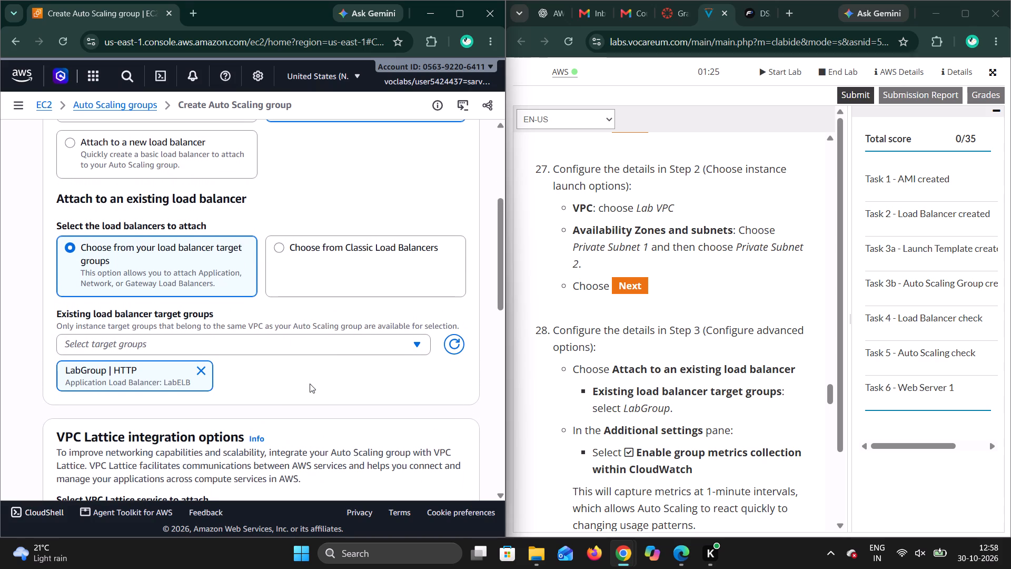
scroll(245, 318, up, 2)
scroll(245, 318, down, 1)
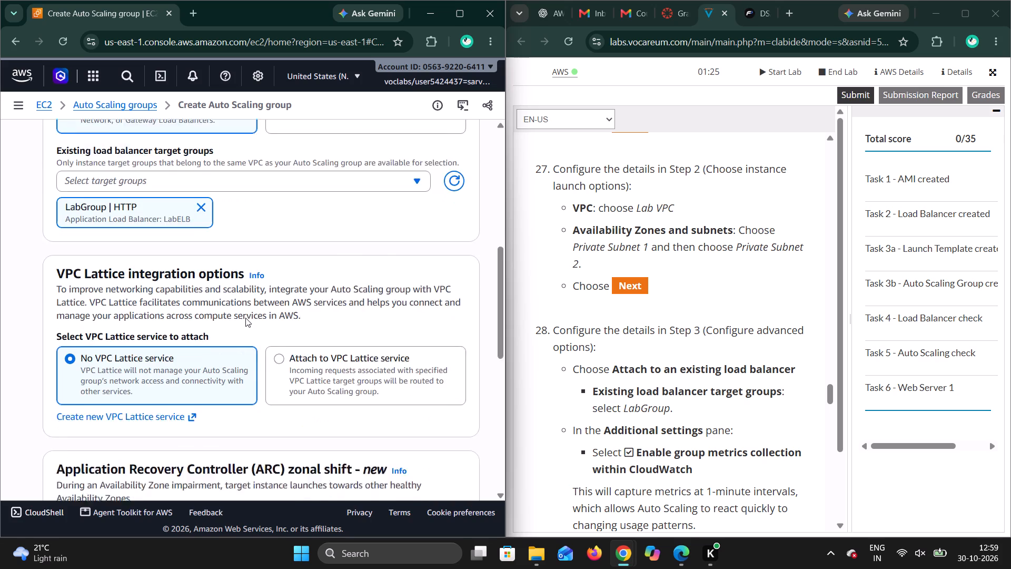
scroll(245, 318, down, 2)
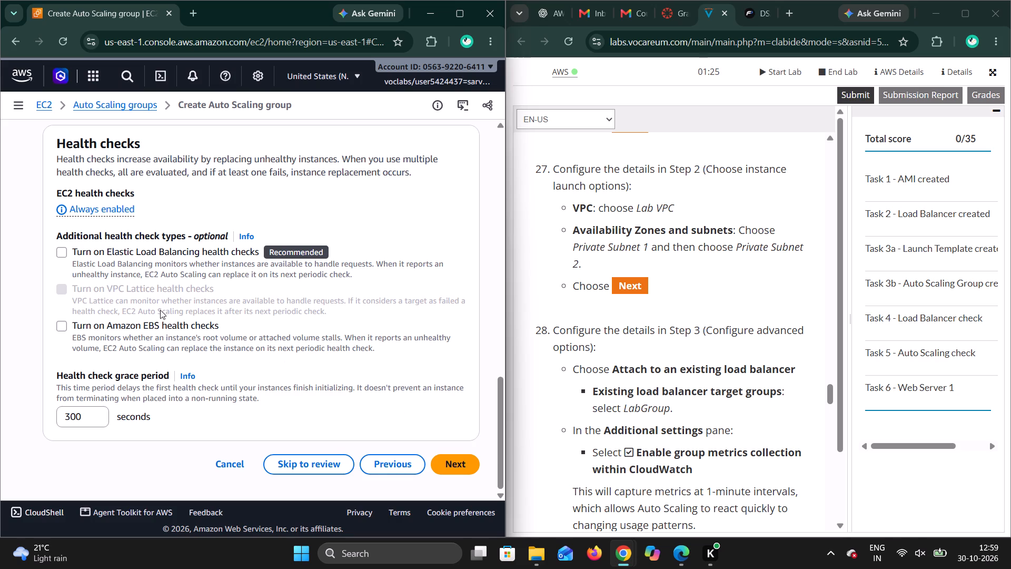
Enable zonal shift for the group and view the available health check behavior choices without selecting one.
scroll(190, 269, up, 1)
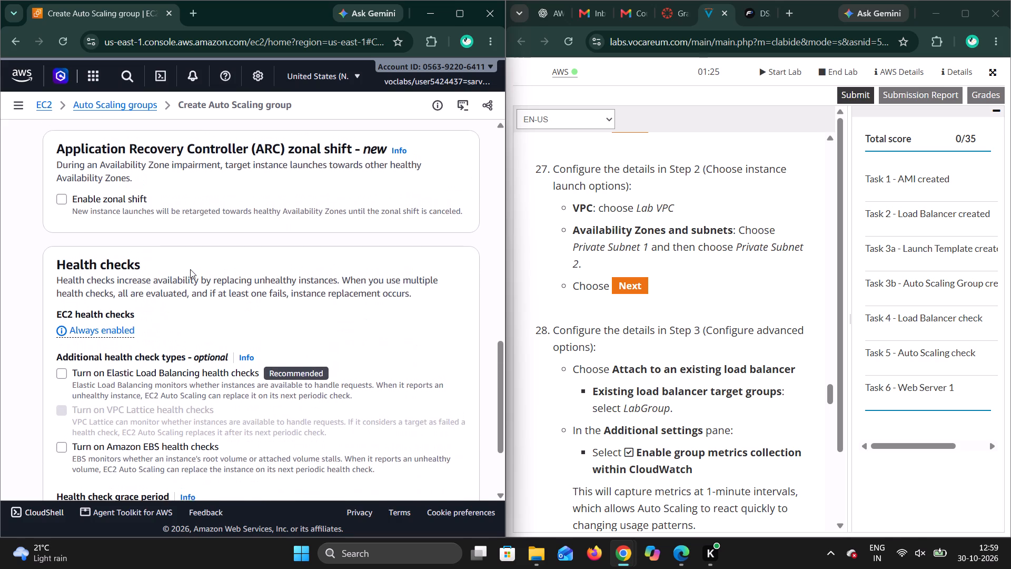
scroll(190, 269, up, 2)
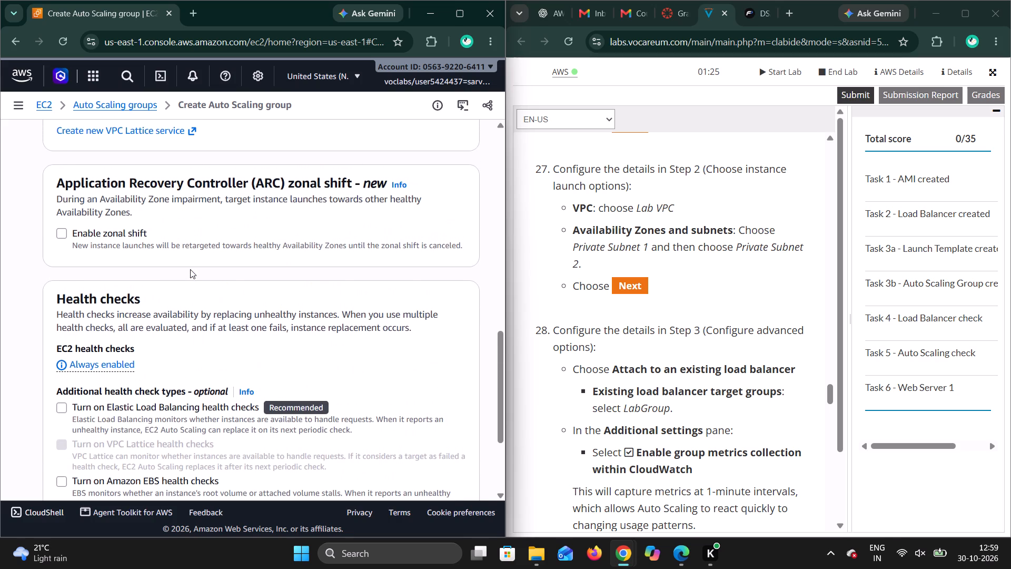
click(60, 234)
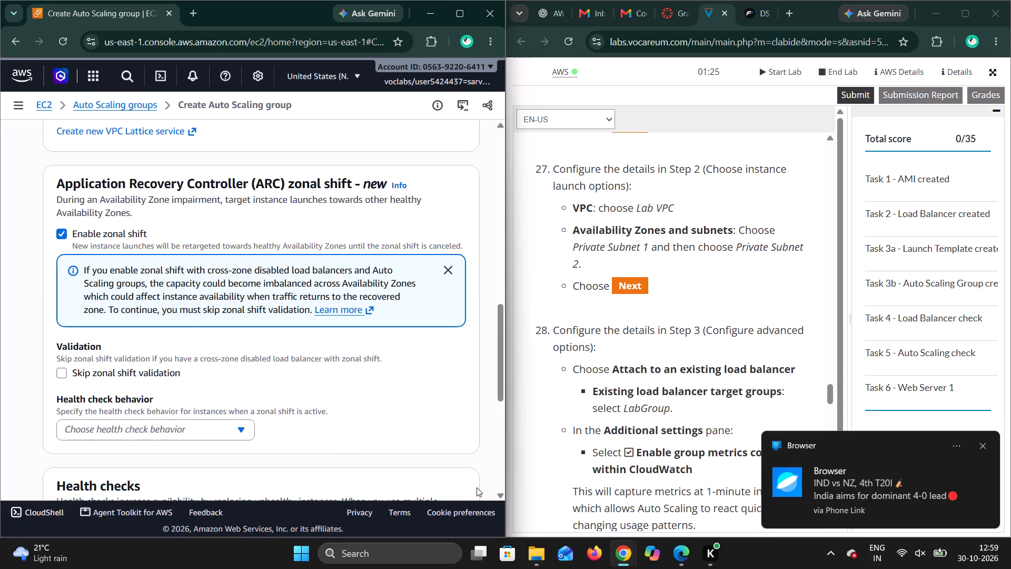
click(152, 428)
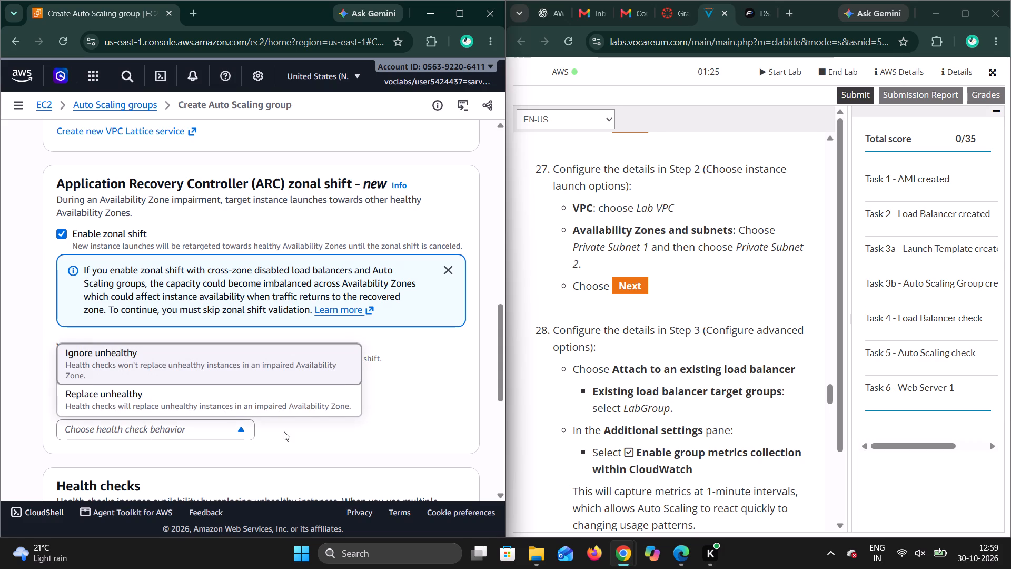
click(324, 441)
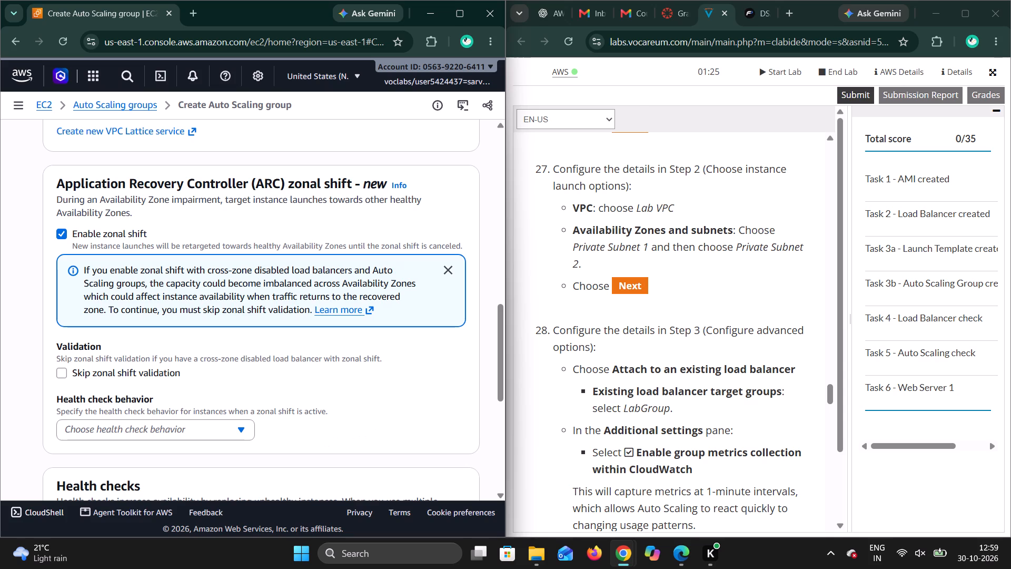
Review lab step 28 against the whole integration page, from load balancing to health checks, looking for the CloudWatch group metrics collection setting.
scroll(622, 434, down, 2)
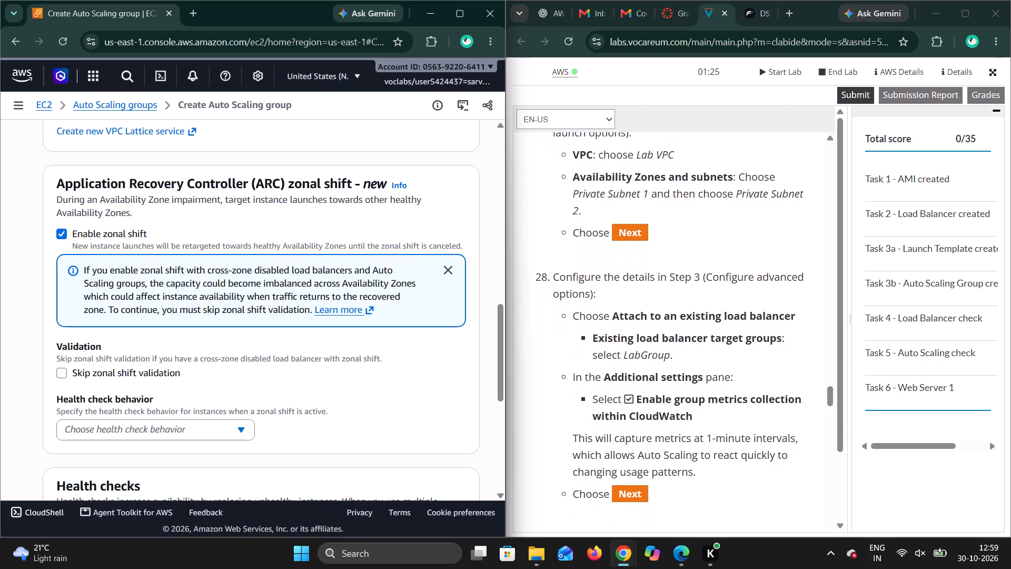
scroll(403, 332, up, 3)
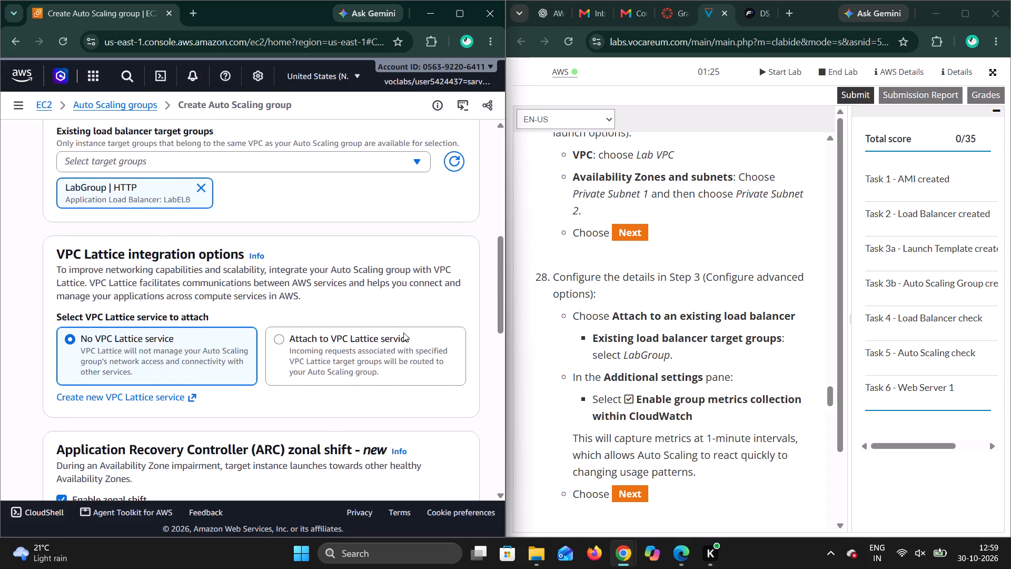
scroll(403, 332, up, 2)
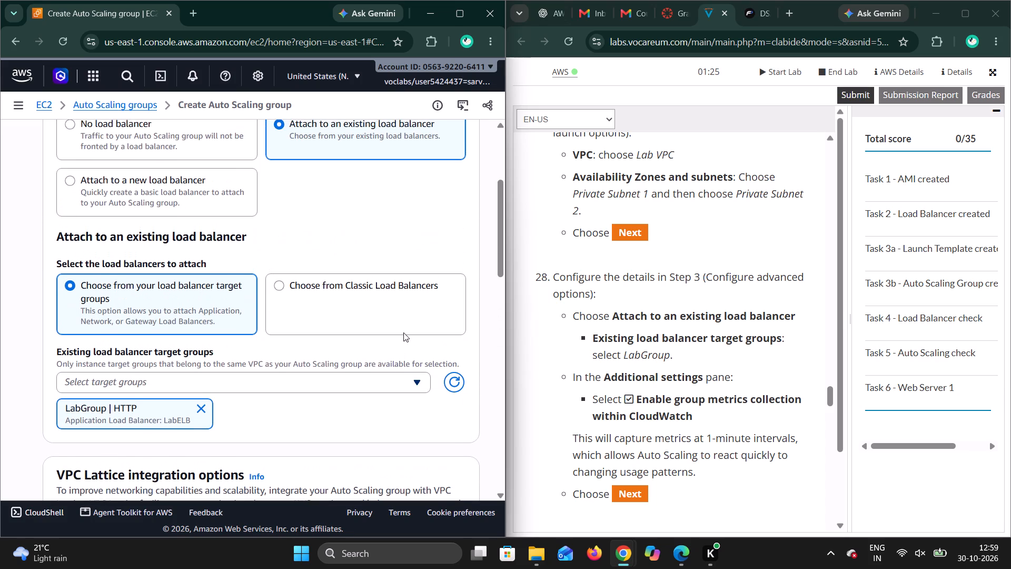
scroll(403, 332, up, 2)
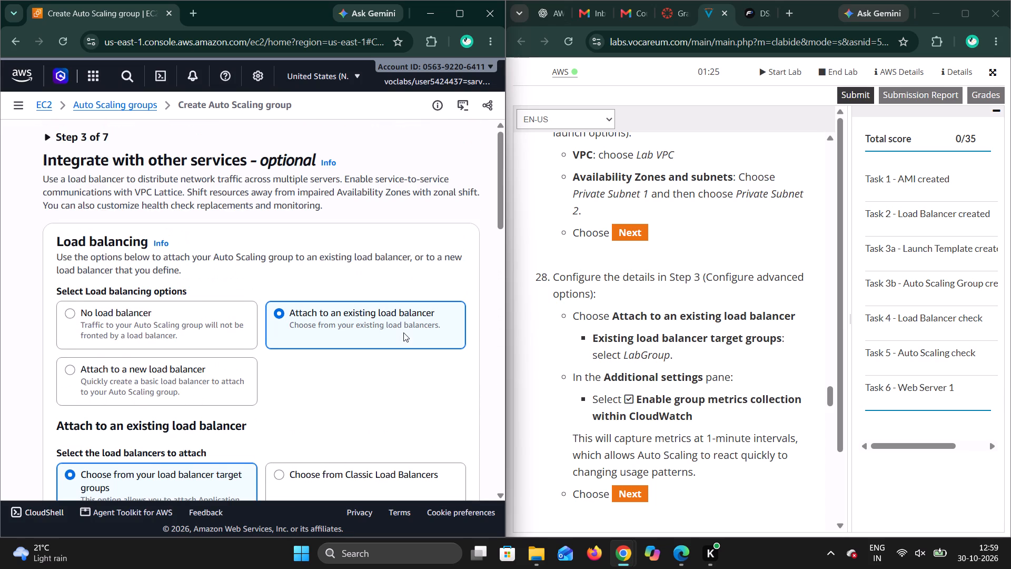
scroll(403, 332, up, 2)
scroll(403, 332, down, 1)
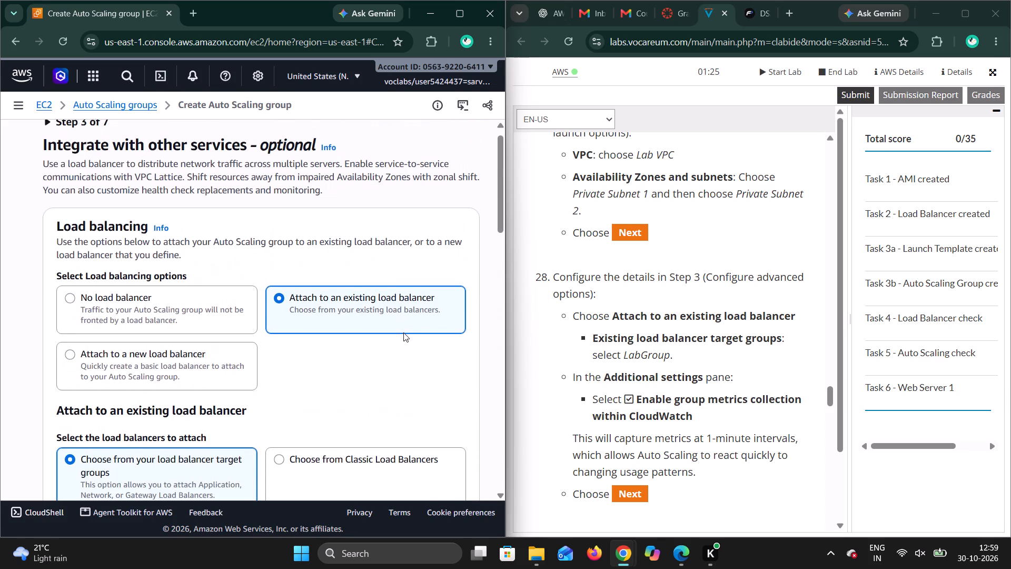
scroll(403, 332, down, 3)
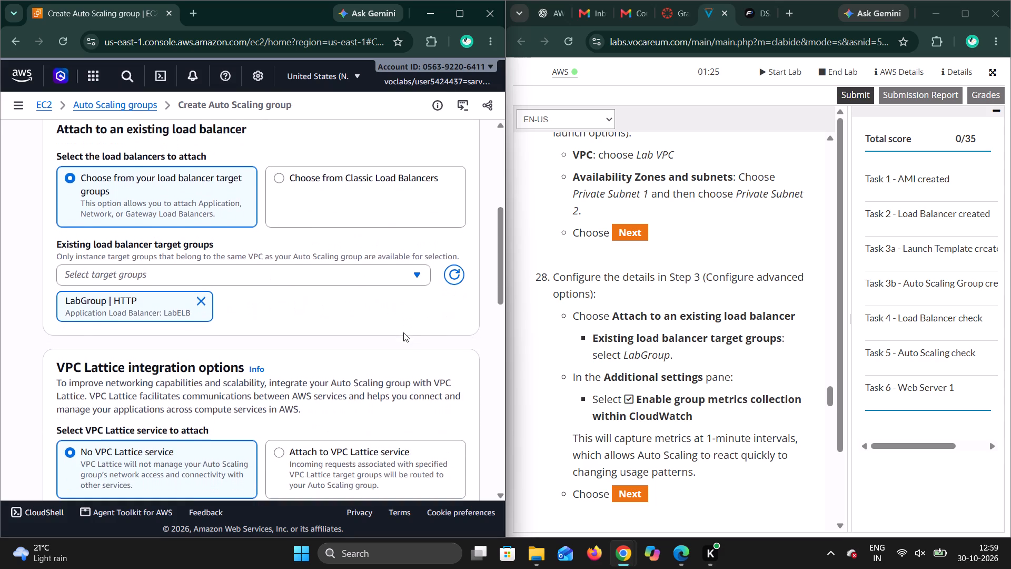
scroll(403, 332, down, 2)
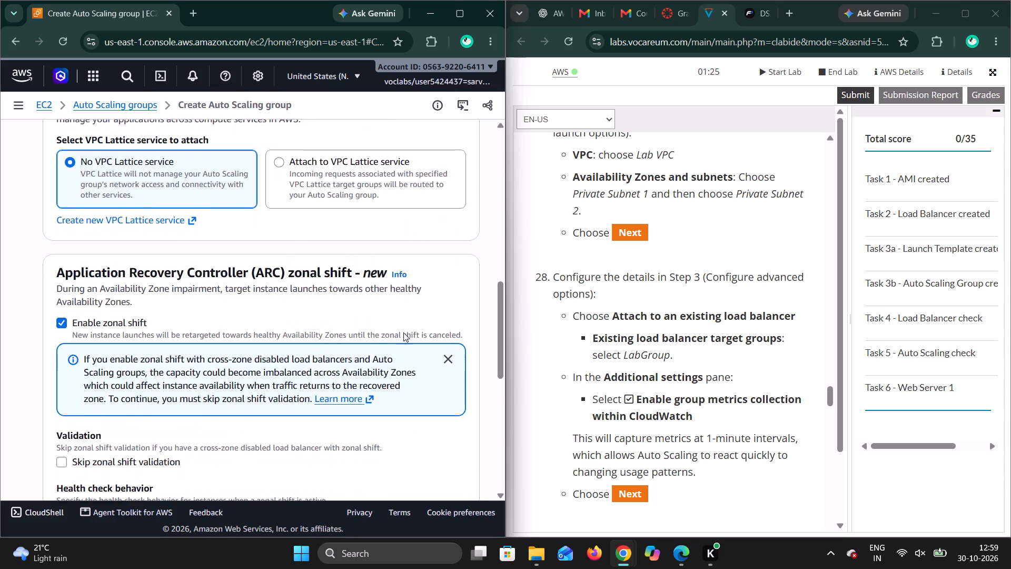
scroll(403, 332, down, 3)
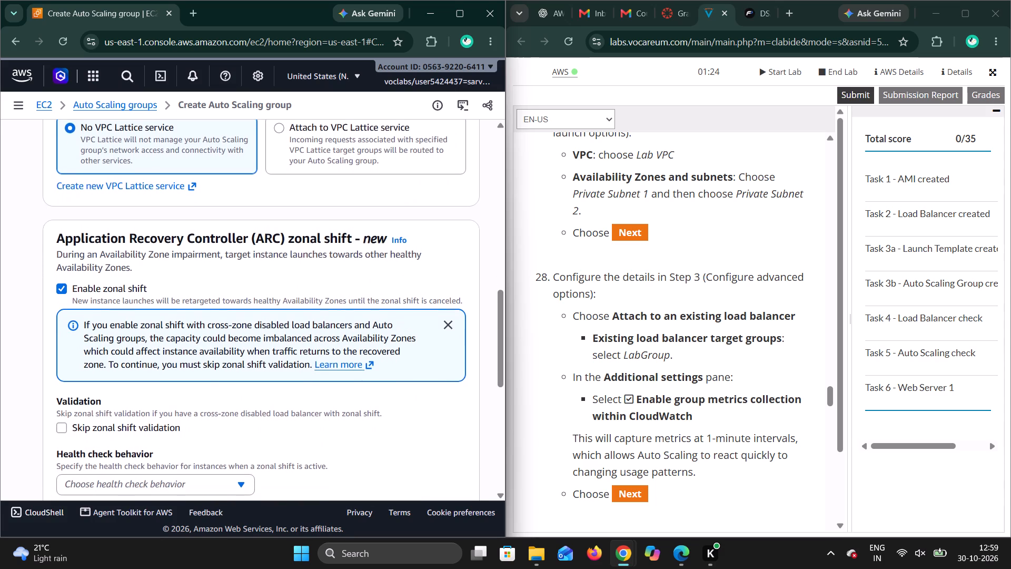
scroll(403, 332, down, 4)
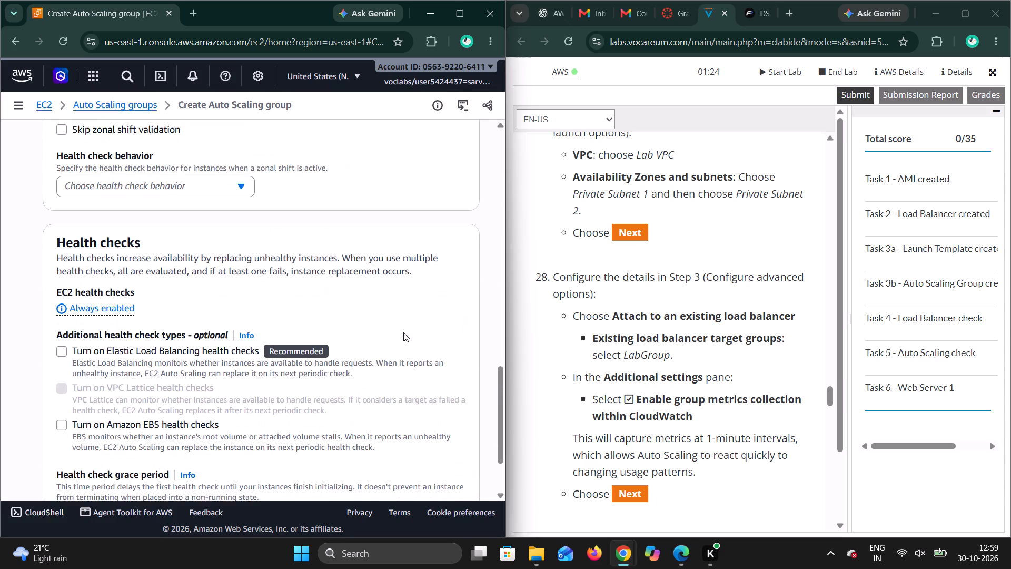
scroll(403, 332, down, 1)
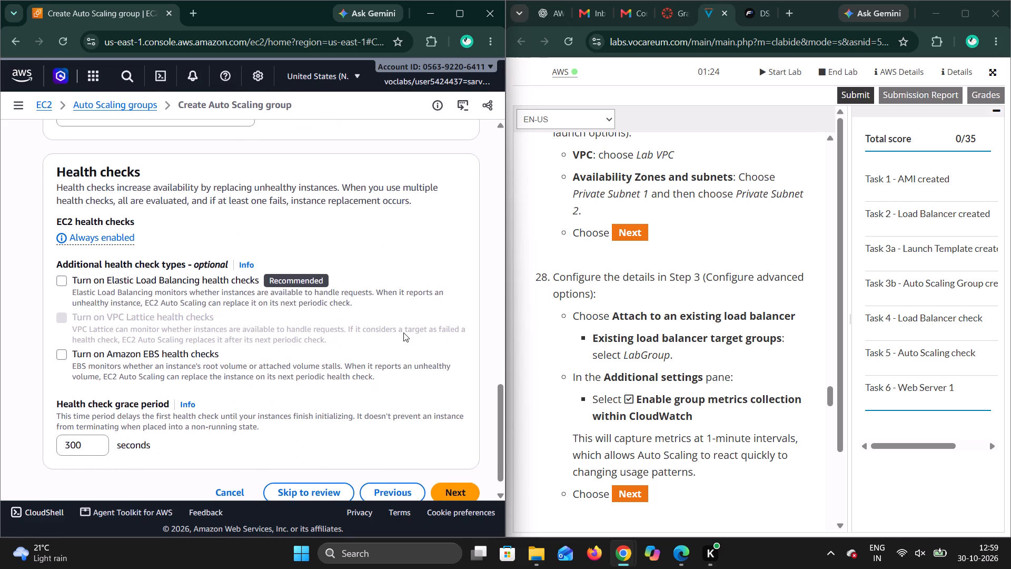
scroll(403, 332, down, 1)
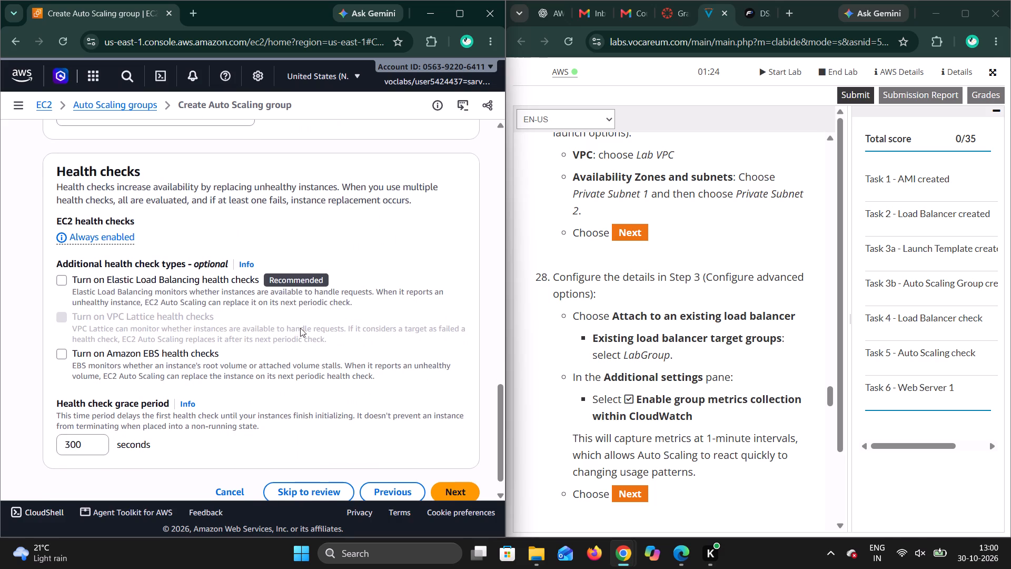
scroll(295, 446, down, 1)
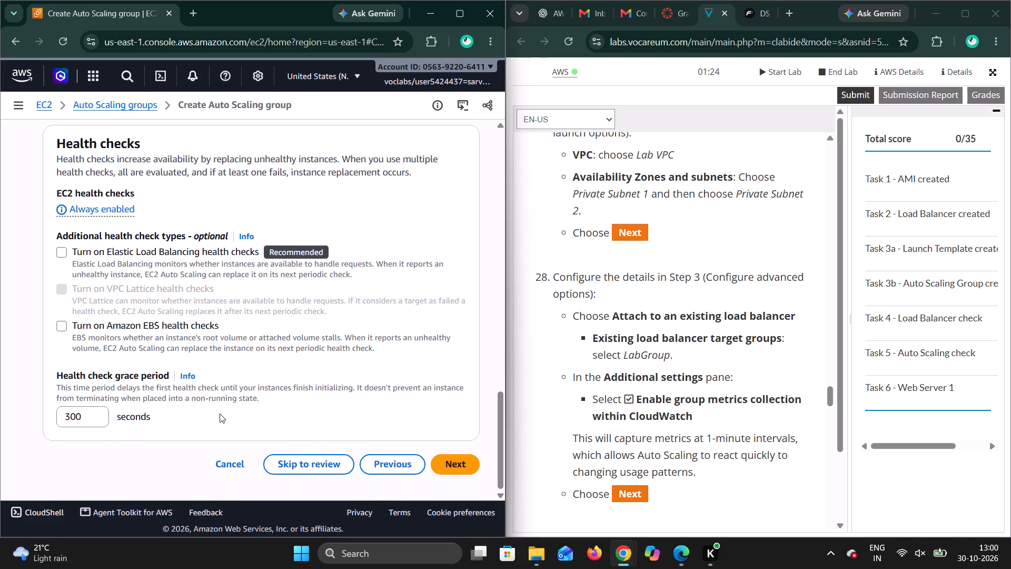
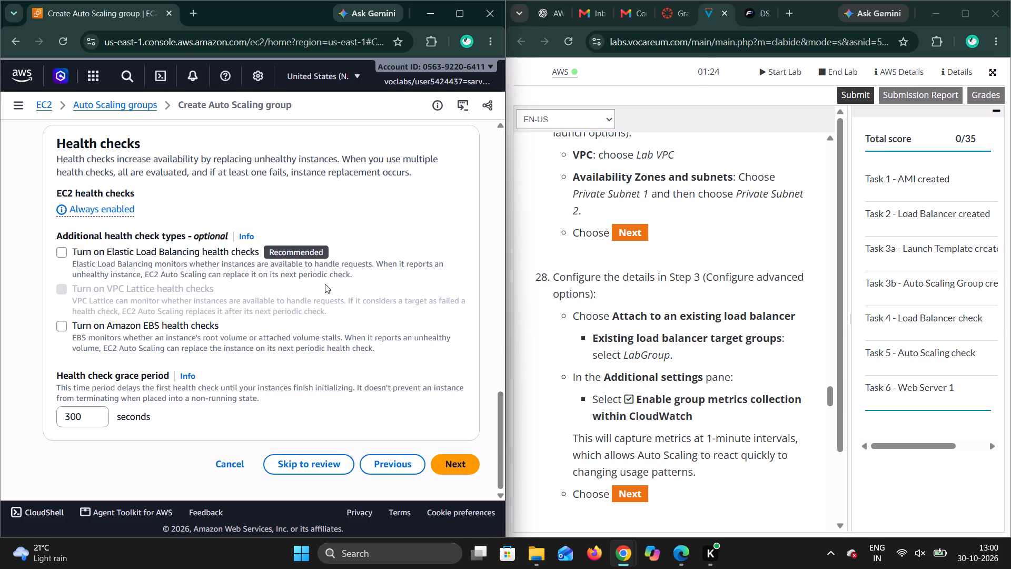
Examine the zonal shift, load balancing, VPC Lattice and health check sections for the CloudWatch group metrics option from lab step 28.
scroll(264, 243, up, 2)
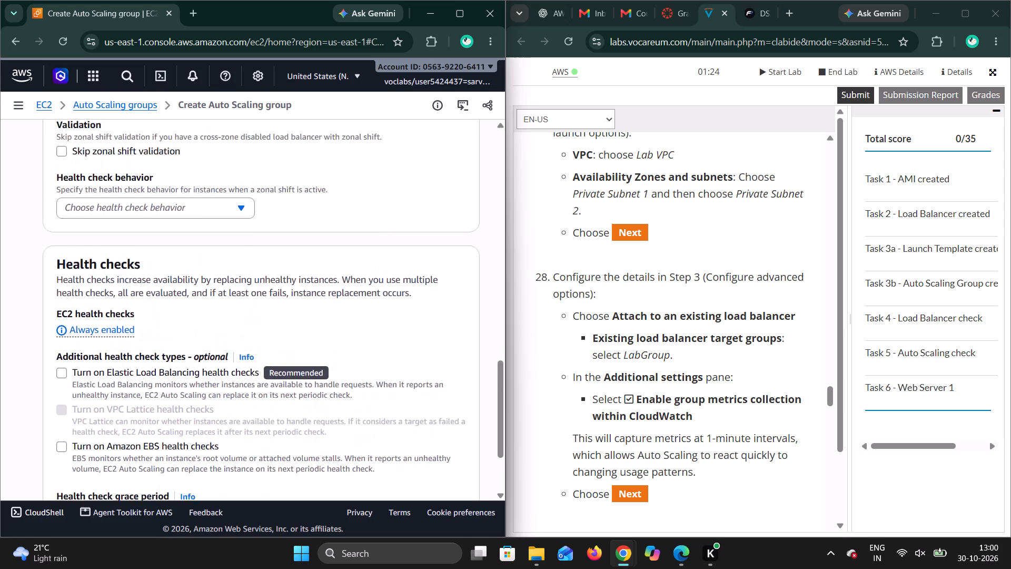
scroll(264, 243, up, 3)
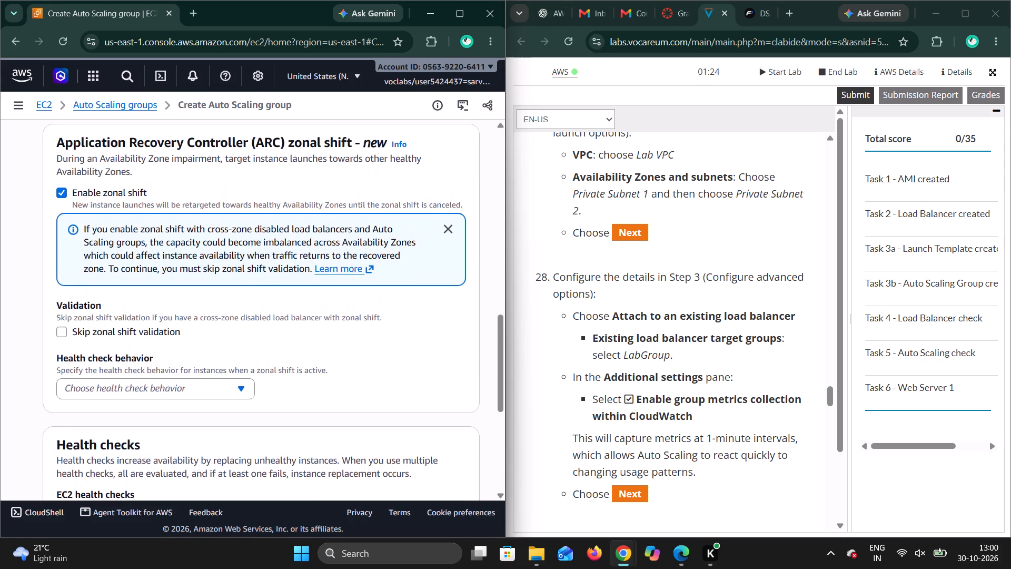
scroll(264, 243, up, 2)
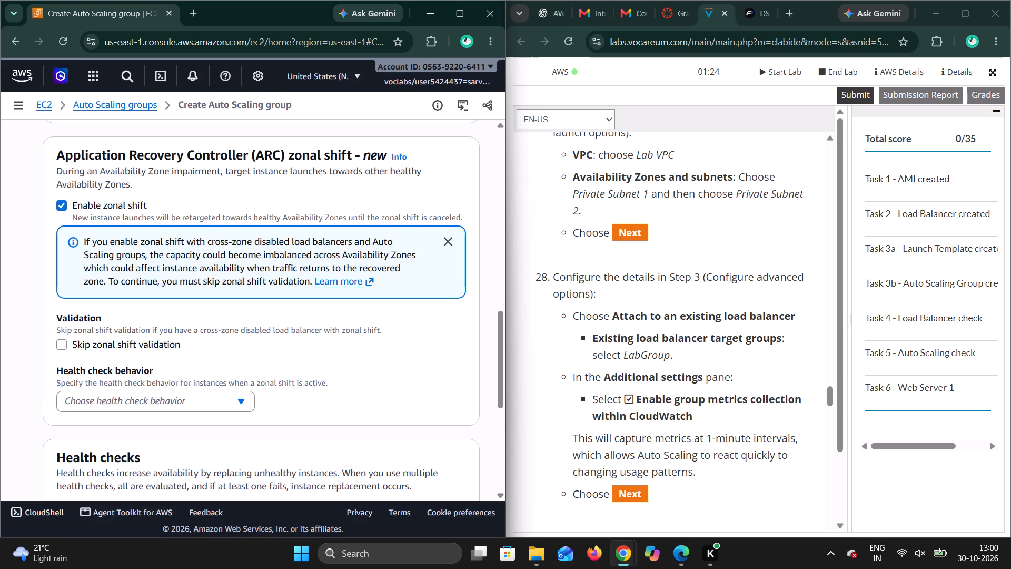
scroll(264, 243, up, 2)
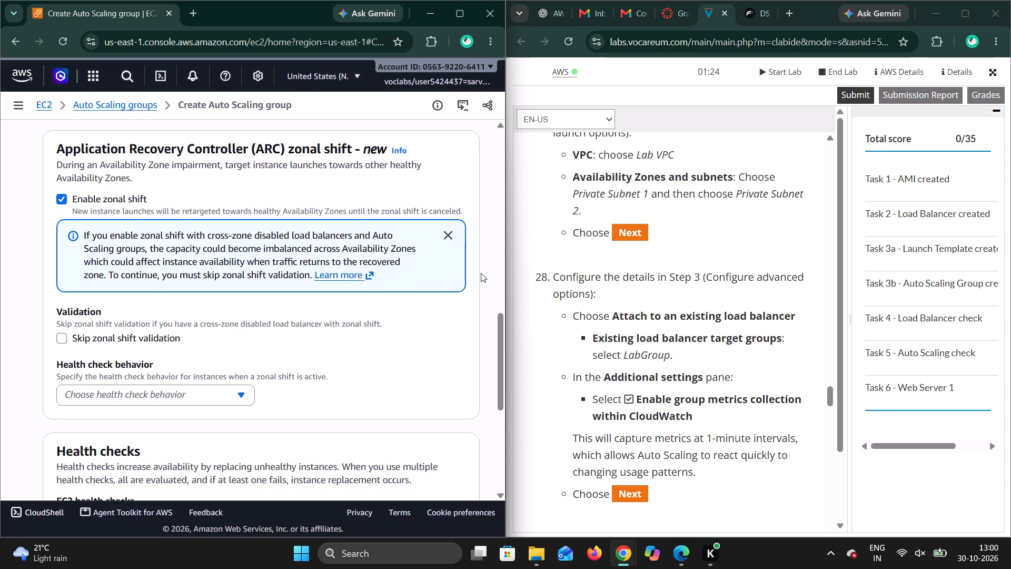
scroll(624, 362, down, 1)
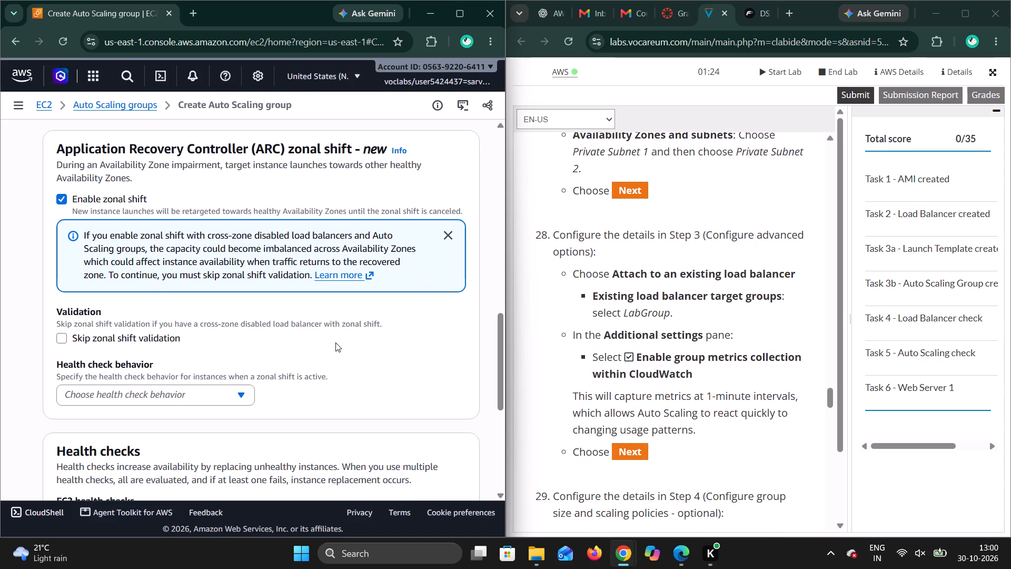
scroll(207, 265, up, 4)
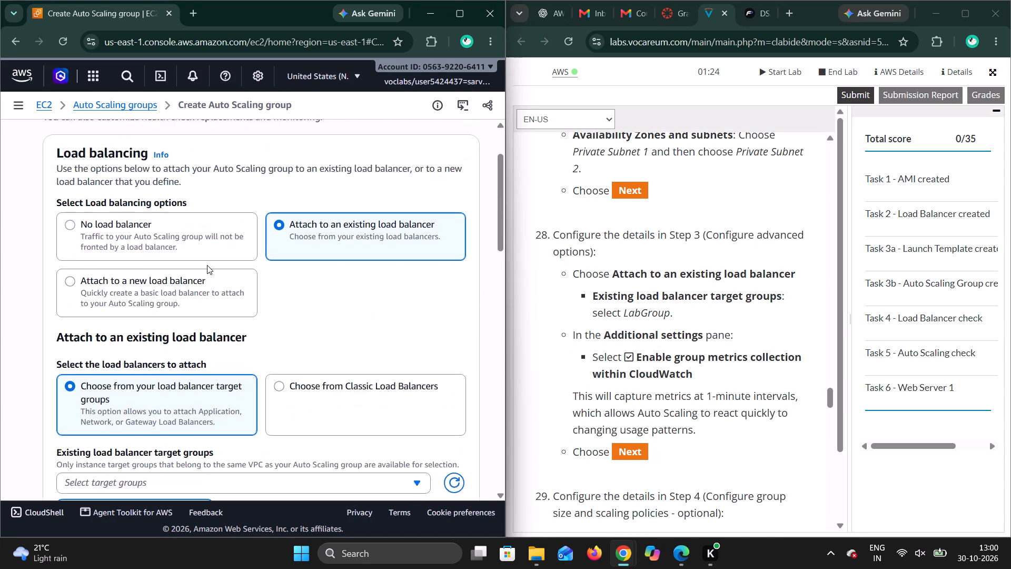
scroll(207, 265, up, 3)
scroll(207, 265, down, 1)
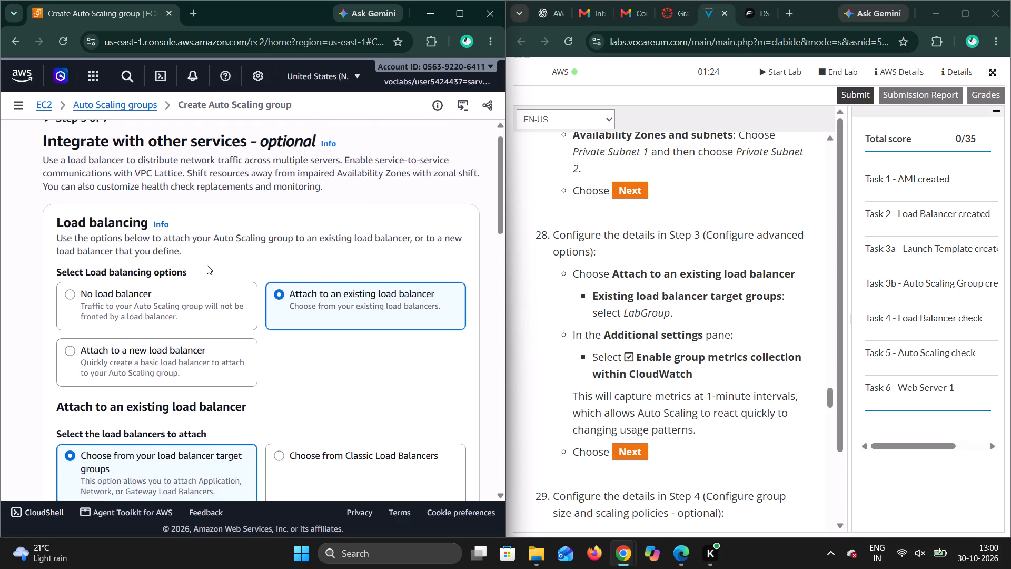
scroll(207, 265, down, 1)
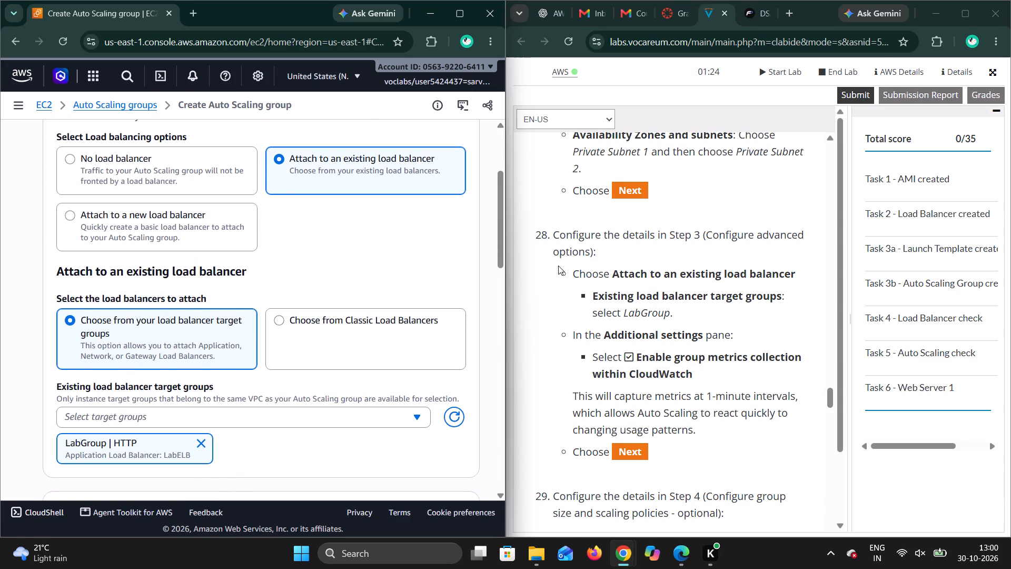
scroll(239, 338, down, 1)
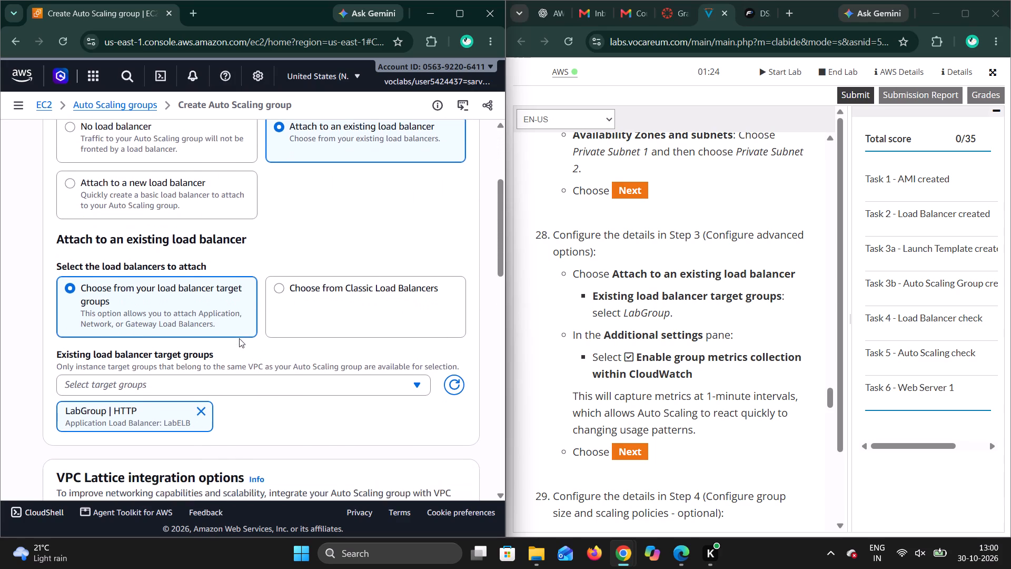
scroll(239, 338, down, 2)
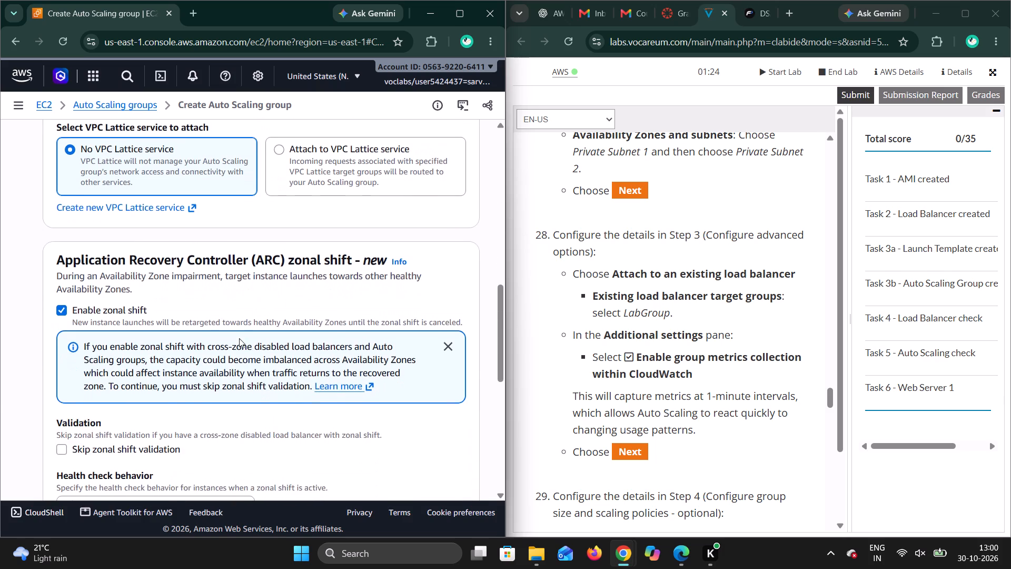
scroll(239, 338, down, 2)
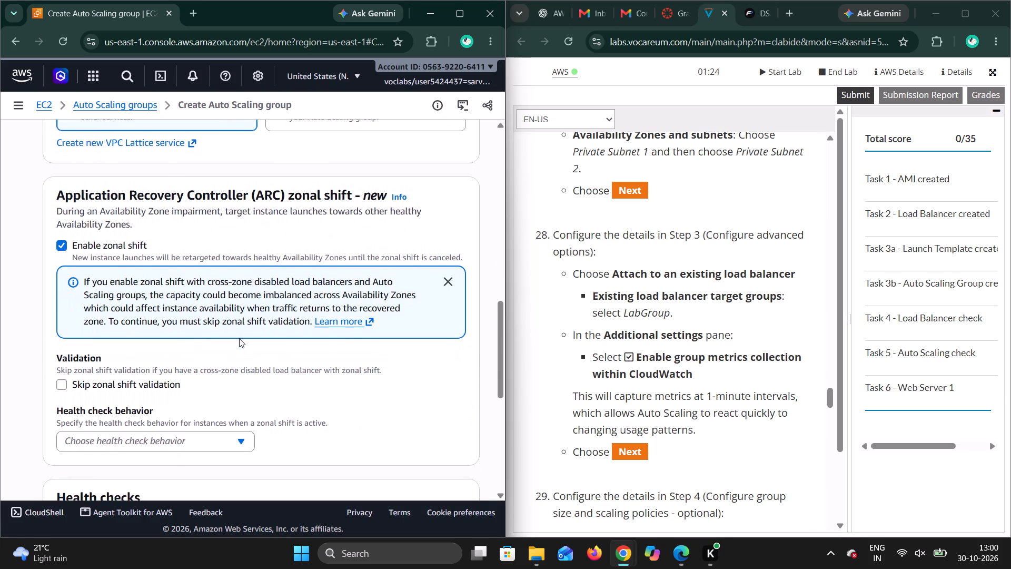
scroll(239, 338, down, 2)
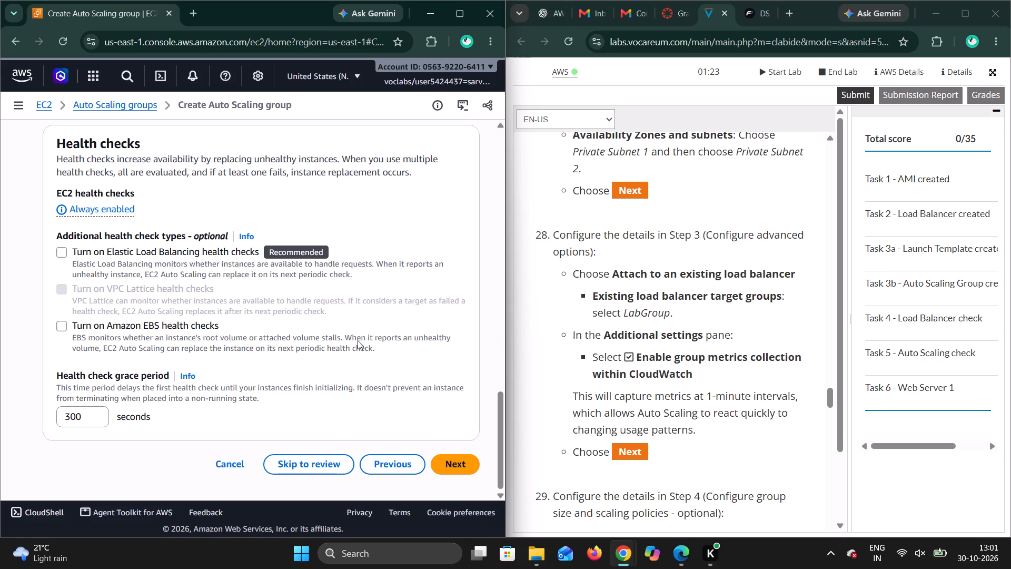
Recheck the load balancing section and its attached target group against lab step 28.
scroll(232, 315, up, 4)
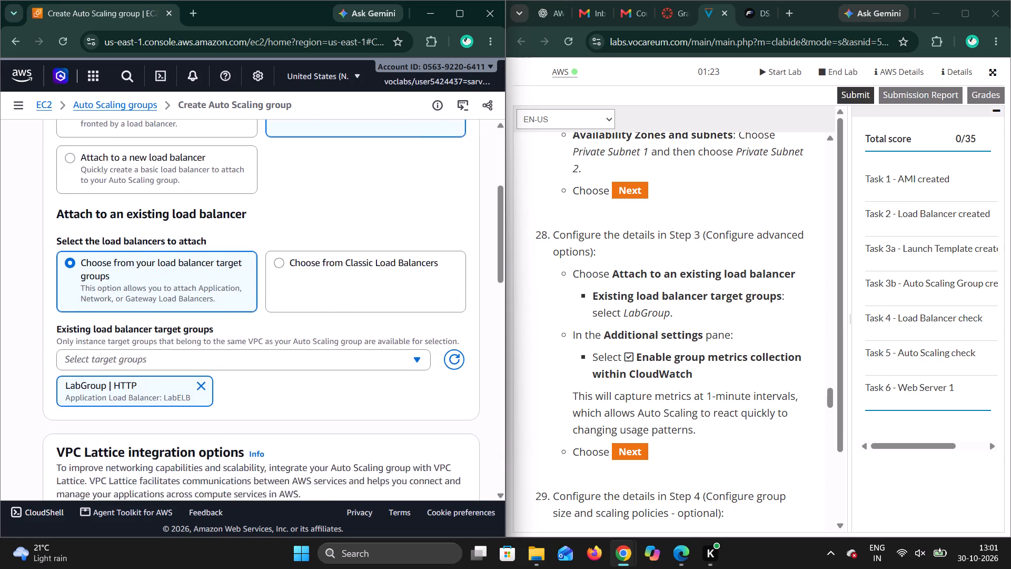
scroll(232, 315, down, 1)
scroll(232, 315, up, 2)
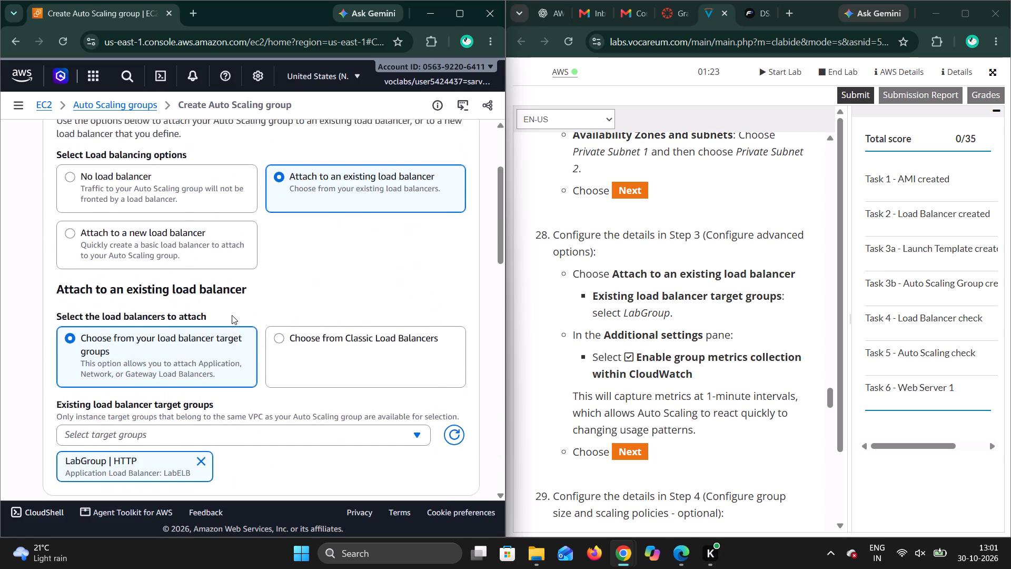
scroll(232, 315, up, 2)
scroll(232, 315, down, 1)
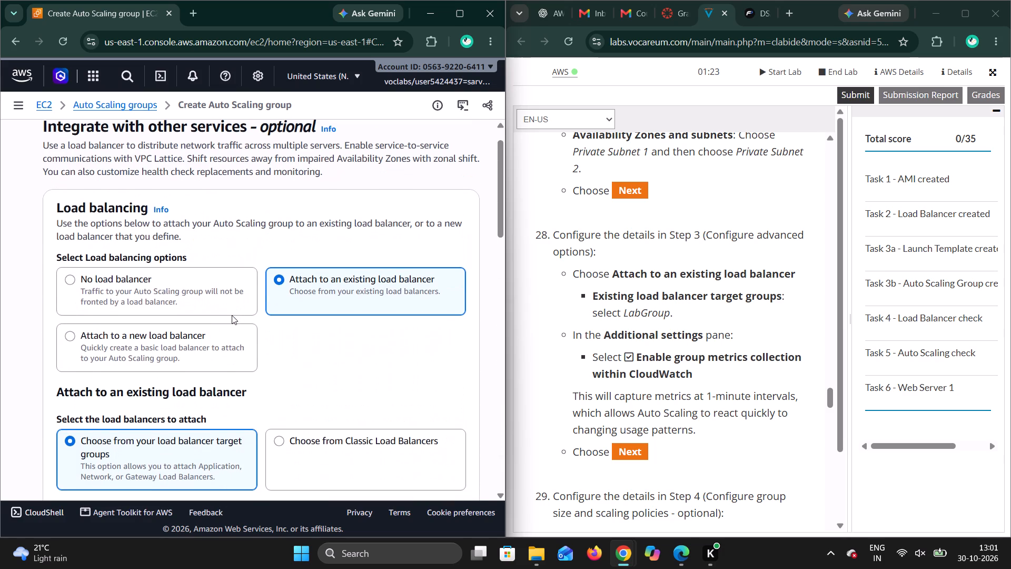
scroll(232, 315, down, 2)
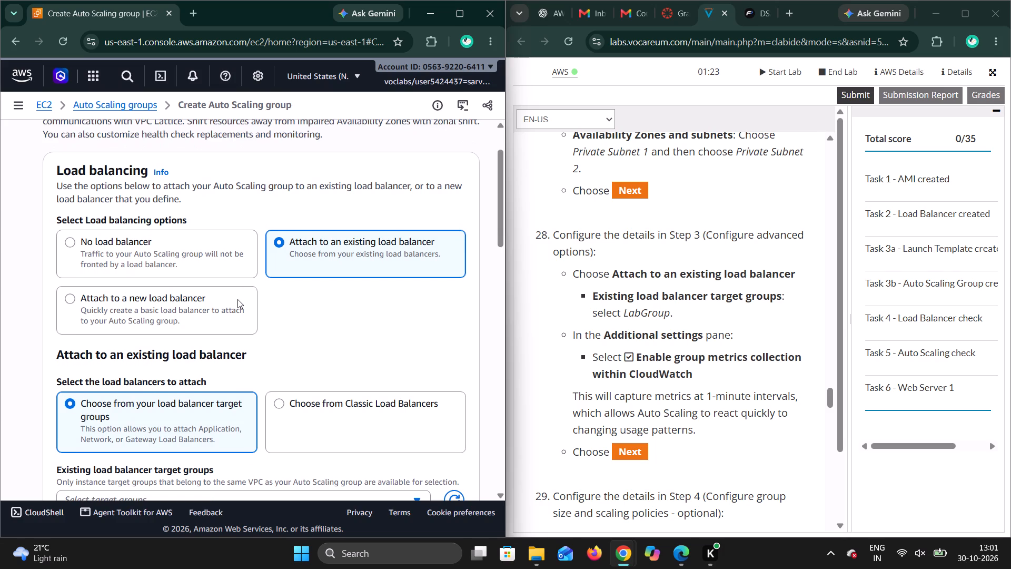
scroll(237, 299, down, 1)
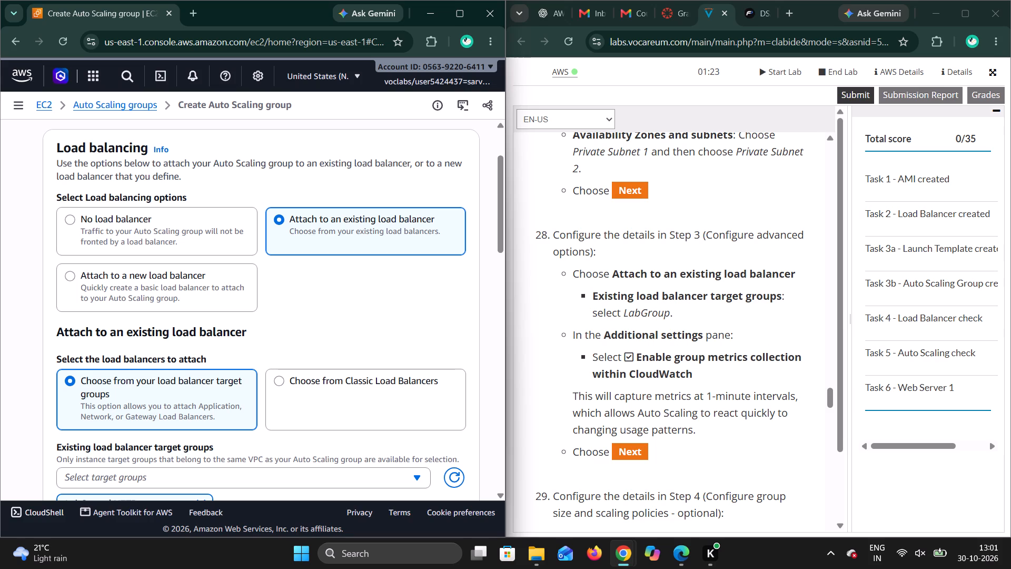
Reread lab steps 24 to 28 and compare them with the load balancer and VPC Lattice options of the Auto Scaling group.
scroll(686, 319, up, 5)
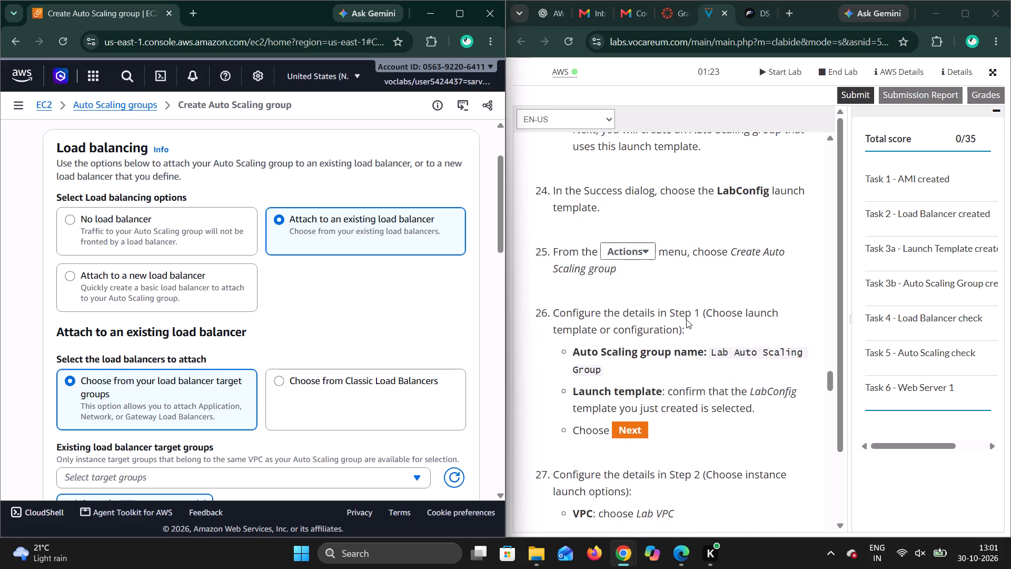
scroll(686, 319, up, 3)
scroll(686, 319, down, 1)
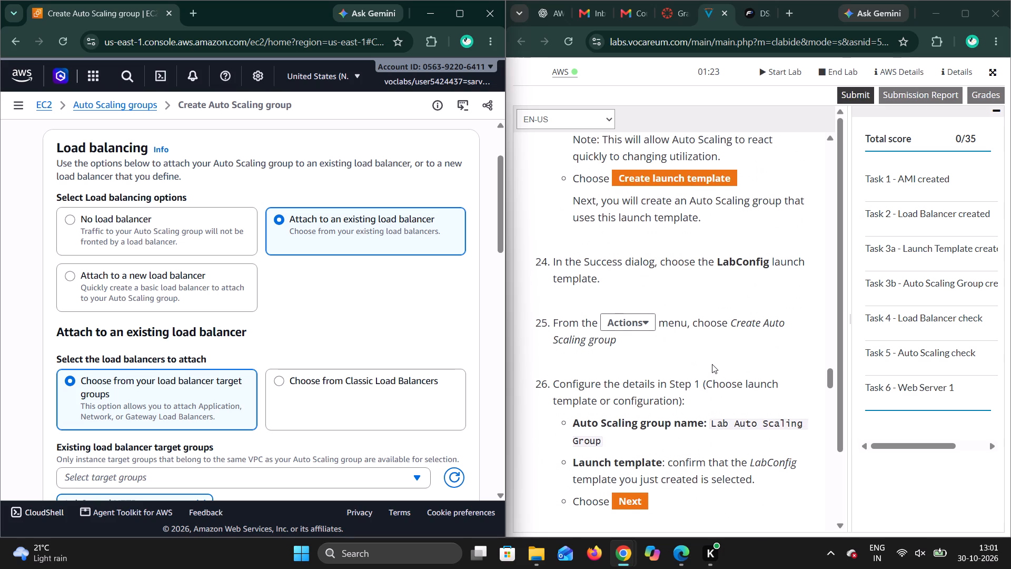
scroll(711, 354, down, 1)
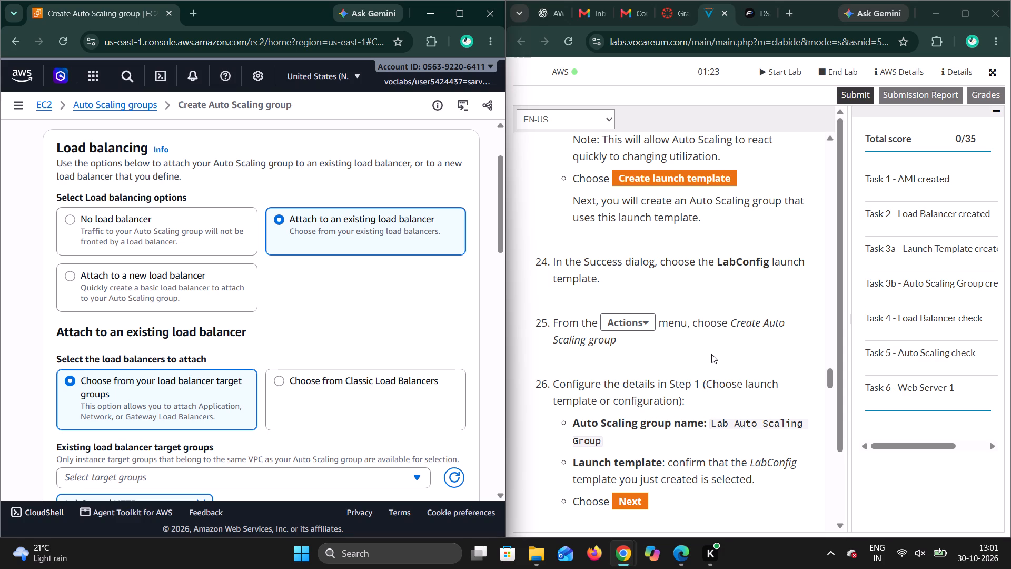
scroll(711, 354, down, 1)
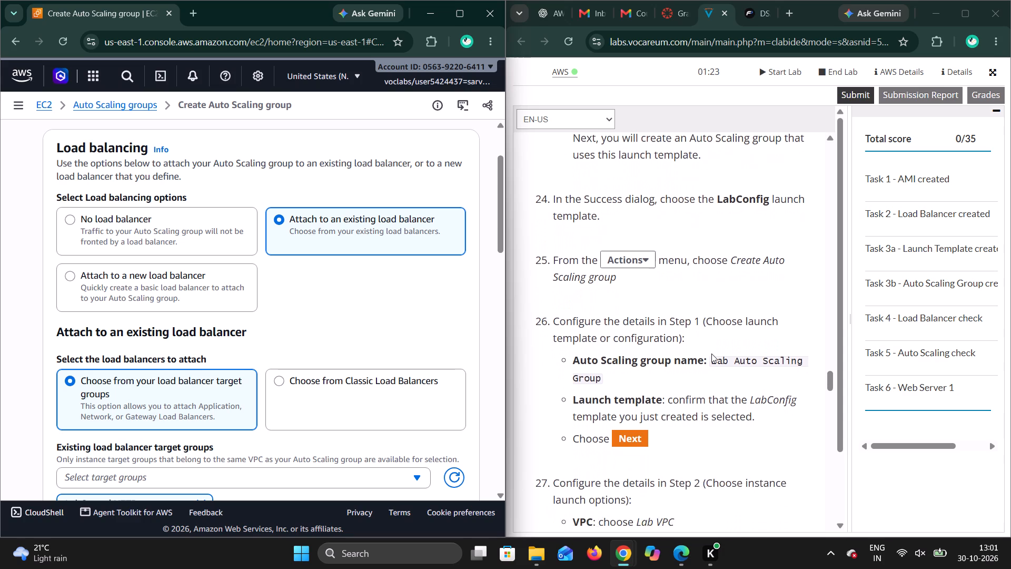
scroll(711, 354, down, 1)
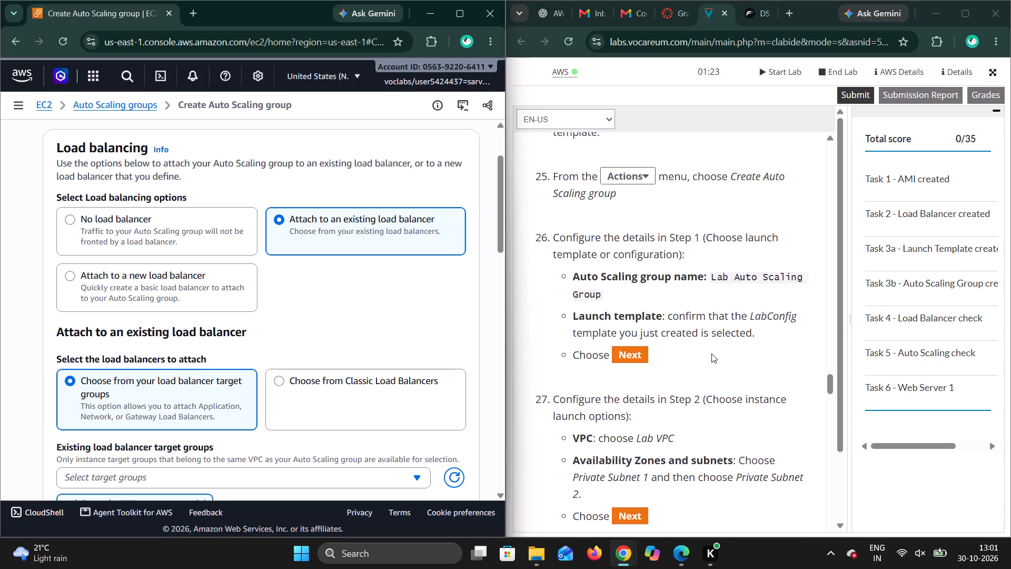
scroll(711, 354, down, 2)
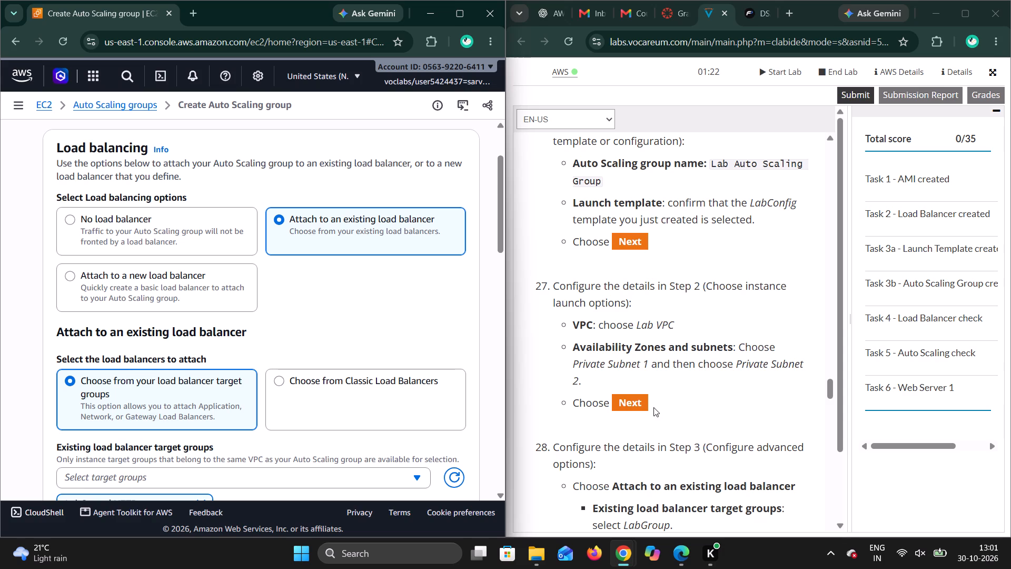
scroll(665, 485, down, 1)
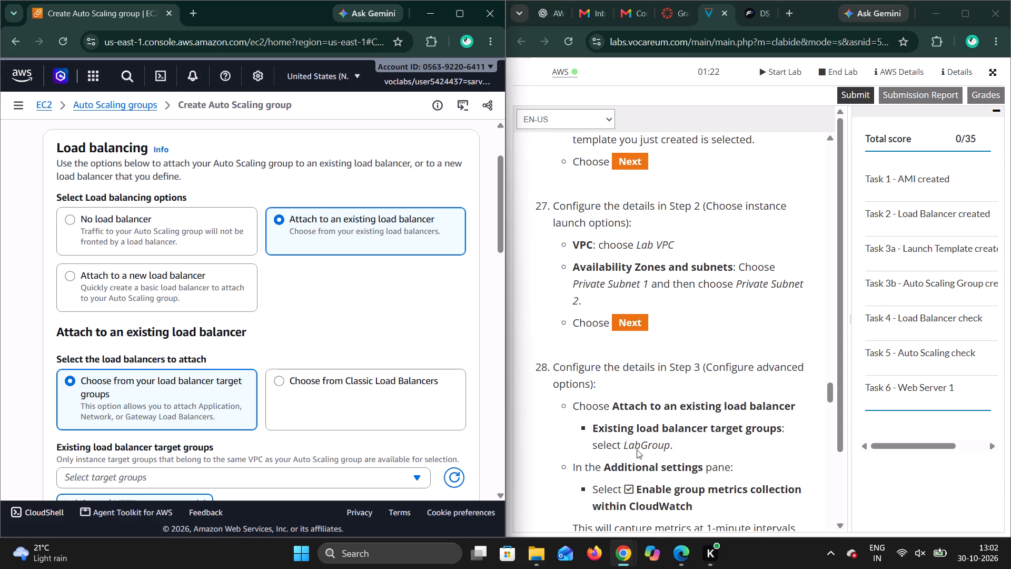
scroll(247, 395, down, 1)
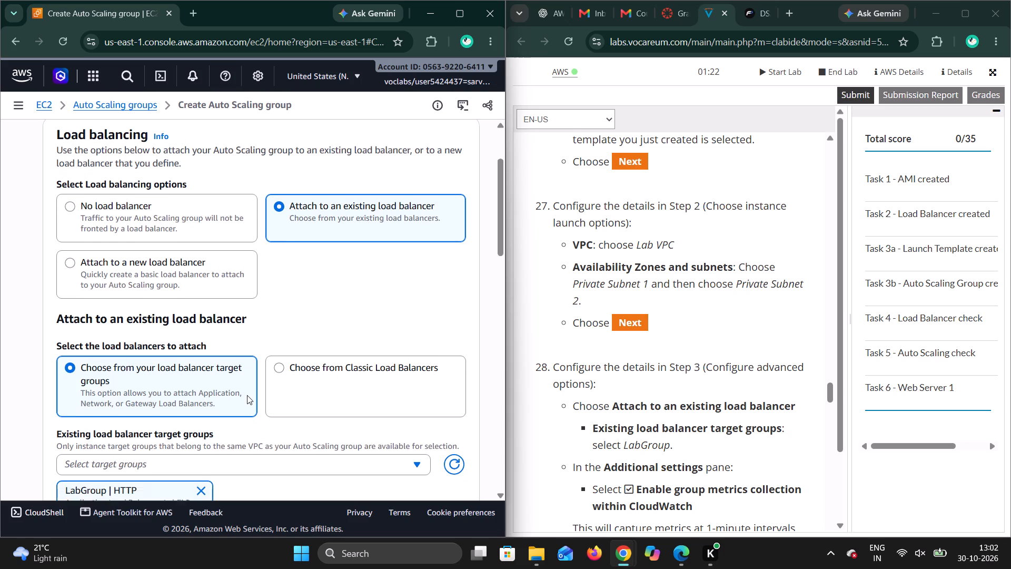
scroll(247, 395, down, 1)
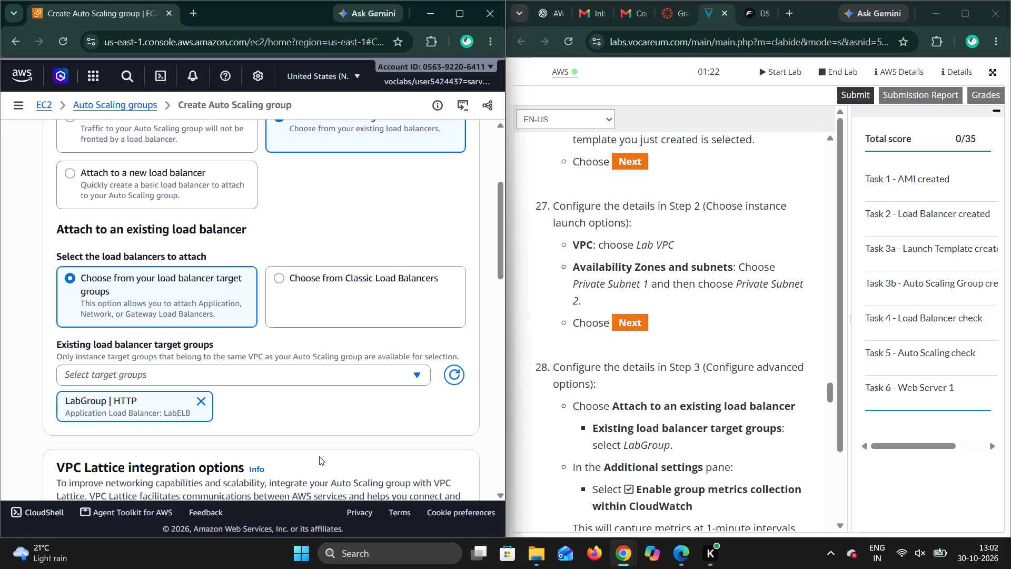
scroll(319, 456, down, 1)
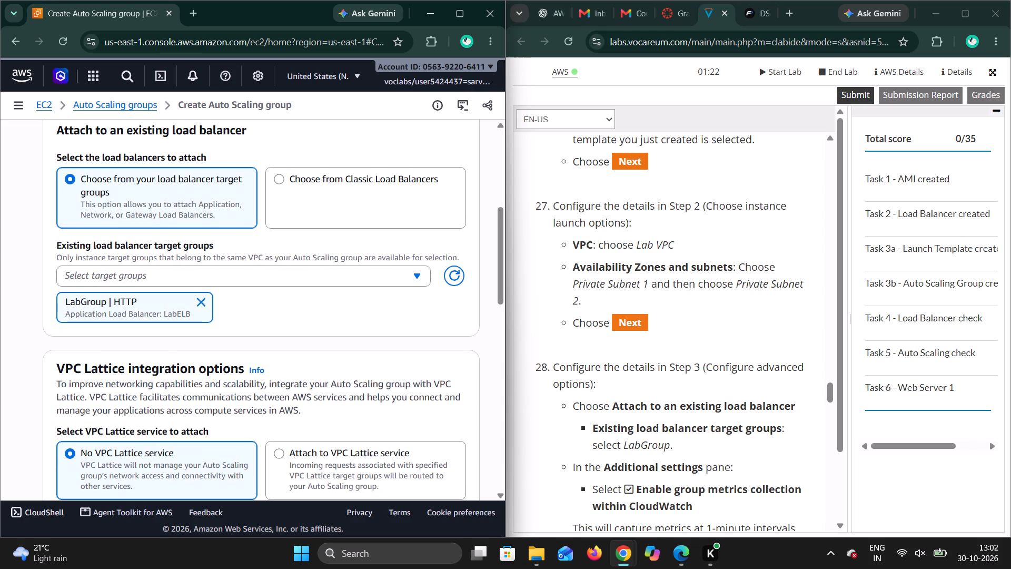
Copy the word CloudWatch from lab step 28 and search the Create Auto Scaling group page for "cloudwatch".
double_click(639, 508)
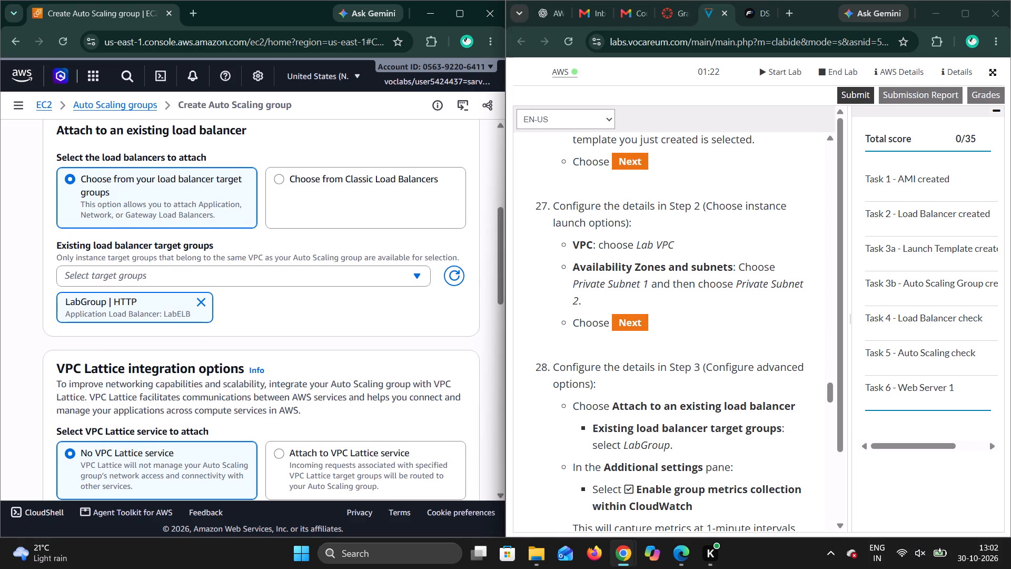
triple_click(639, 508)
triple_click(639, 508)
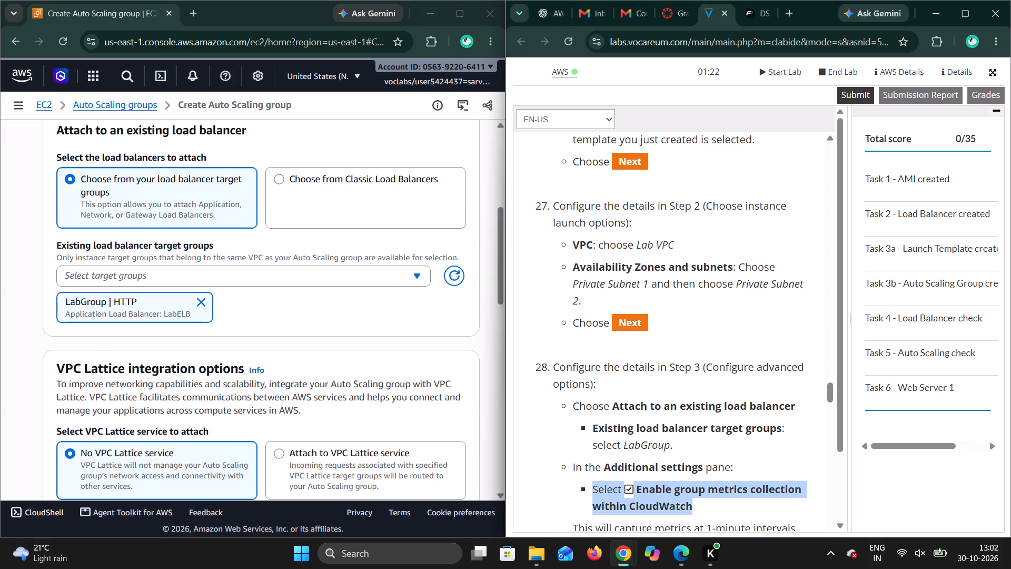
click(698, 513)
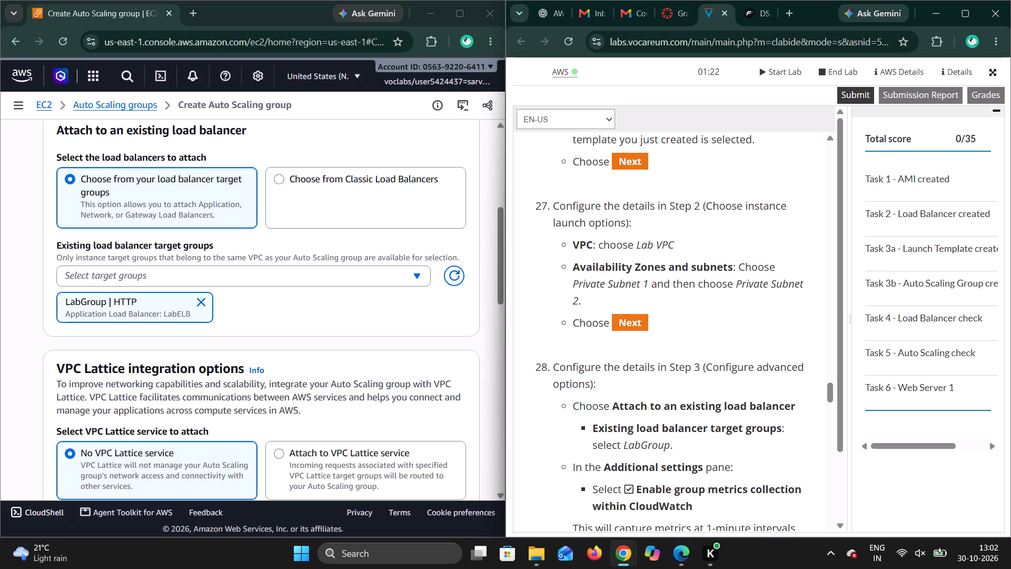
drag(688, 506, 682, 511)
click(682, 511)
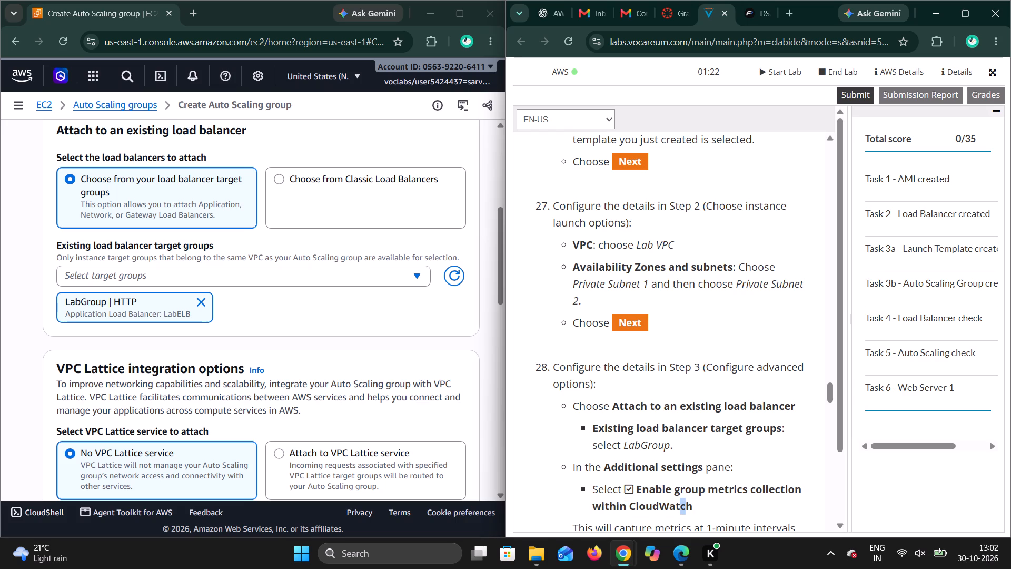
click(691, 505)
drag(691, 505, 676, 505)
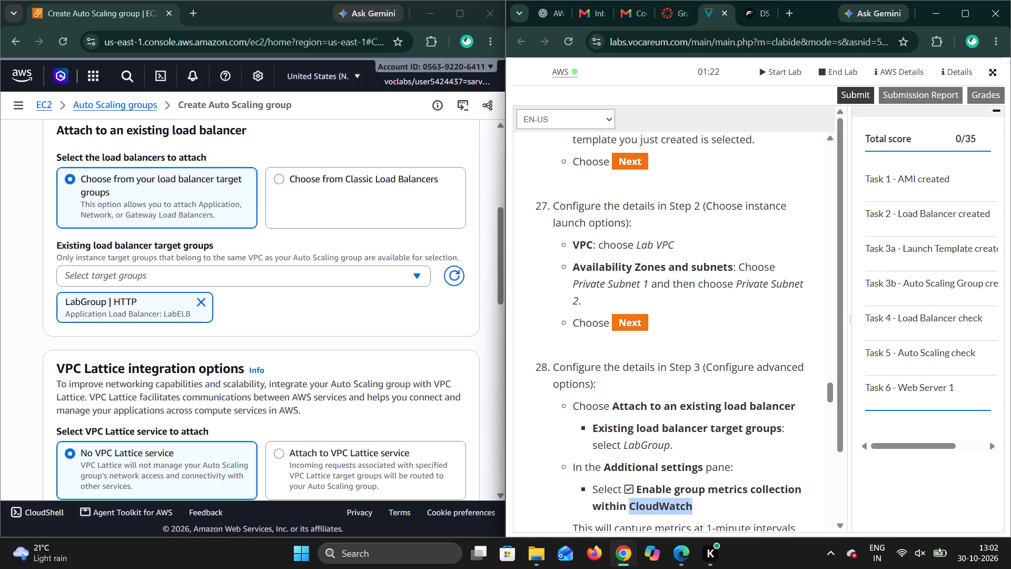
drag(676, 505, 653, 505)
key(ctrl+c)
click(441, 341)
key(ctrl+f)
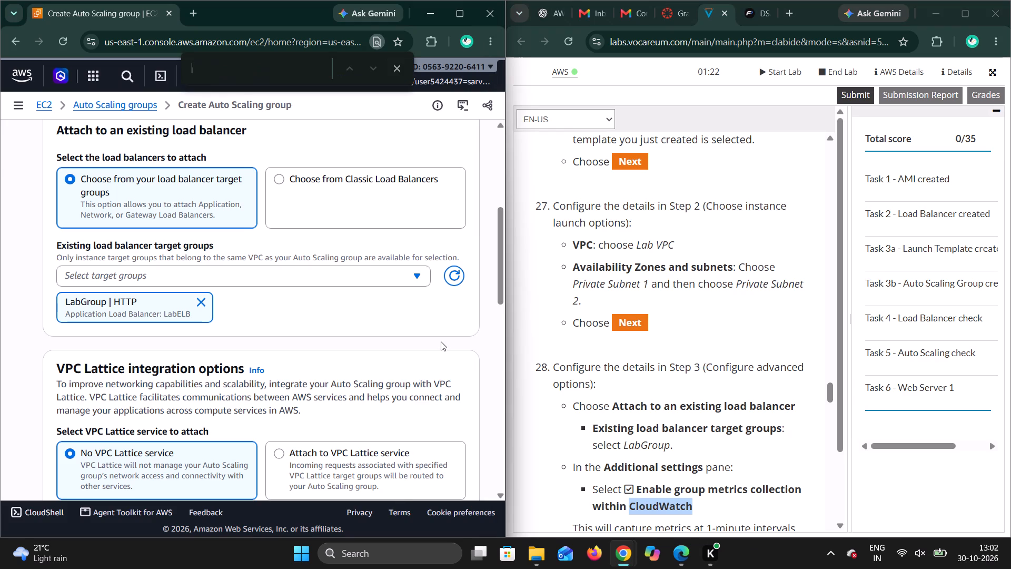
text(cloudwatch)
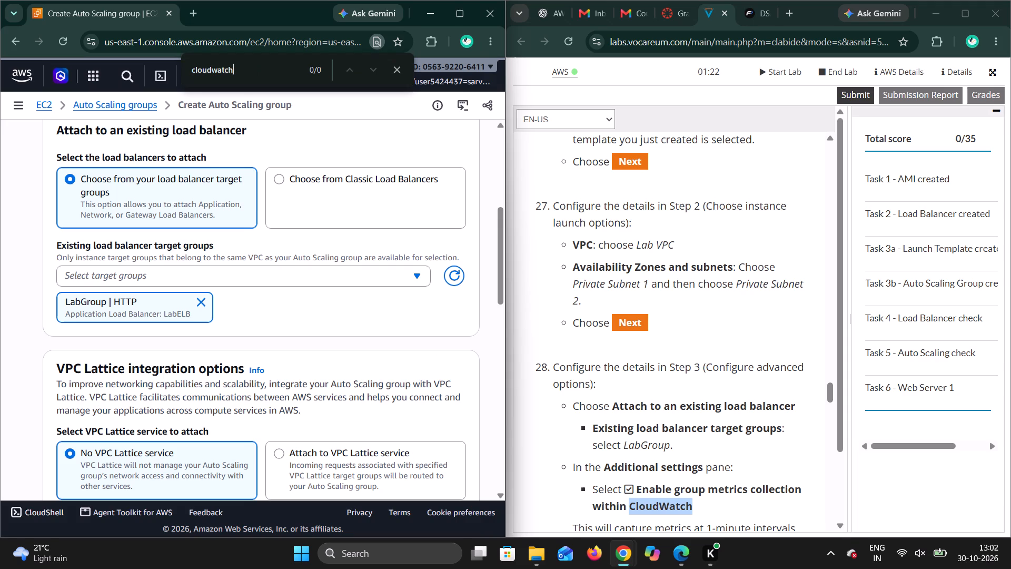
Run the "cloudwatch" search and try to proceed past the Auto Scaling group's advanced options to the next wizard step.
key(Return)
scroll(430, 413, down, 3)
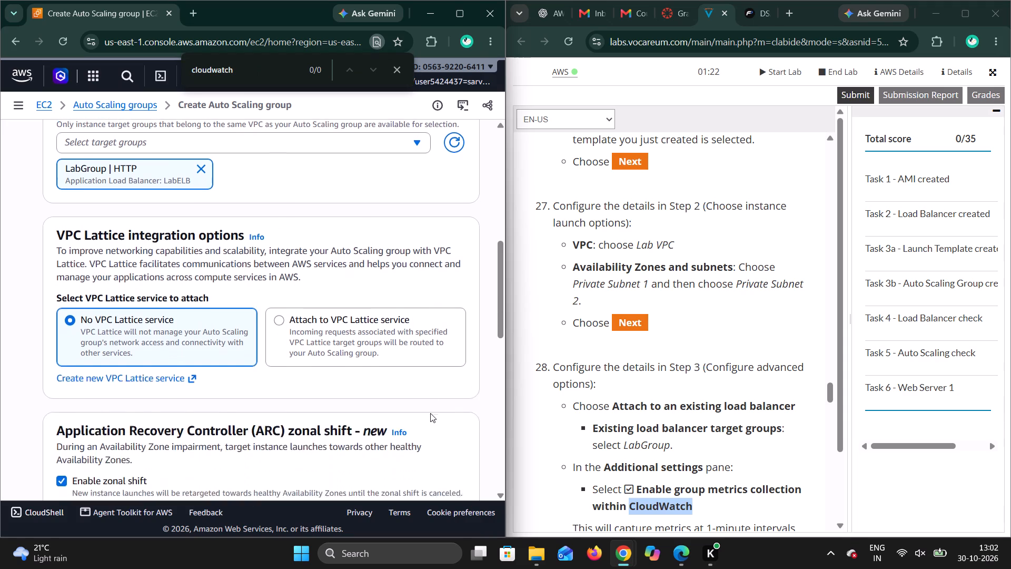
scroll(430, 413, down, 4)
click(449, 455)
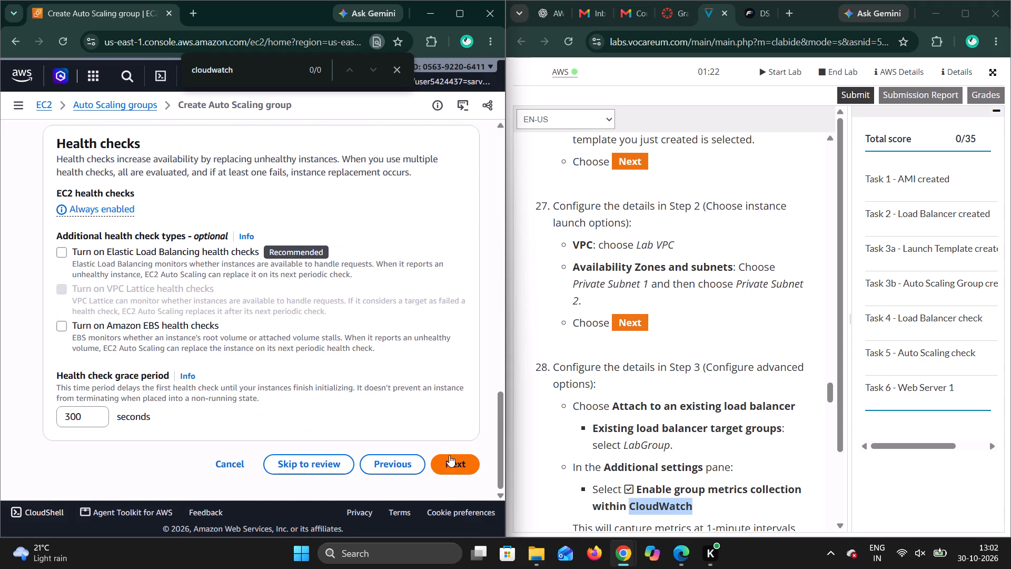
Disable the Application Recovery Controller (ARC) zonal shift for the Auto Scaling group.
click(170, 310)
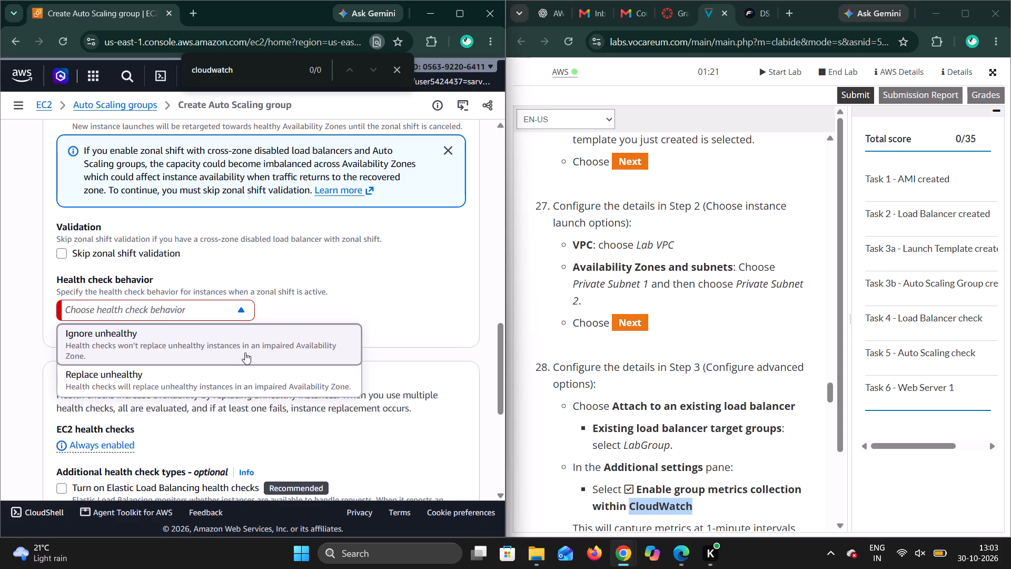
click(352, 257)
scroll(352, 257, up, 4)
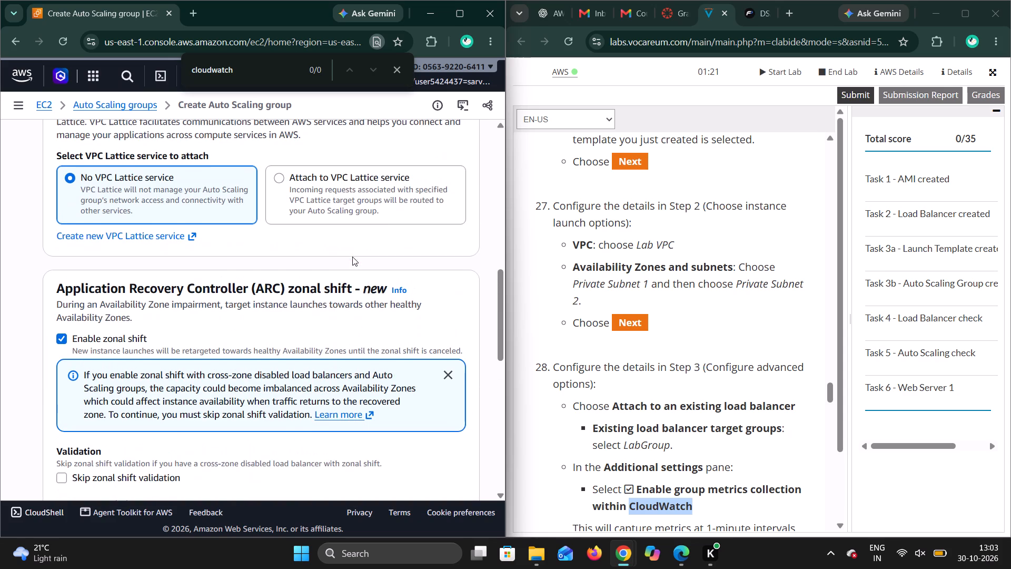
click(64, 338)
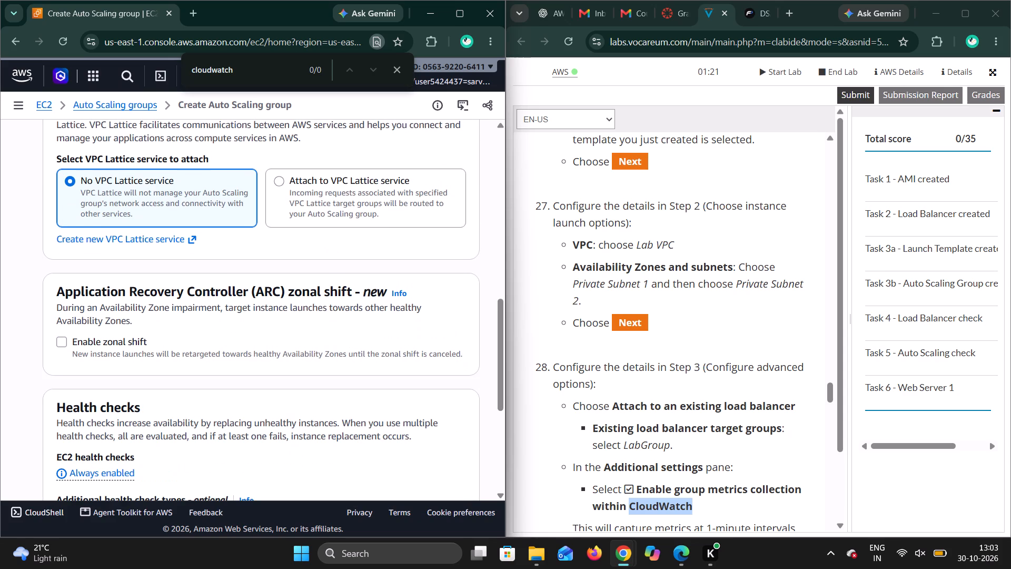
Compare the Auto Scaling group's VPC Lattice and load balancing sections with lab steps 24 to 28.
scroll(343, 333, up, 3)
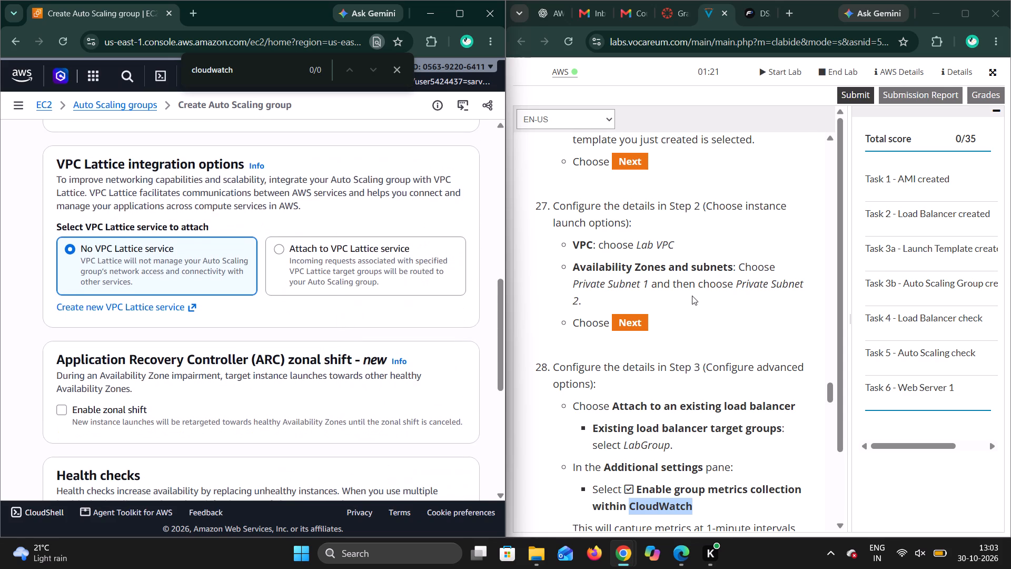
scroll(692, 296, up, 1)
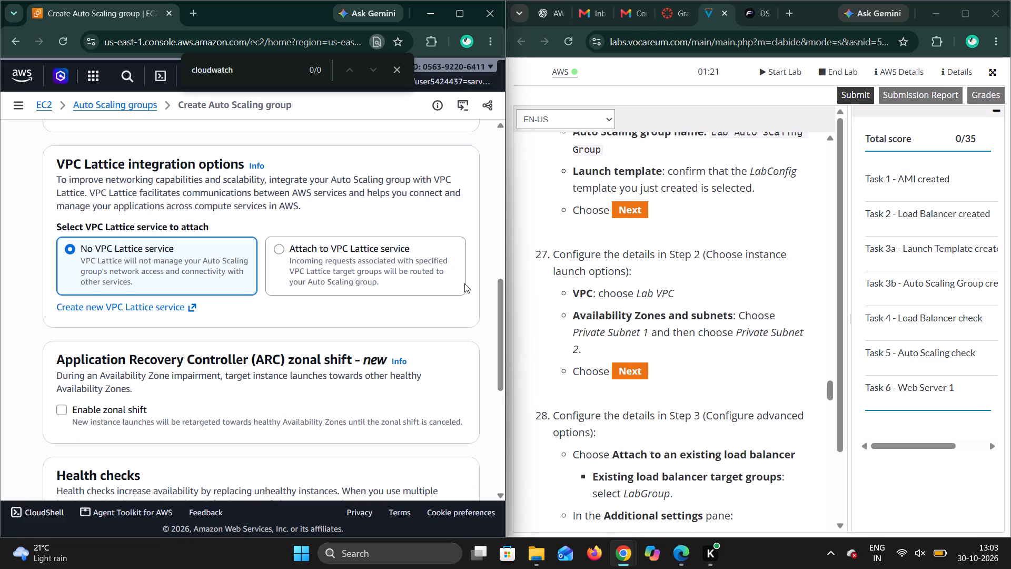
scroll(376, 320, up, 2)
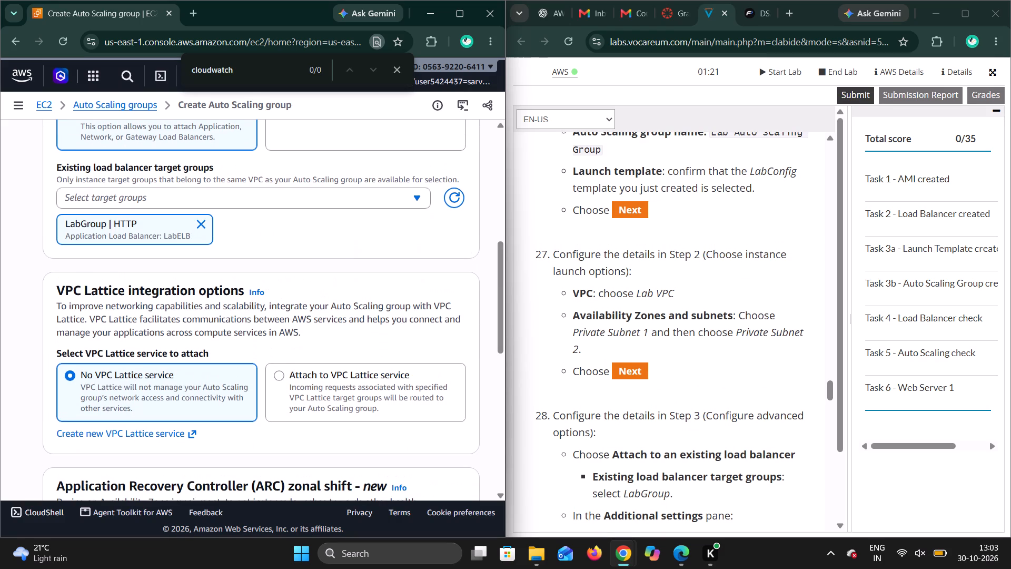
scroll(372, 324, down, 1)
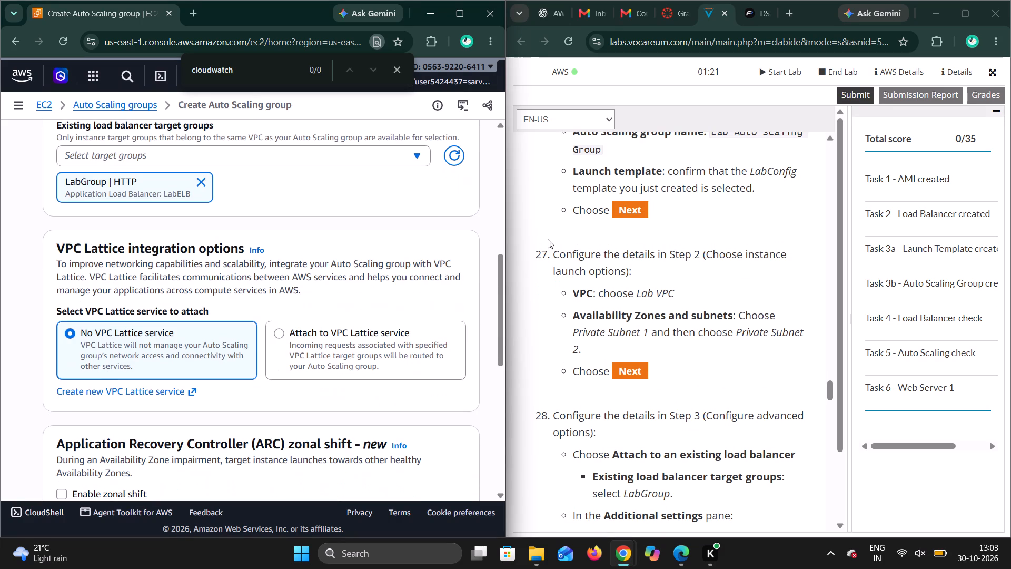
scroll(635, 217, up, 1)
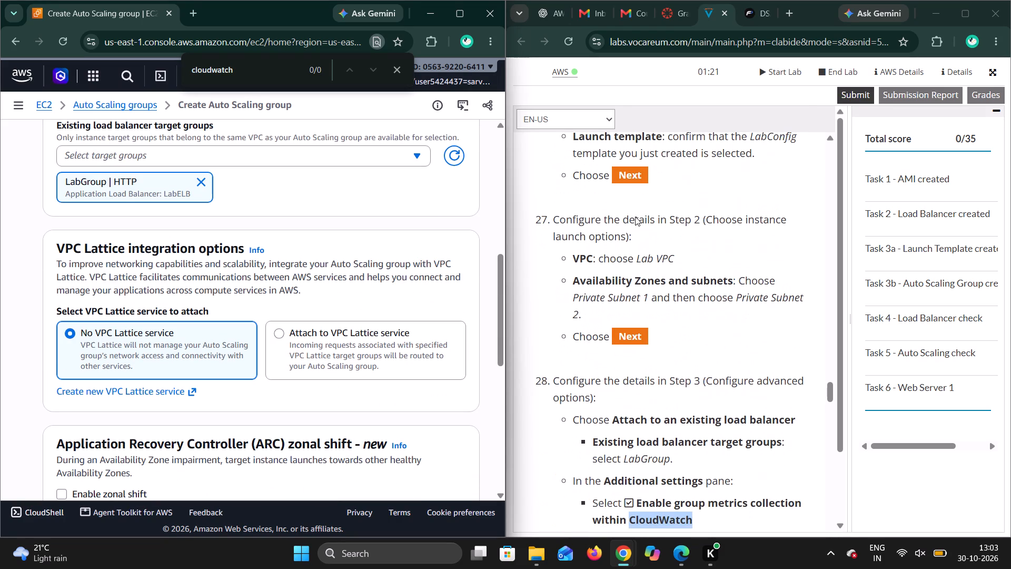
scroll(635, 217, up, 5)
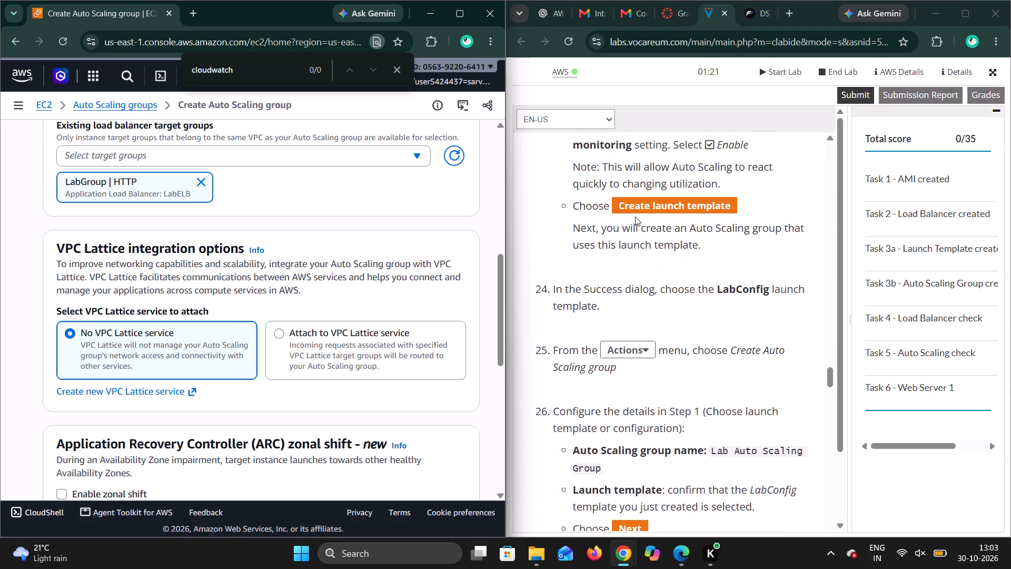
scroll(635, 217, down, 4)
scroll(468, 223, up, 6)
scroll(468, 223, down, 2)
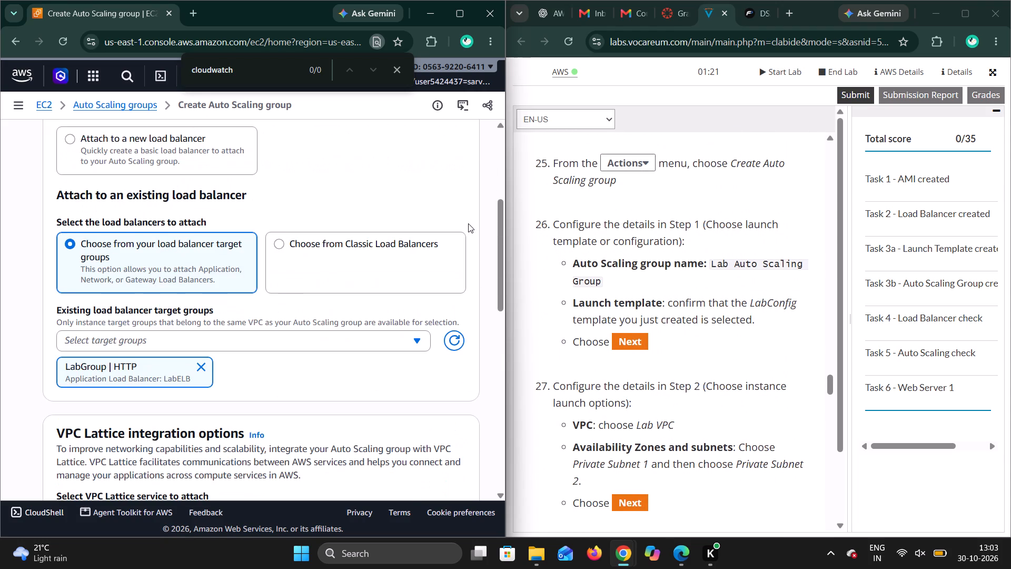
scroll(447, 234, up, 1)
scroll(702, 248, up, 1)
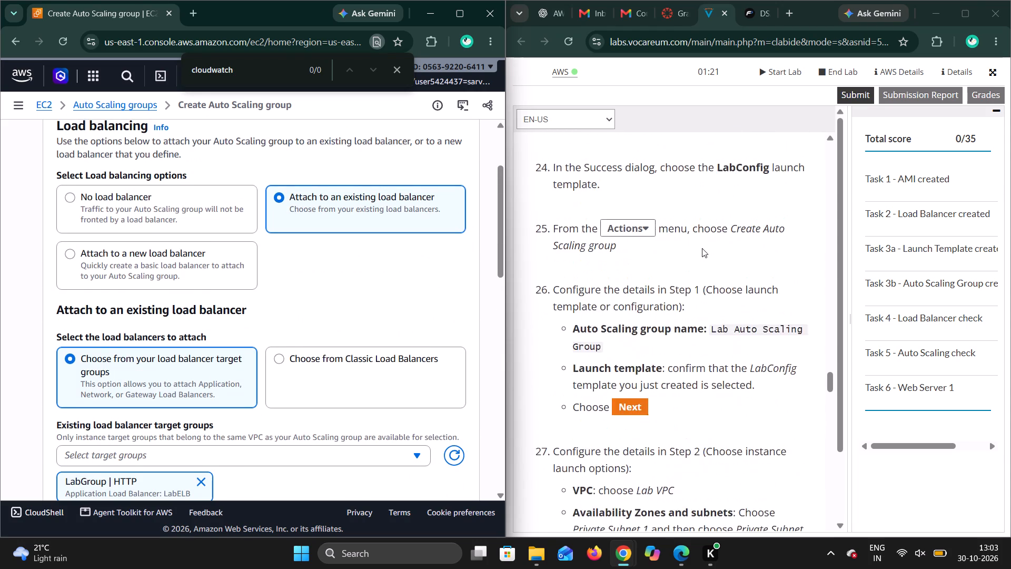
Reread the launch template settings in lab step 23, including Detailed CloudWatch monitoring, alongside the group's load balancing and VPC Lattice options.
scroll(702, 248, up, 1)
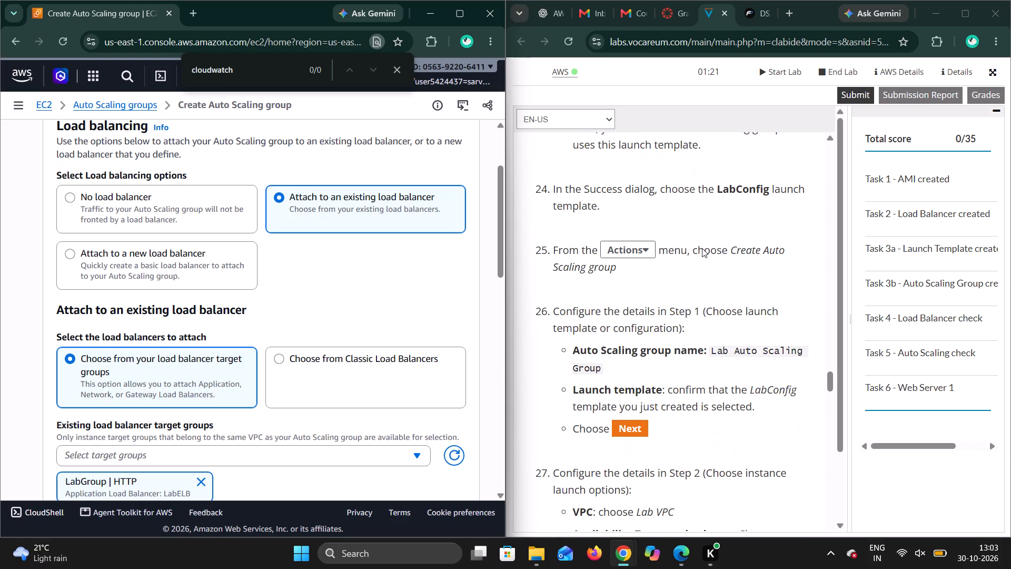
scroll(702, 248, up, 5)
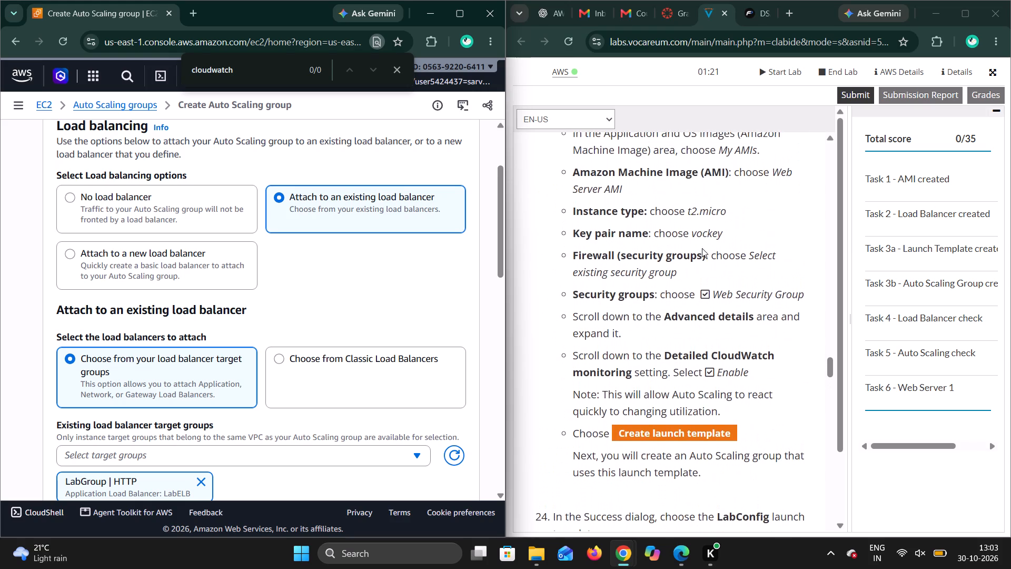
scroll(702, 248, up, 2)
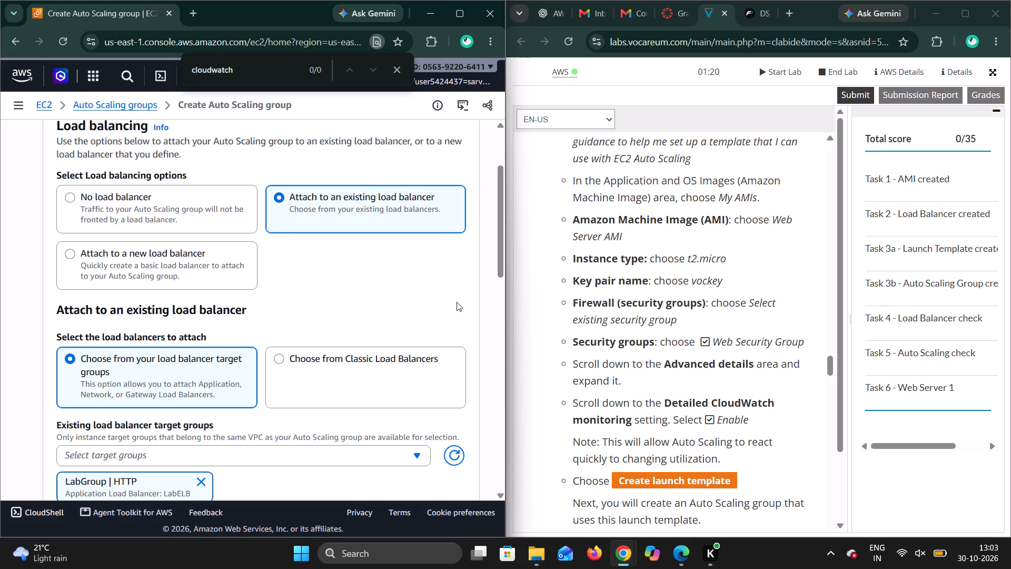
scroll(389, 309, down, 1)
scroll(596, 299, down, 1)
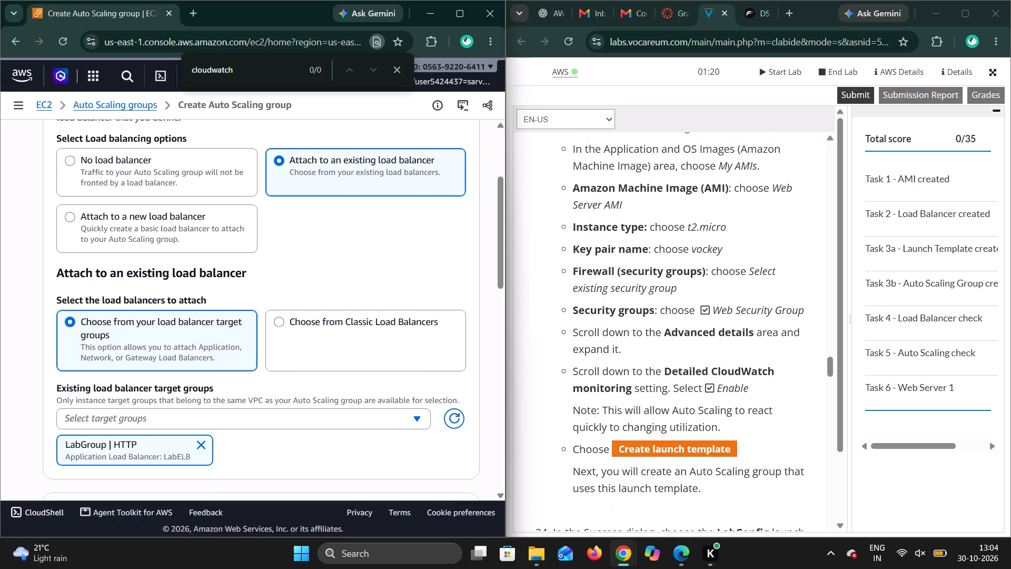
scroll(433, 279, down, 1)
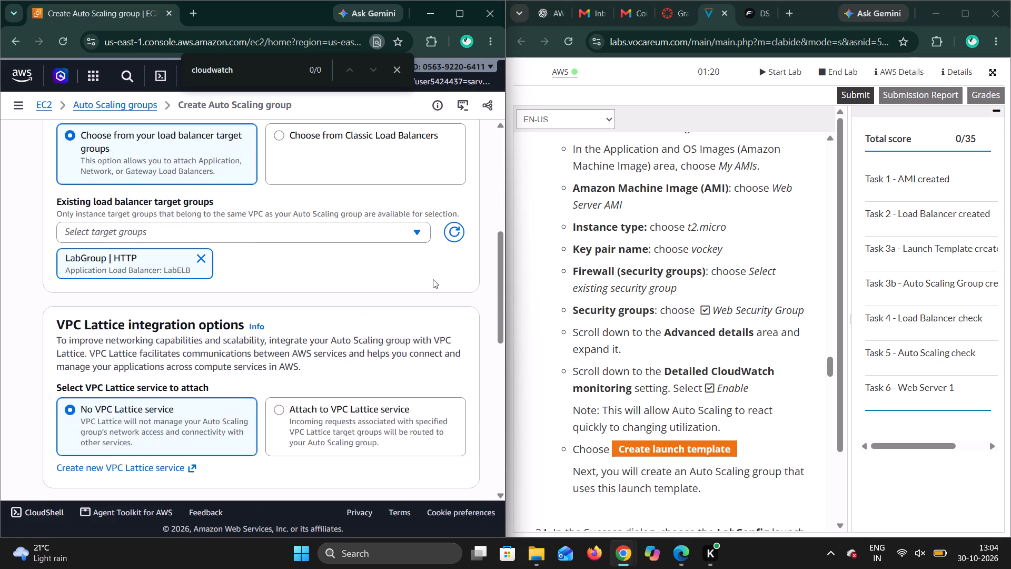
scroll(433, 279, down, 1)
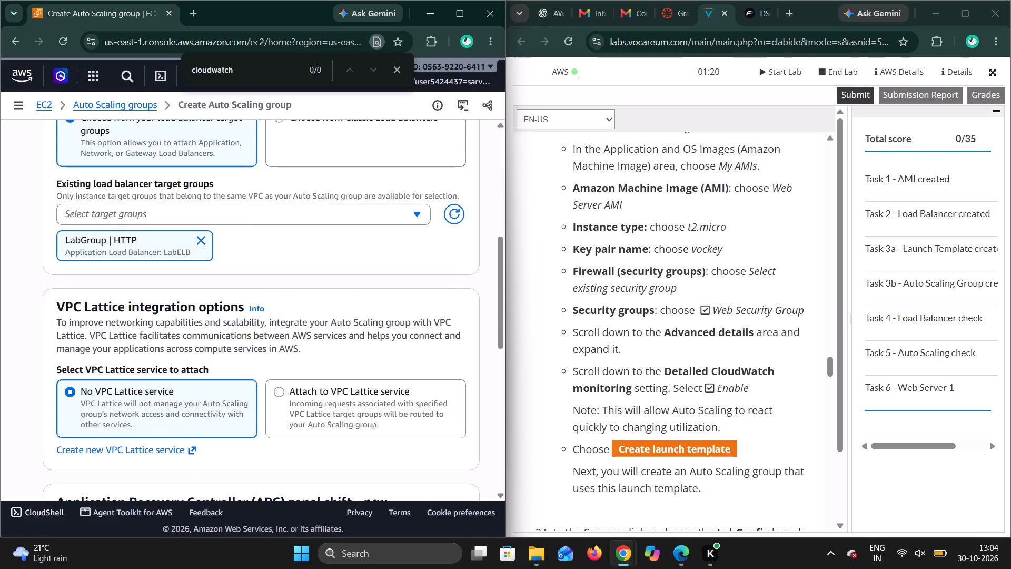
scroll(676, 312, down, 2)
scroll(676, 312, up, 1)
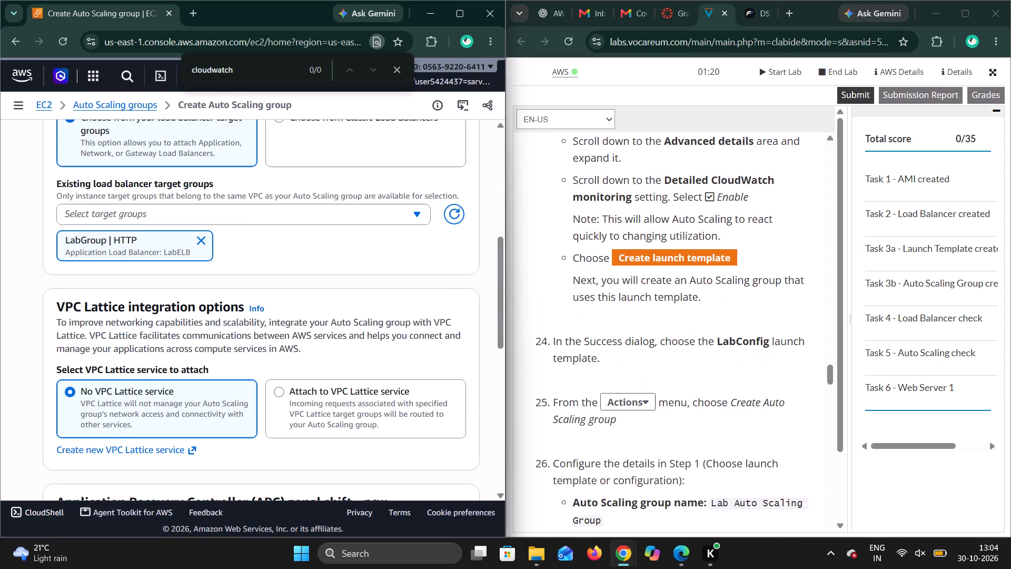
scroll(676, 312, up, 3)
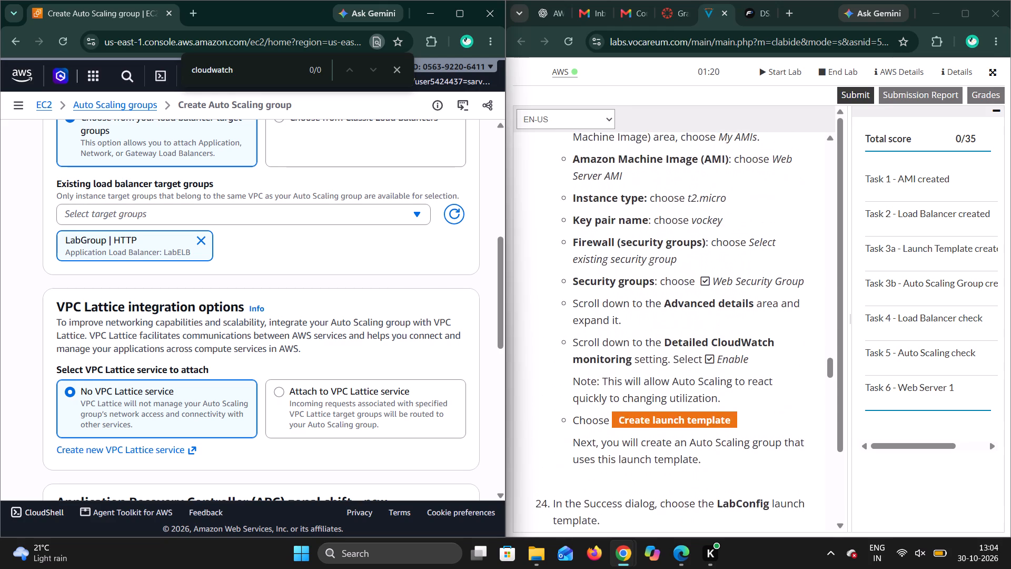
scroll(676, 312, up, 3)
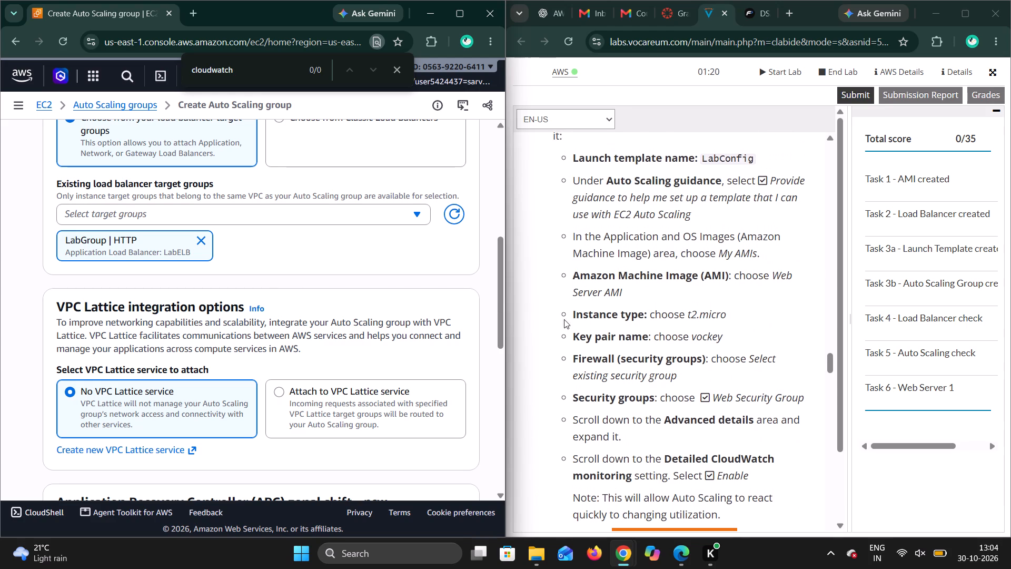
Recheck the load balancing section and review lab steps 22 to 28, through the group metrics collection instruction.
scroll(374, 289, up, 1)
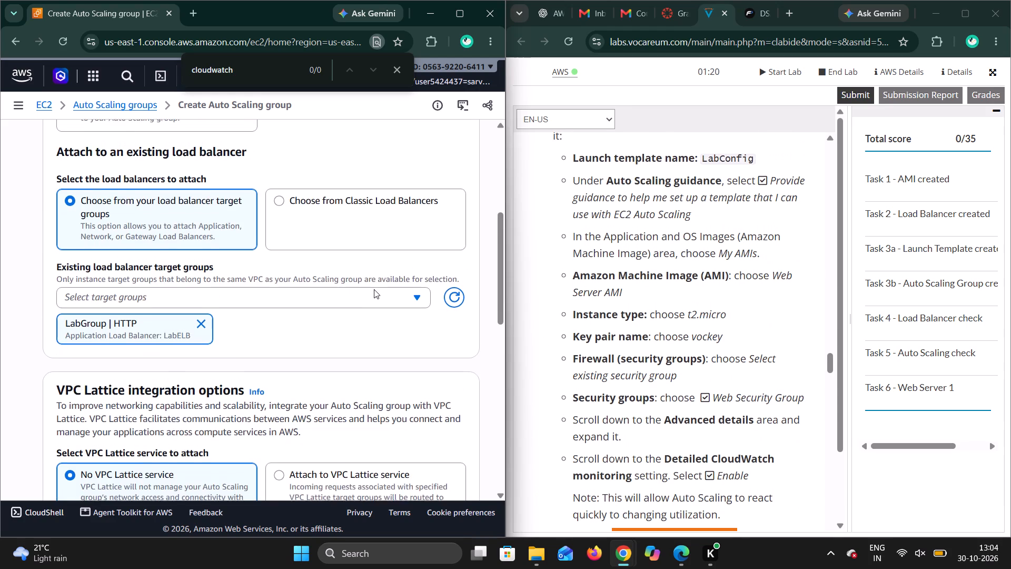
scroll(374, 289, up, 5)
scroll(643, 273, up, 2)
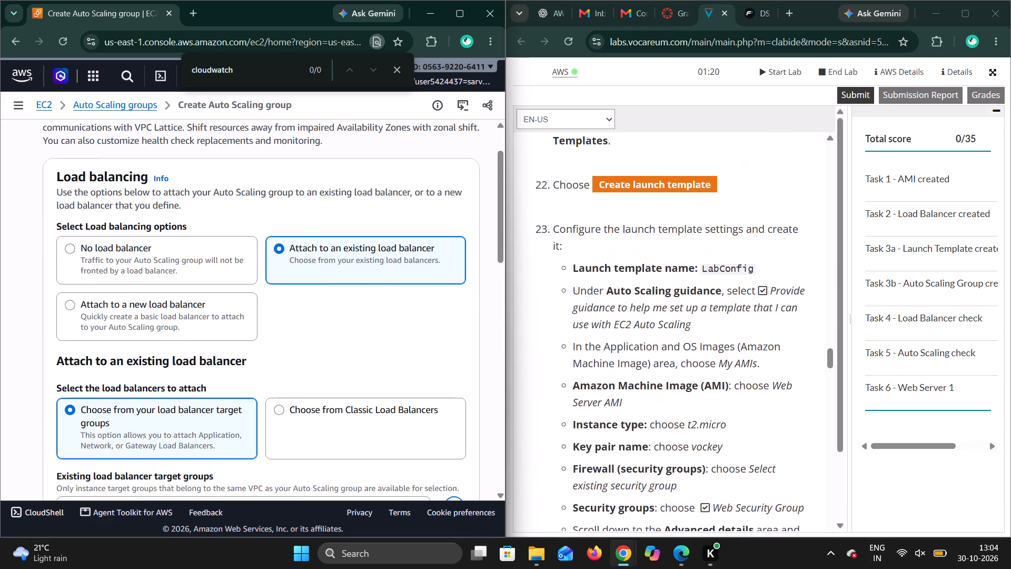
scroll(643, 273, down, 1)
scroll(643, 273, up, 1)
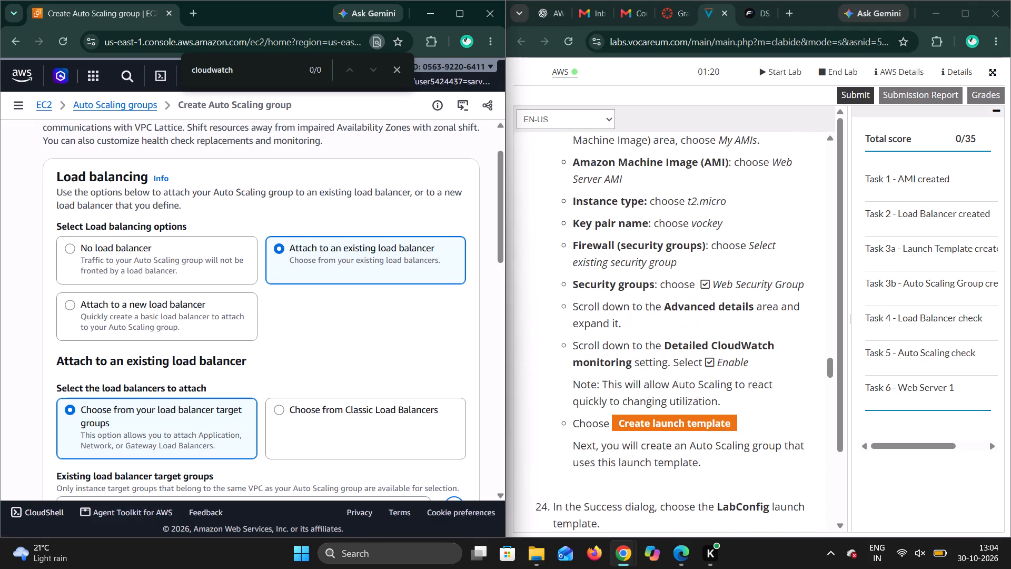
scroll(643, 273, up, 1)
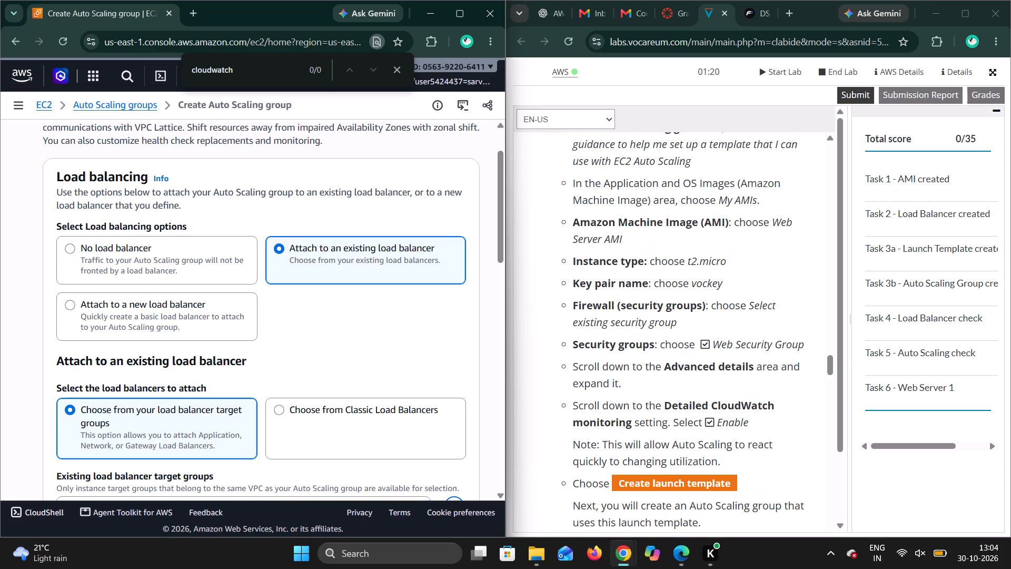
scroll(658, 356, down, 1)
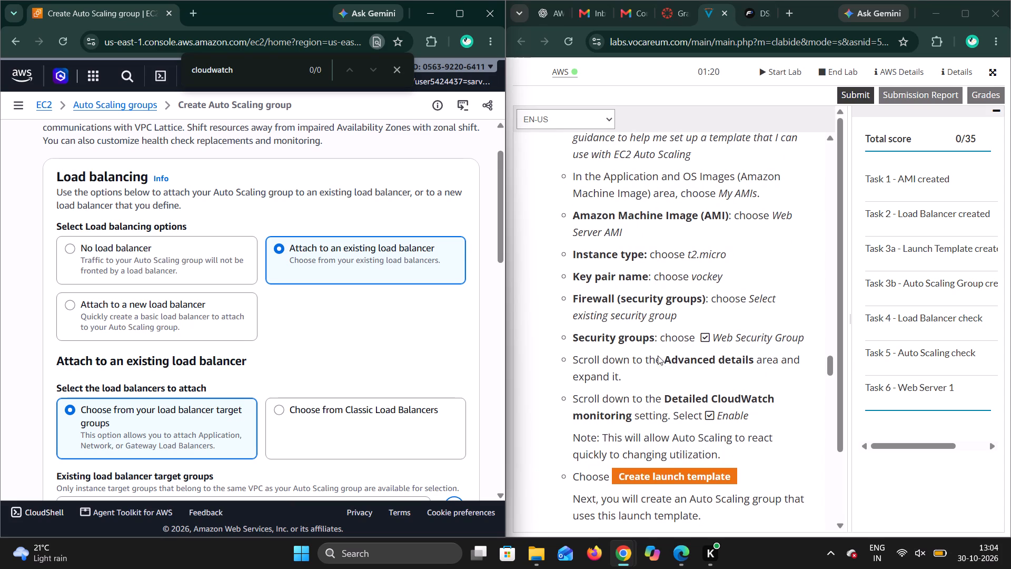
scroll(658, 356, down, 4)
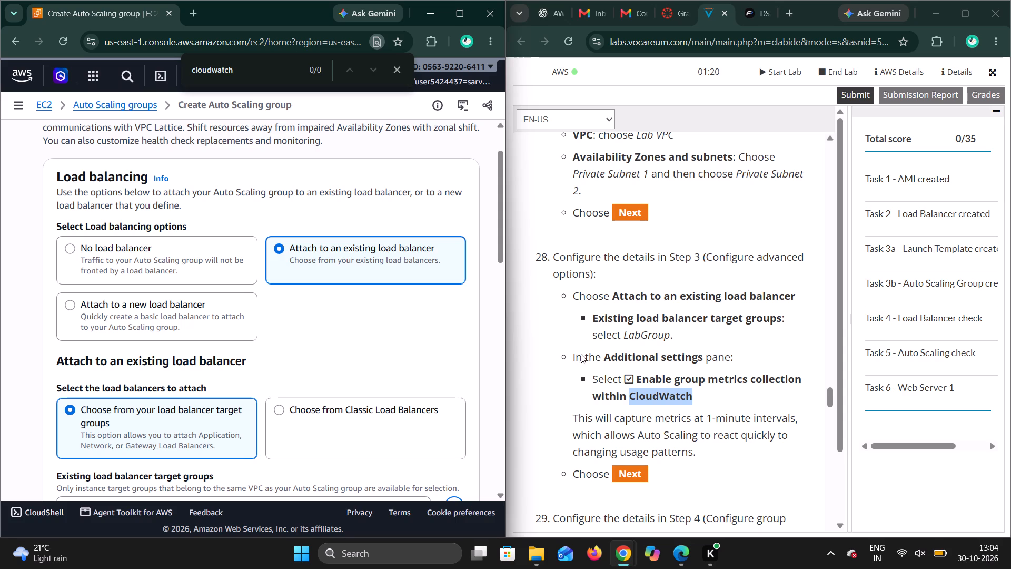
Recheck the Auto Scaling group's load balancing, VPC Lattice, zonal shift and health check settings against lab step 28.
scroll(434, 310, down, 3)
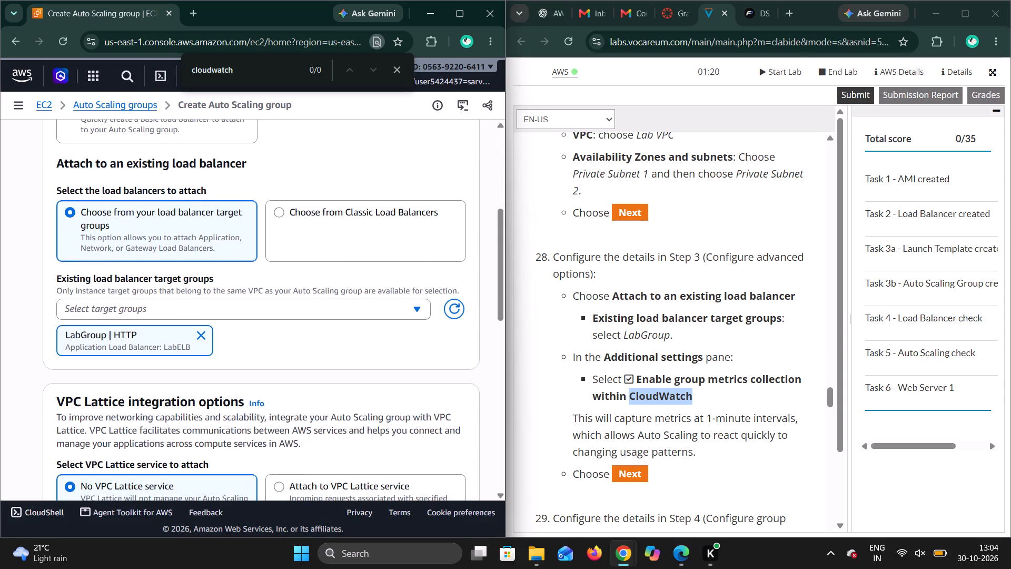
click(736, 348)
scroll(301, 394, down, 1)
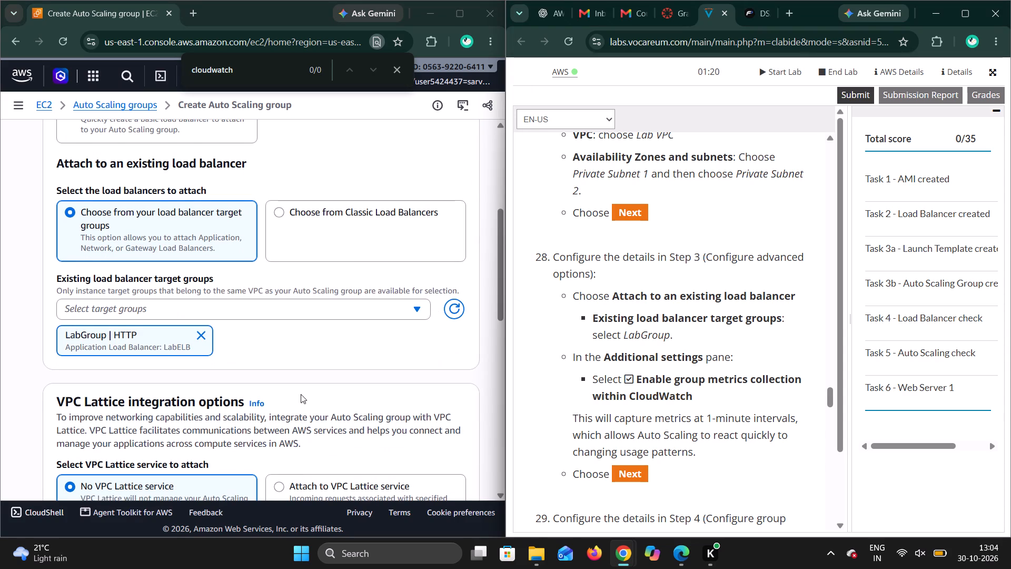
scroll(301, 394, down, 2)
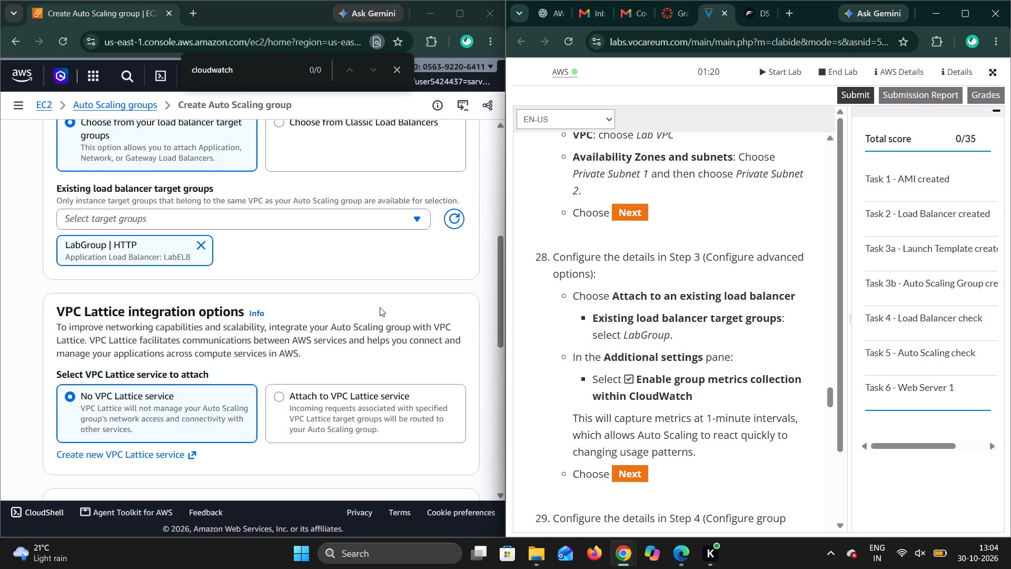
scroll(380, 307, up, 5)
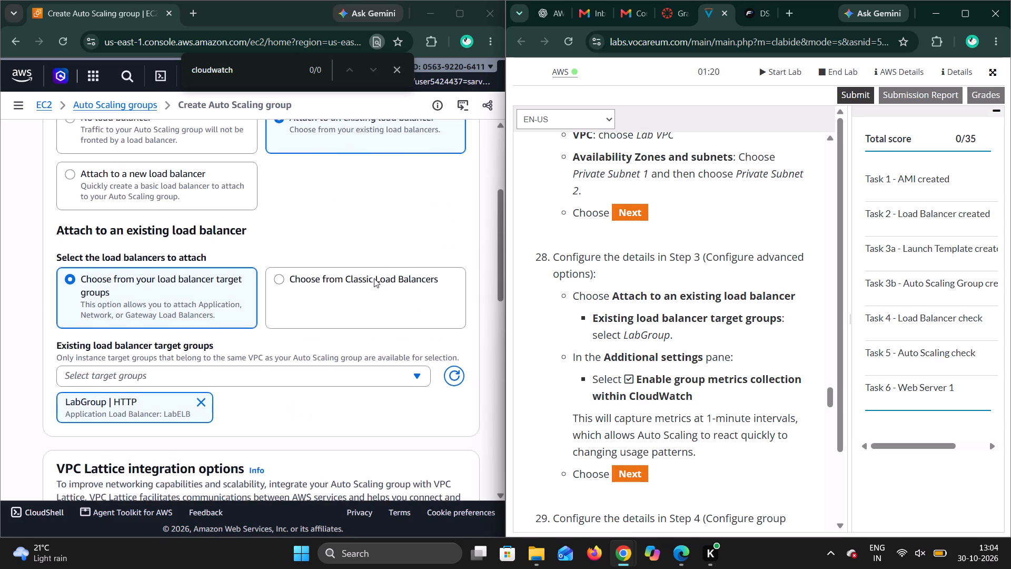
click(407, 205)
scroll(407, 205, down, 1)
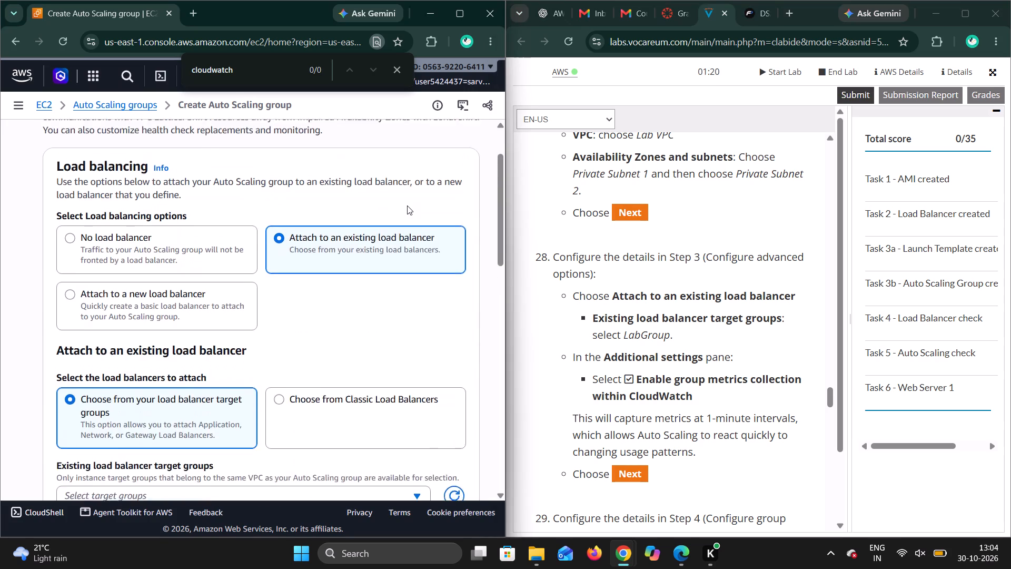
scroll(407, 205, down, 2)
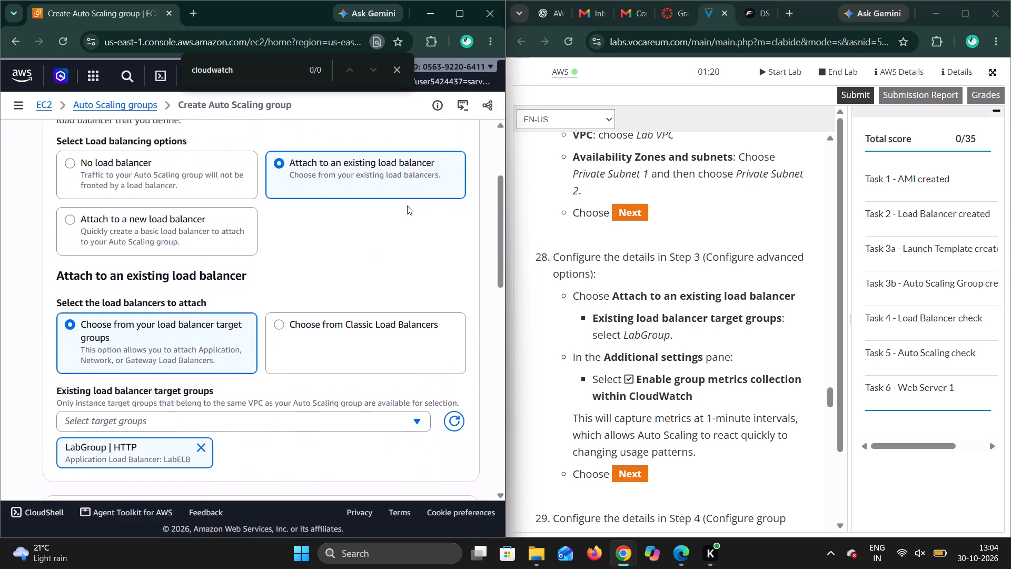
scroll(407, 205, down, 2)
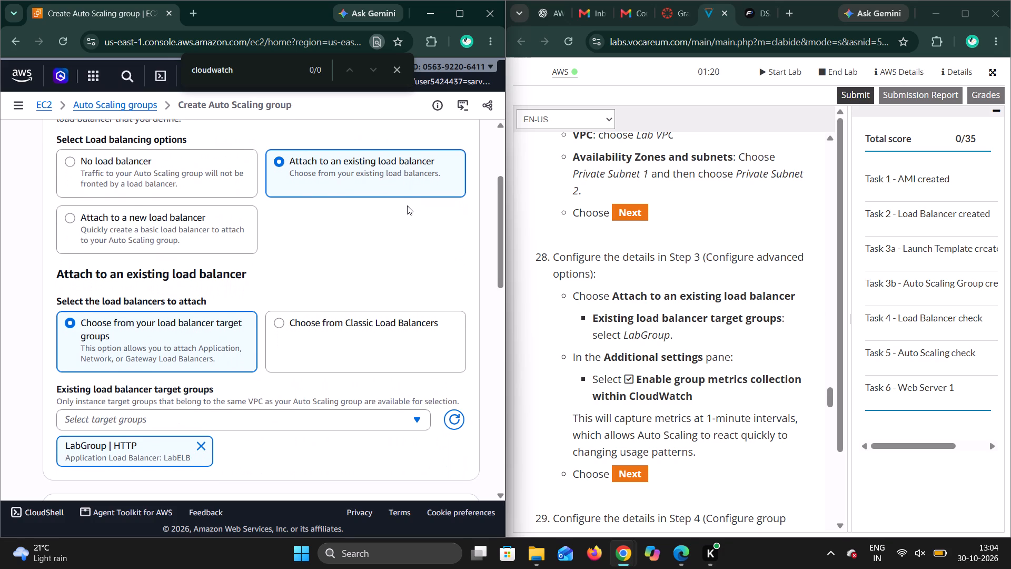
scroll(407, 205, down, 2)
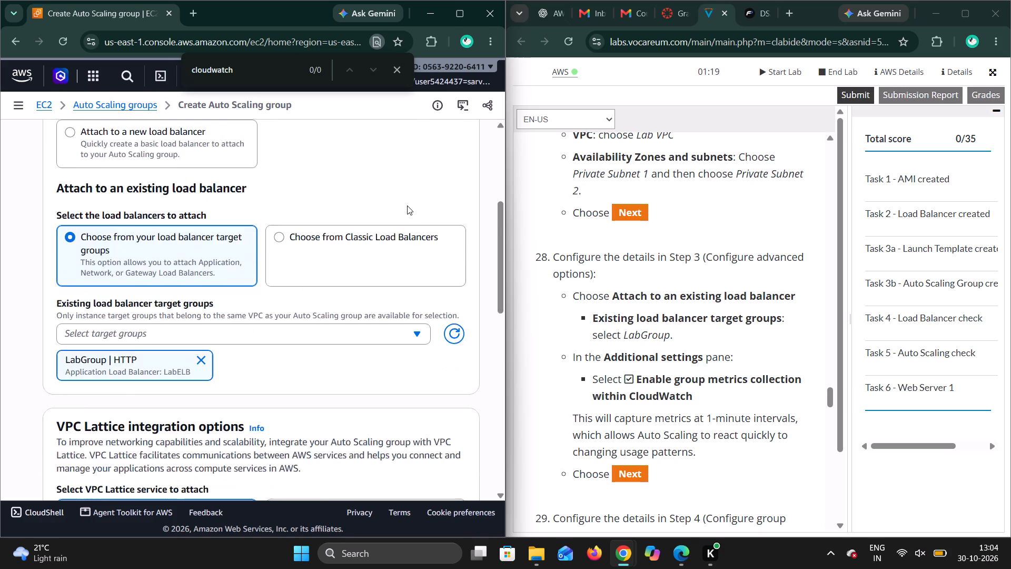
scroll(407, 205, down, 3)
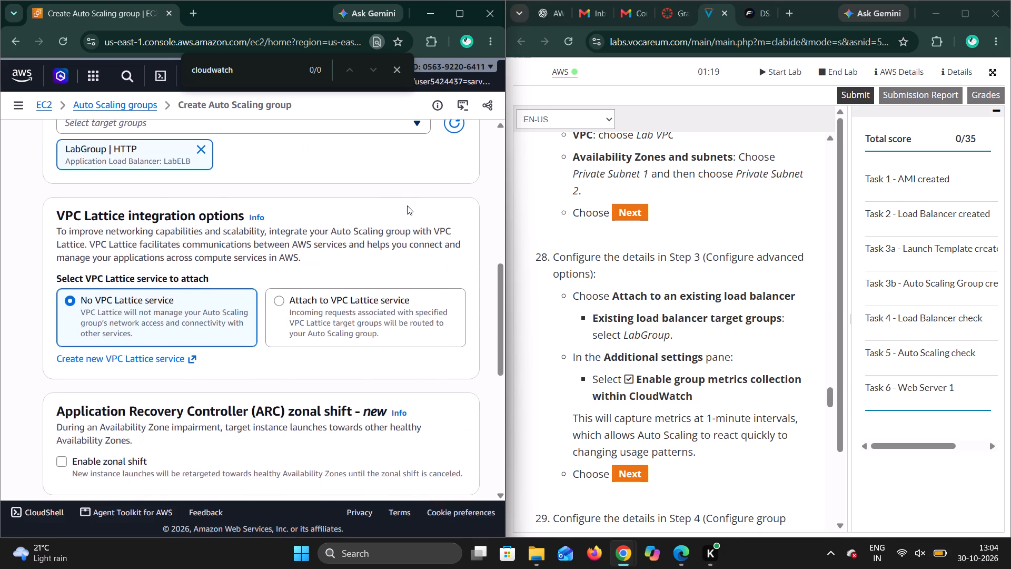
scroll(407, 205, down, 2)
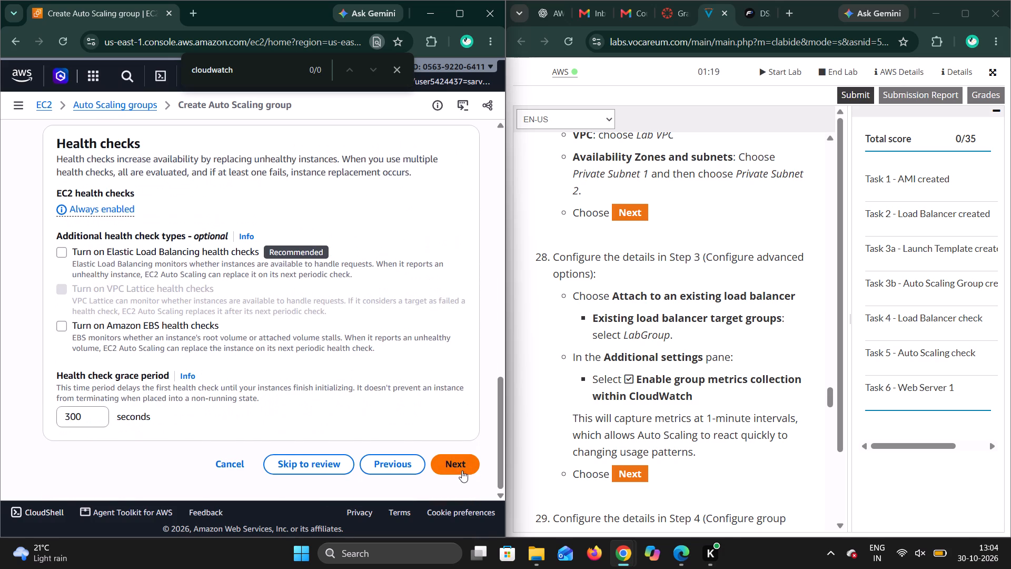
Advance to group size and scaling, enable group metrics collection within CloudWatch in the additional settings, and continue.
click(461, 470)
scroll(388, 379, down, 3)
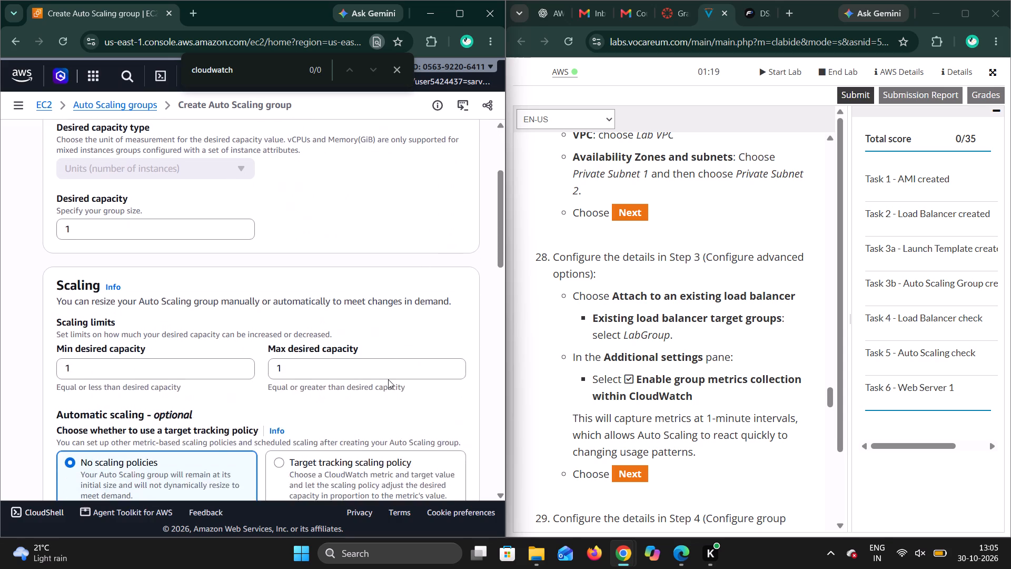
scroll(388, 379, down, 8)
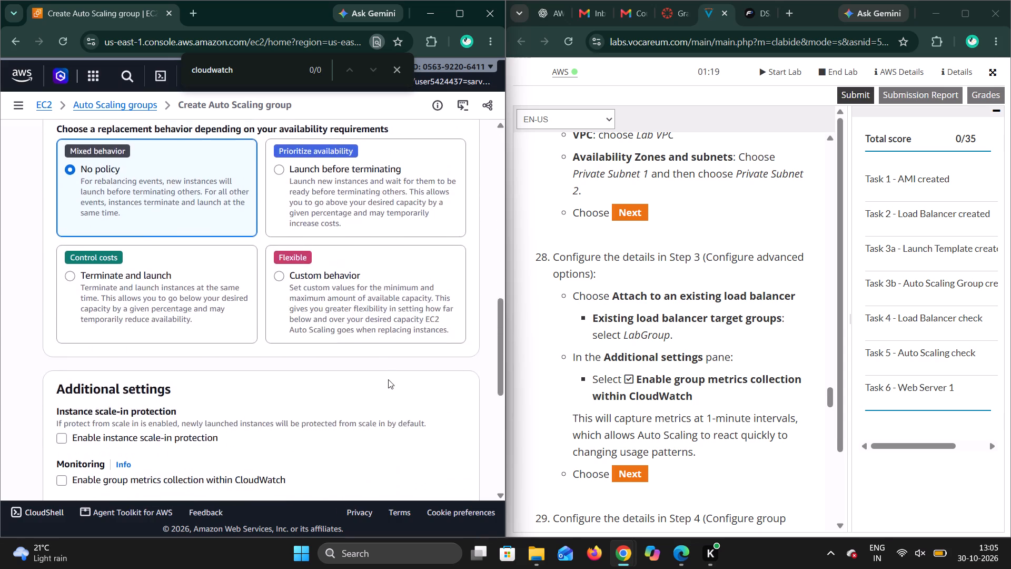
scroll(388, 379, down, 3)
click(62, 337)
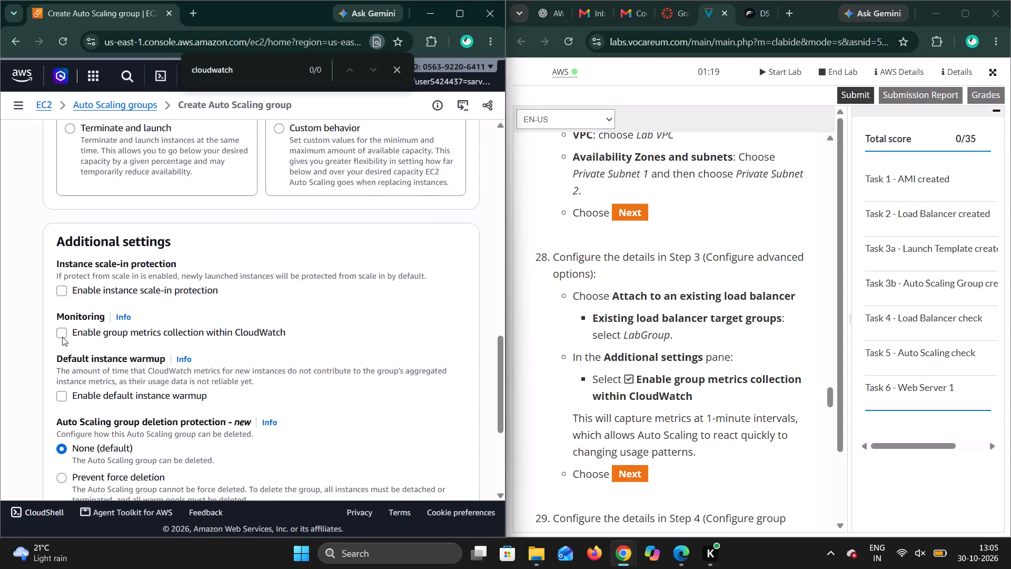
scroll(237, 345, down, 3)
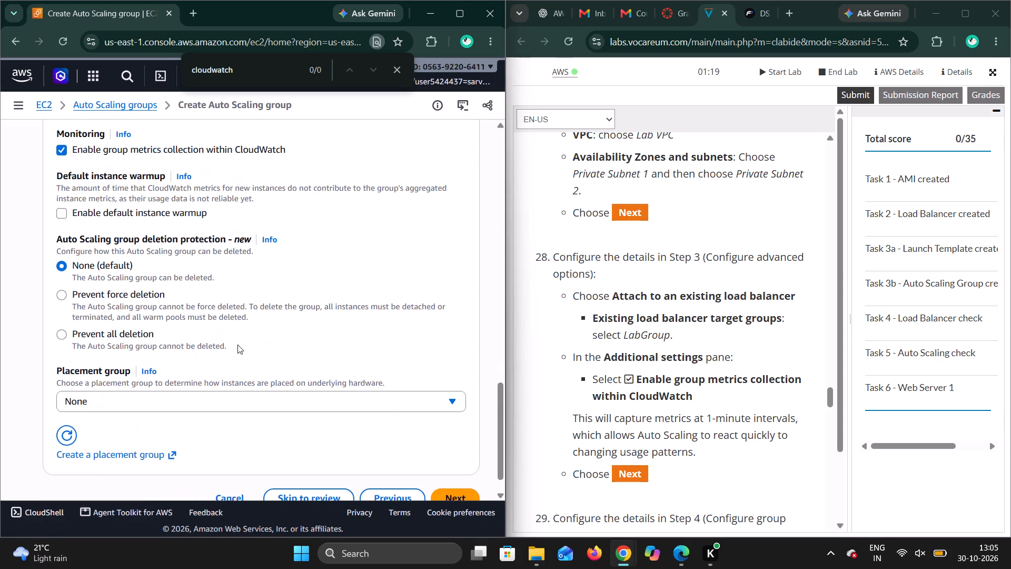
scroll(404, 387, down, 1)
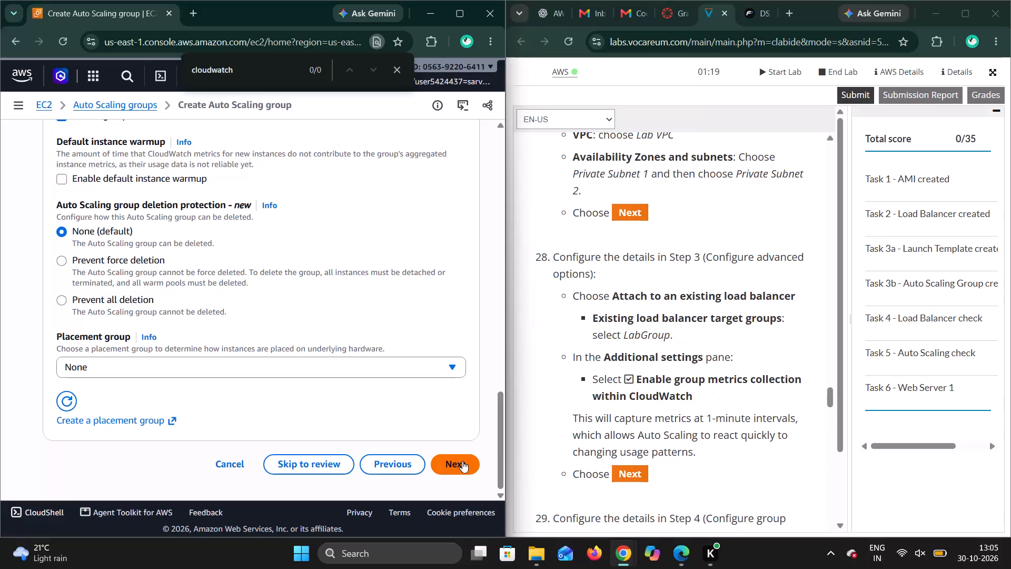
click(463, 461)
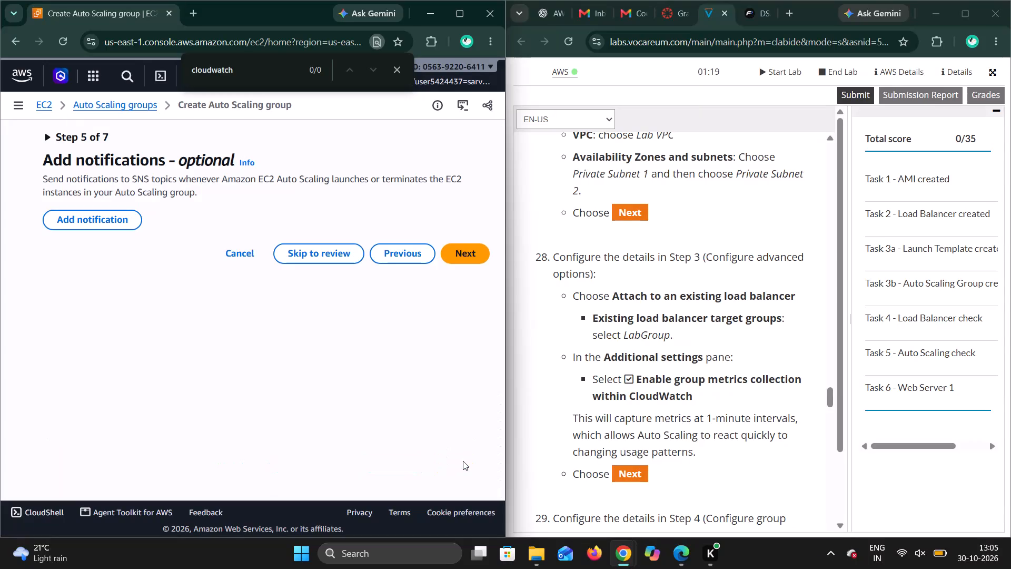
Continue past the optional notifications to the tags step without adding a notification.
click(470, 260)
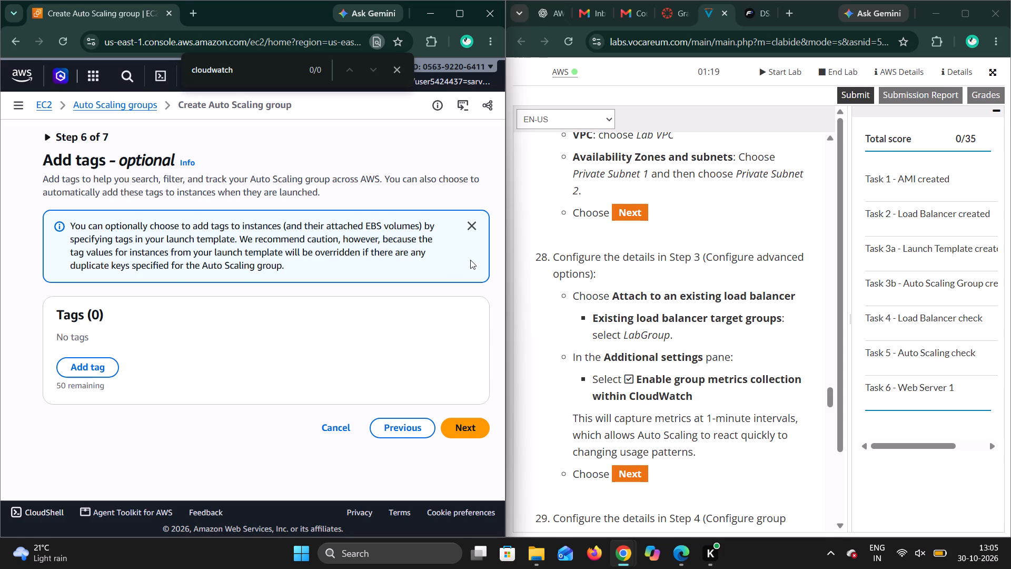
Read lab steps 29 to 32 on group size, scaling policies, notifications, tags and review.
click(362, 279)
scroll(652, 491, down, 2)
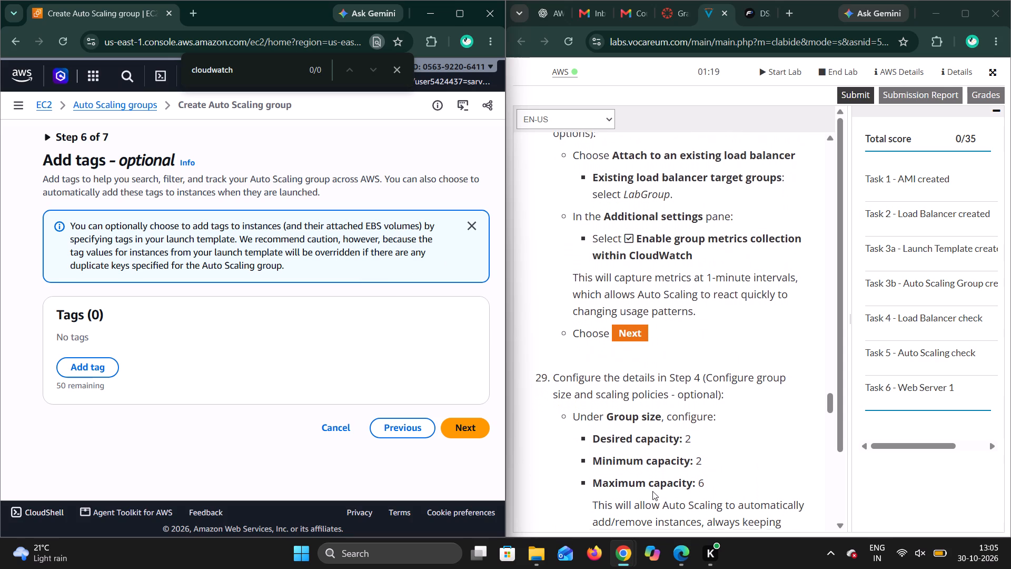
scroll(652, 491, down, 1)
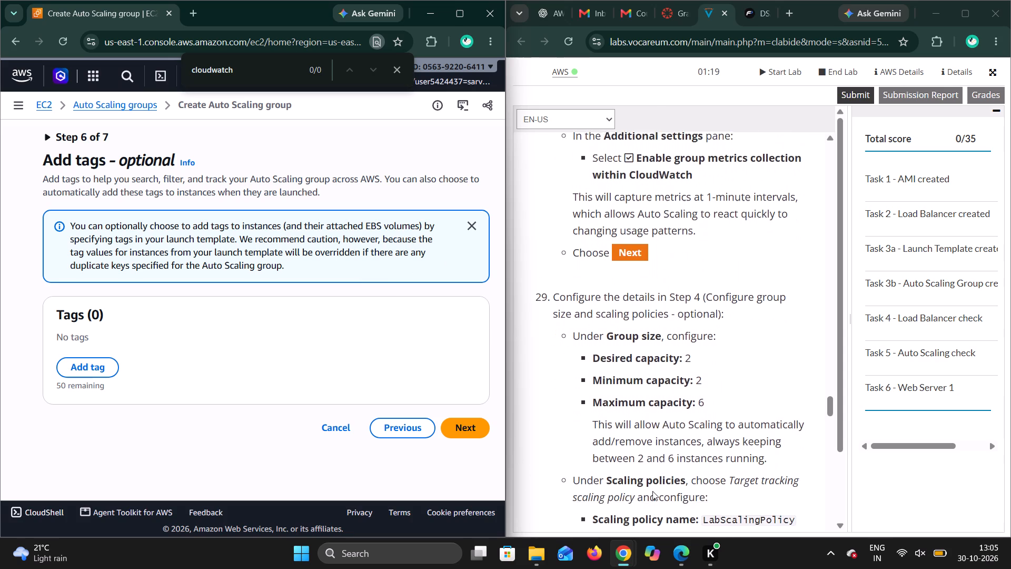
scroll(652, 491, down, 1)
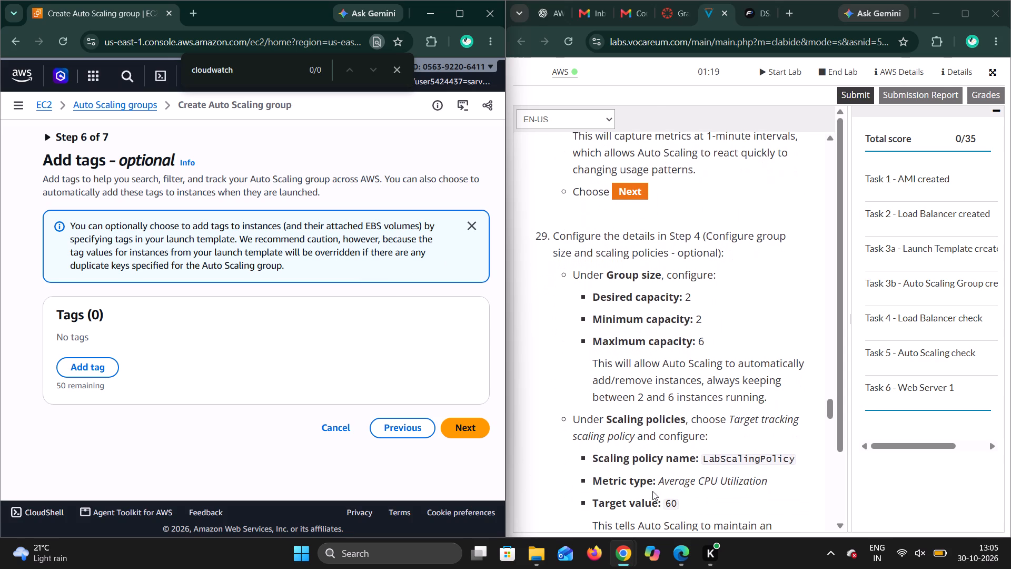
scroll(658, 435, down, 1)
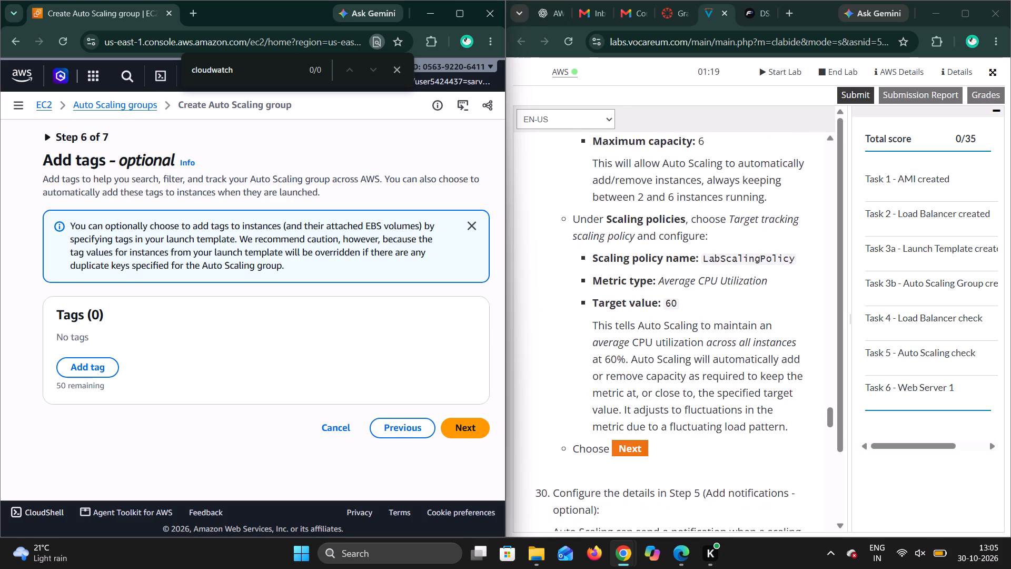
scroll(658, 435, down, 3)
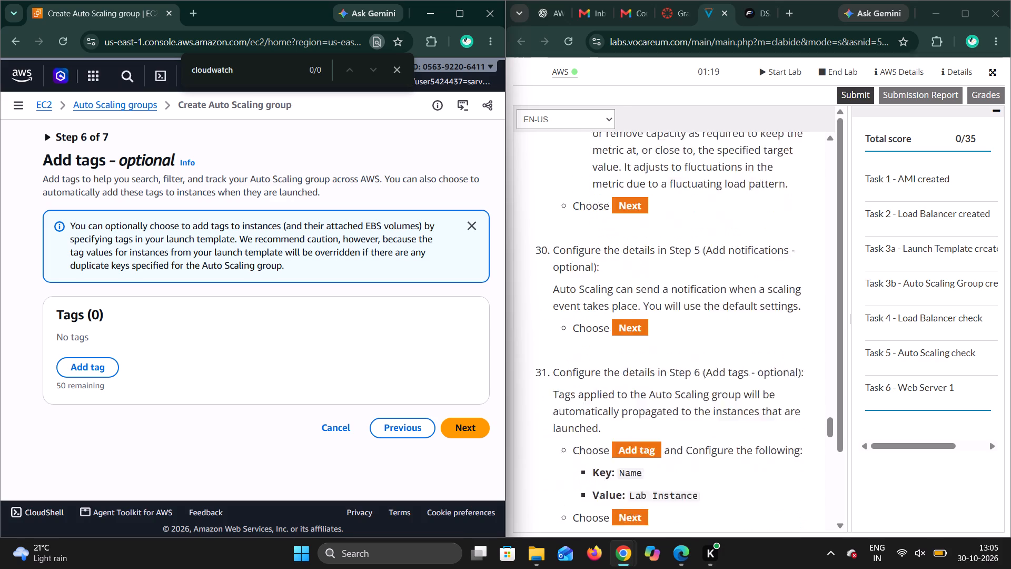
scroll(658, 435, down, 2)
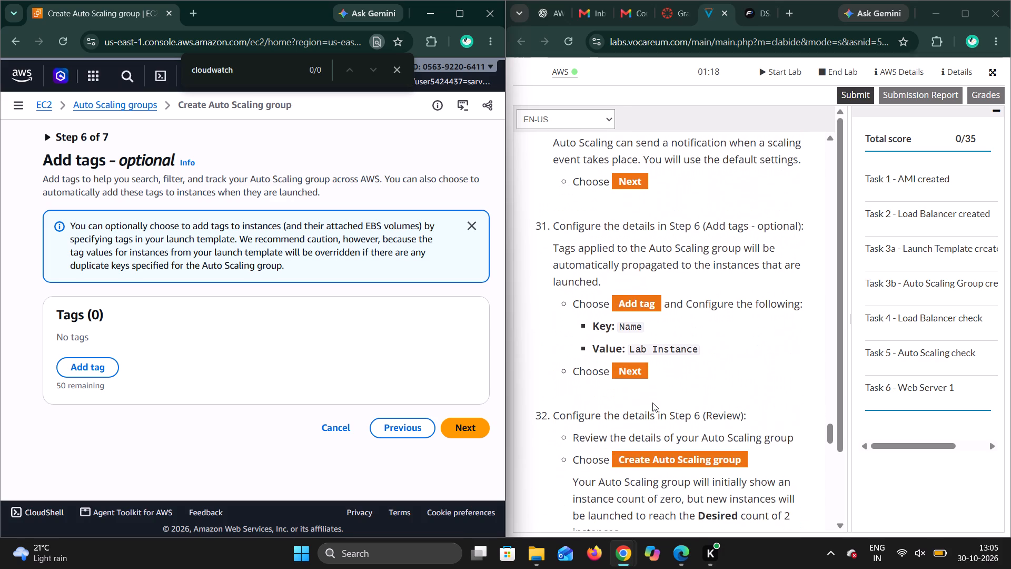
Add an Auto Scaling group tag with key Name and value Lab Instance, and continue to the review.
click(90, 369)
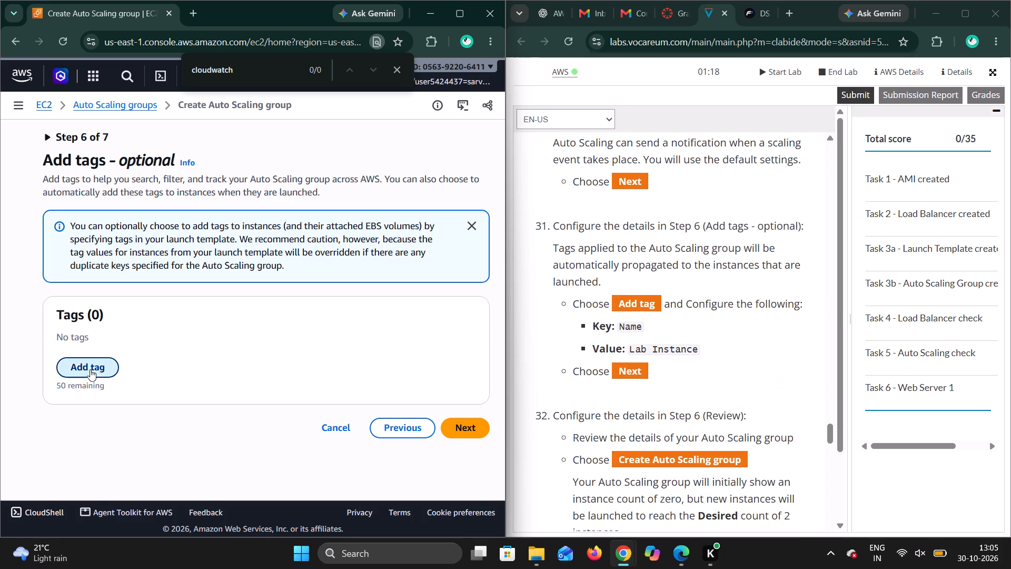
click(120, 354)
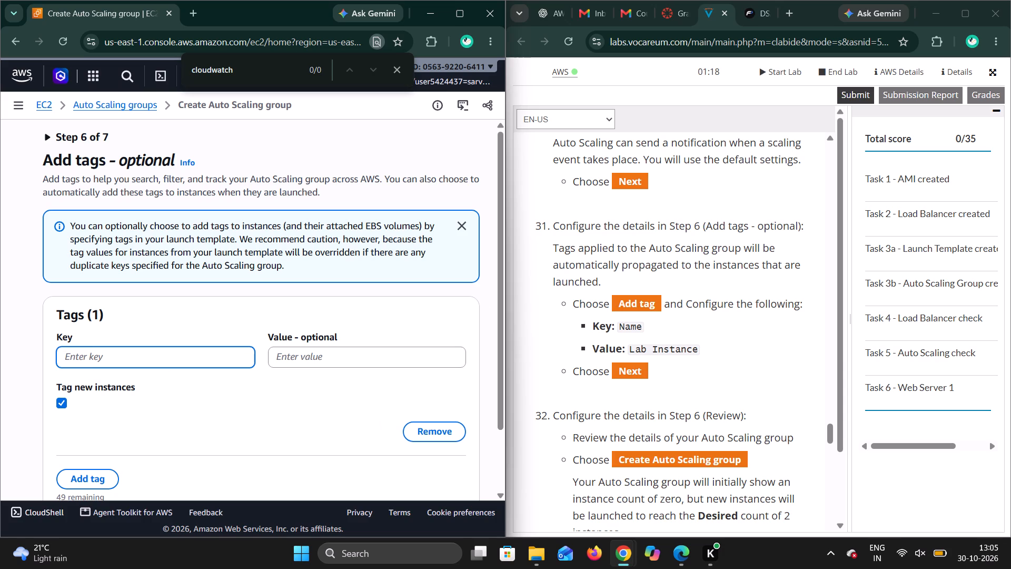
text(Name)
click(314, 355)
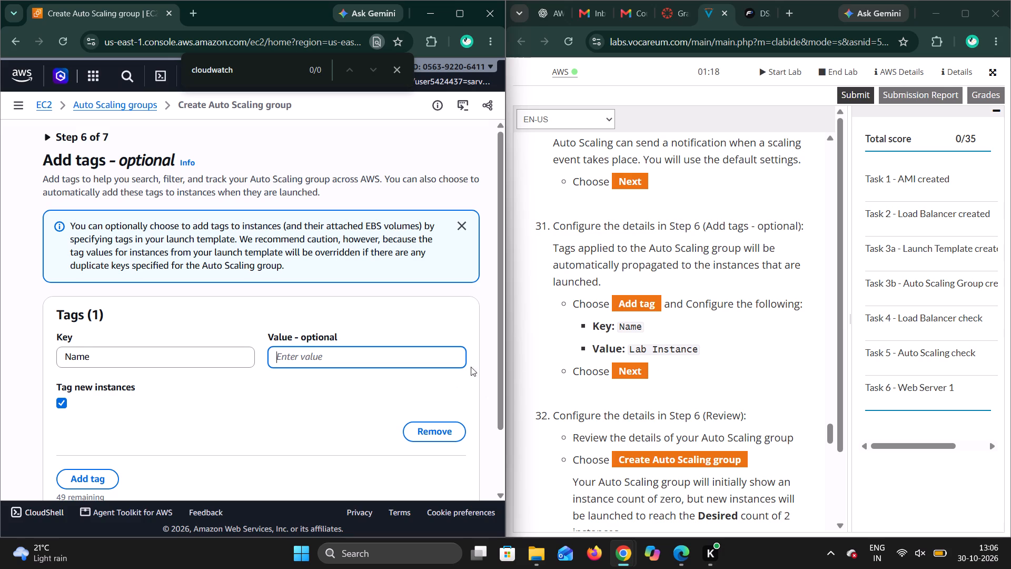
text(Lab)
key(space)
key(ctrl+i)
text(Instance)
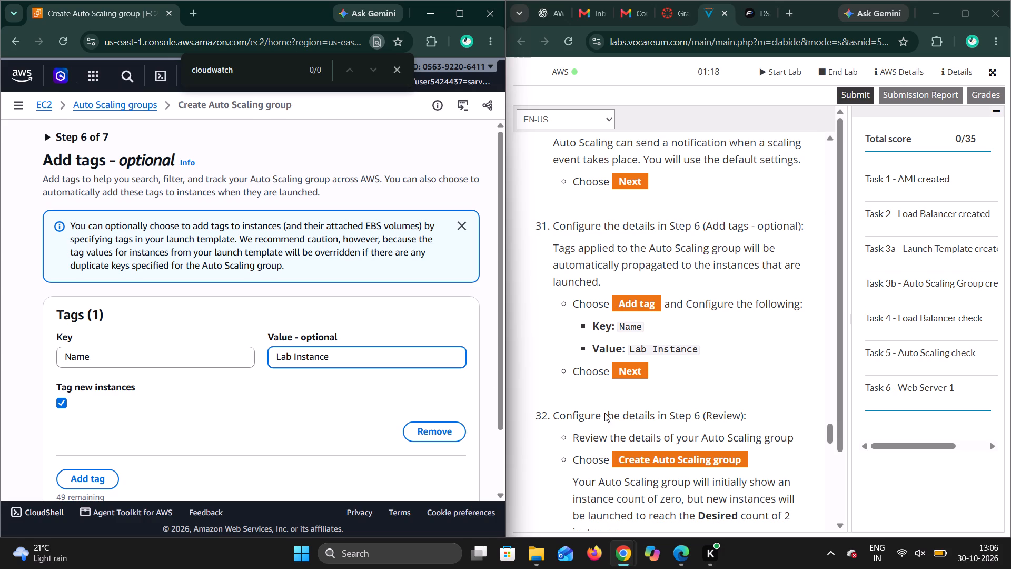
scroll(384, 365, down, 2)
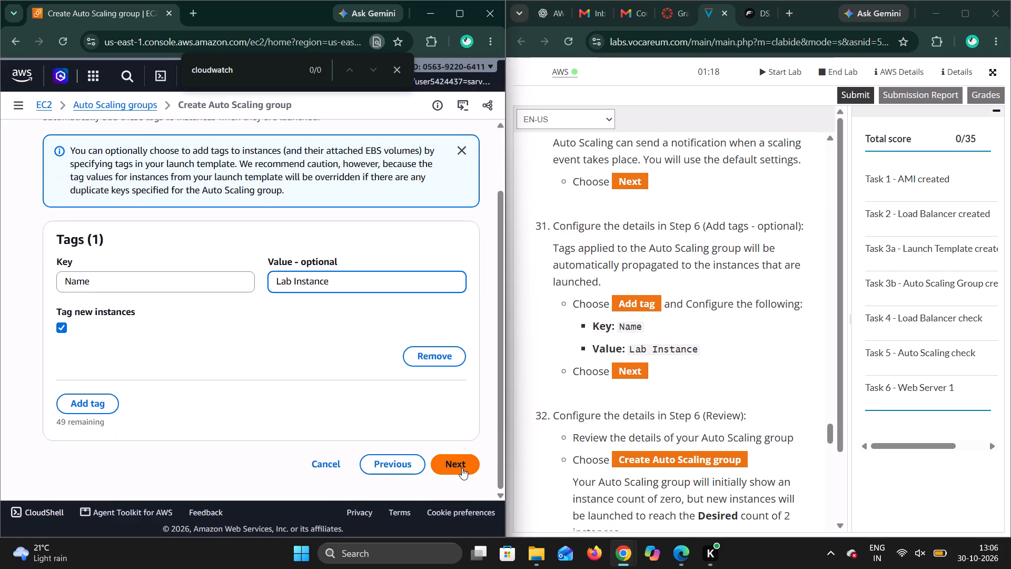
click(462, 468)
Review the Lab Auto Scaling Group's configuration through to its tags and create the Auto Scaling group.
scroll(341, 376, down, 1)
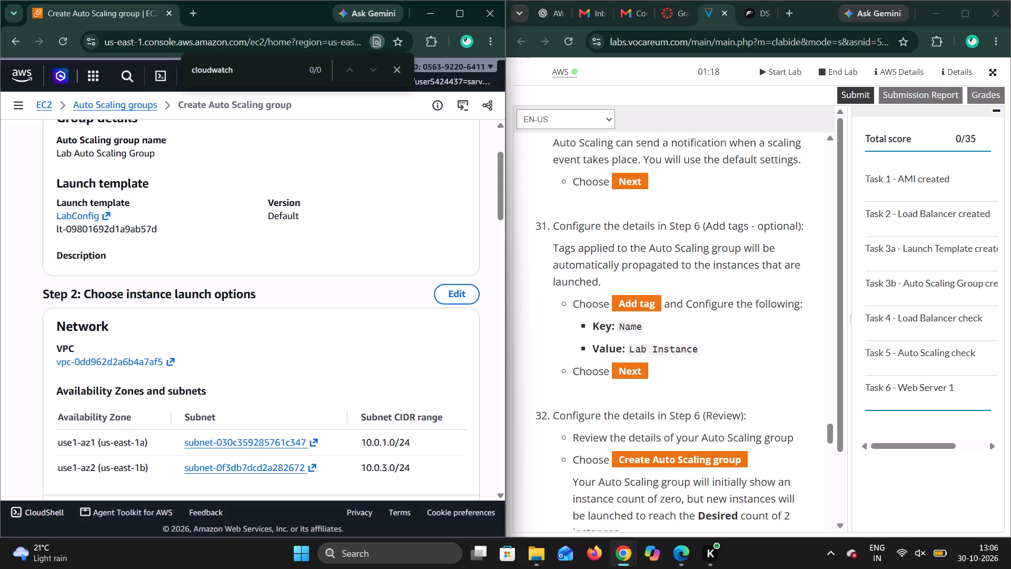
scroll(578, 519, down, 2)
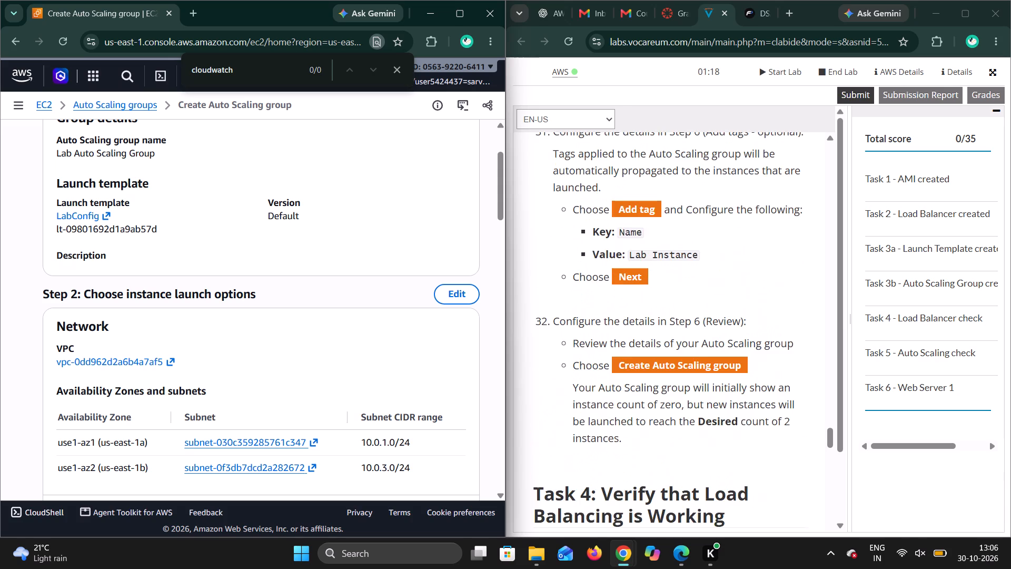
scroll(404, 286, down, 2)
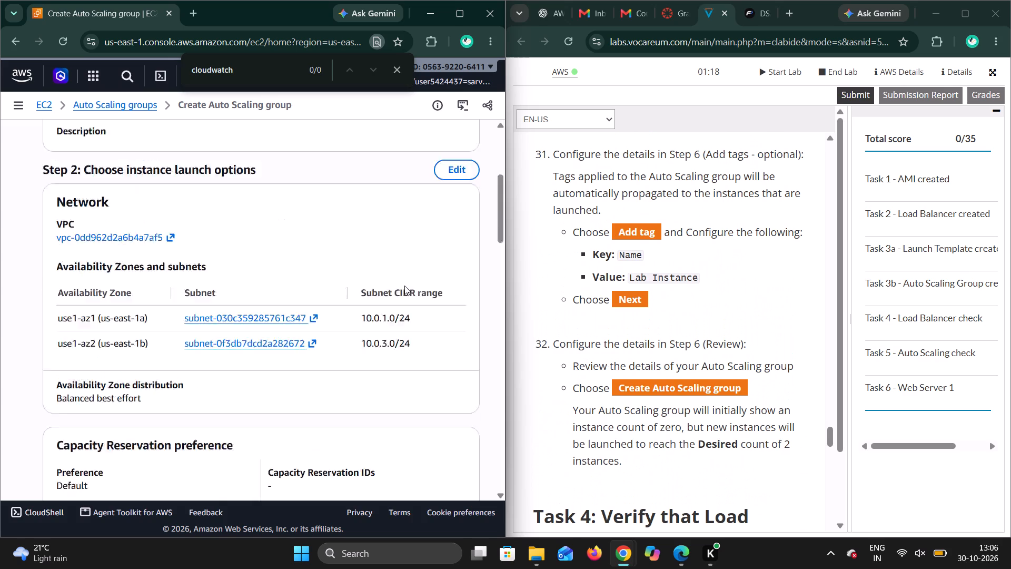
scroll(404, 286, down, 3)
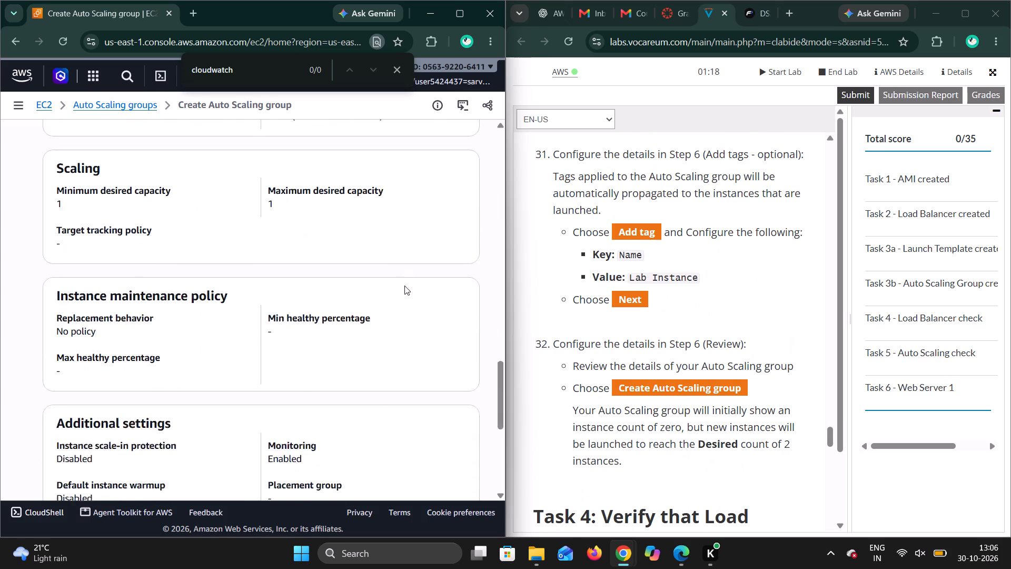
scroll(404, 286, down, 3)
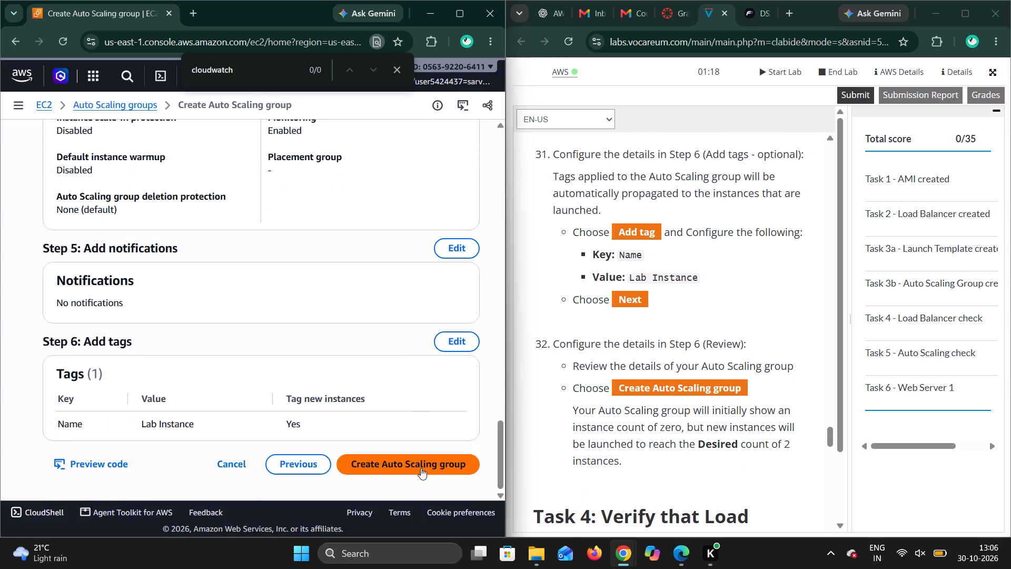
click(422, 466)
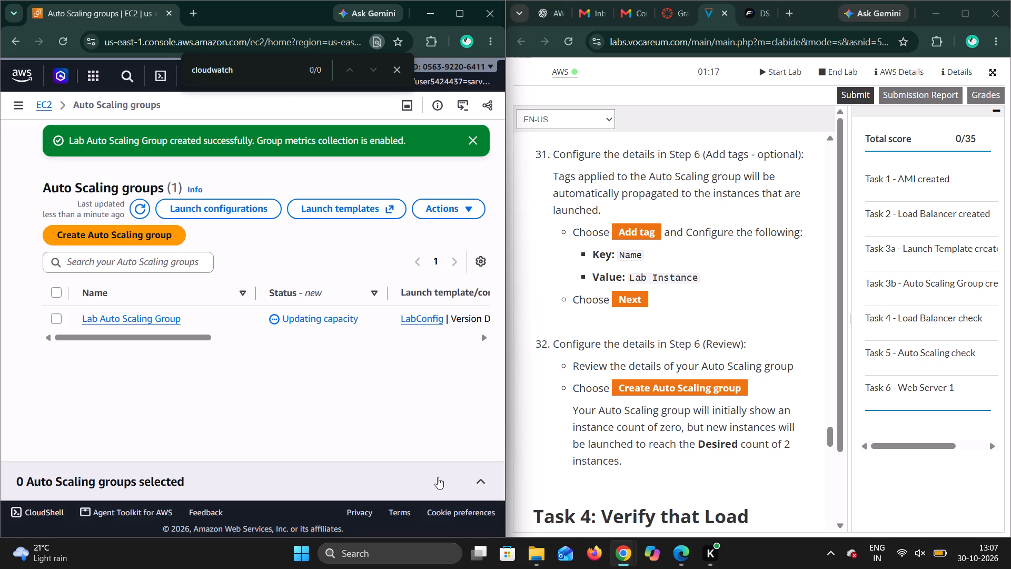
Read Task 4 lab steps 33 to 37 on verifying load balancing, and expand the EC2 navigation pane.
scroll(620, 465, down, 2)
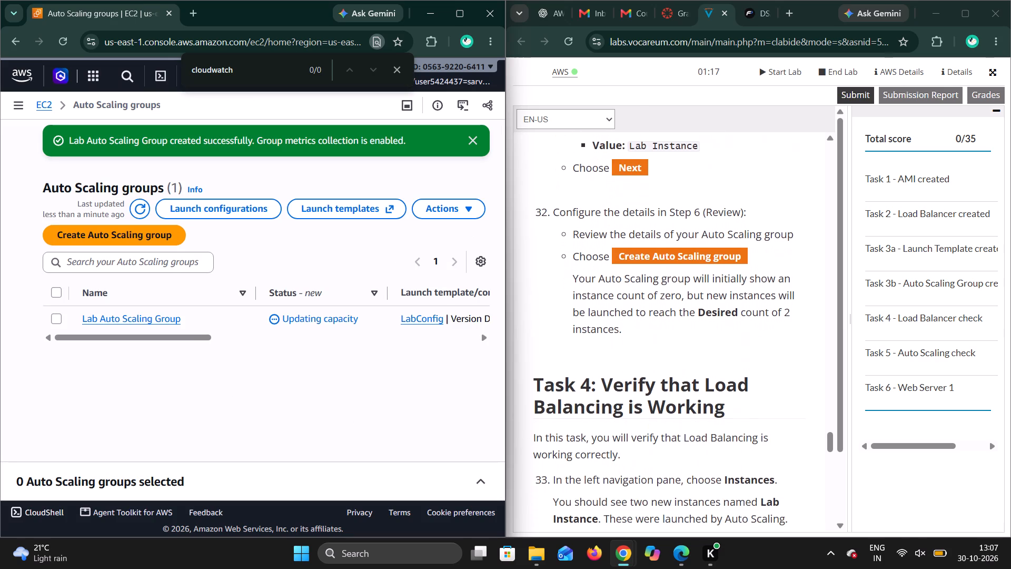
scroll(620, 465, down, 3)
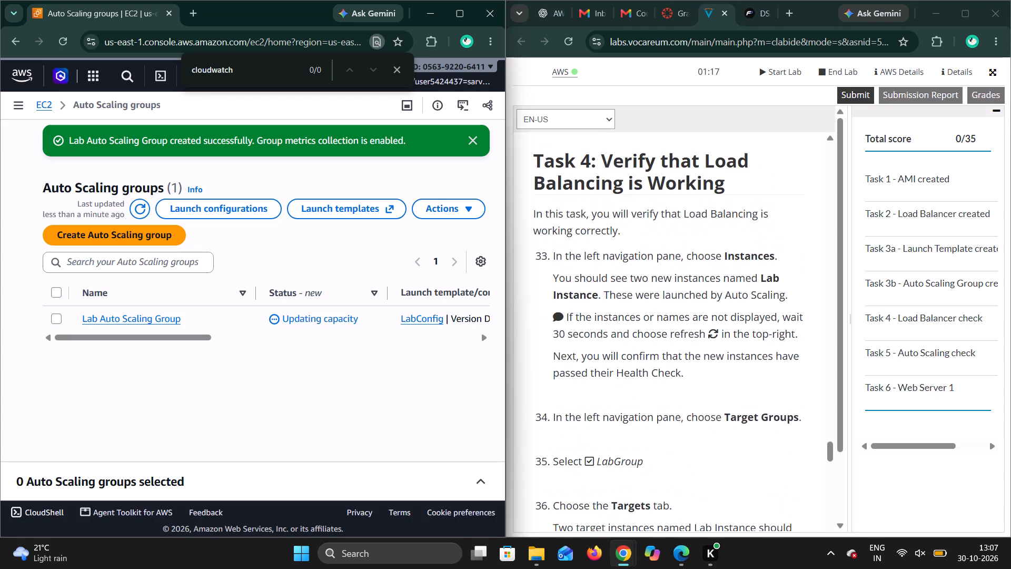
scroll(620, 465, down, 2)
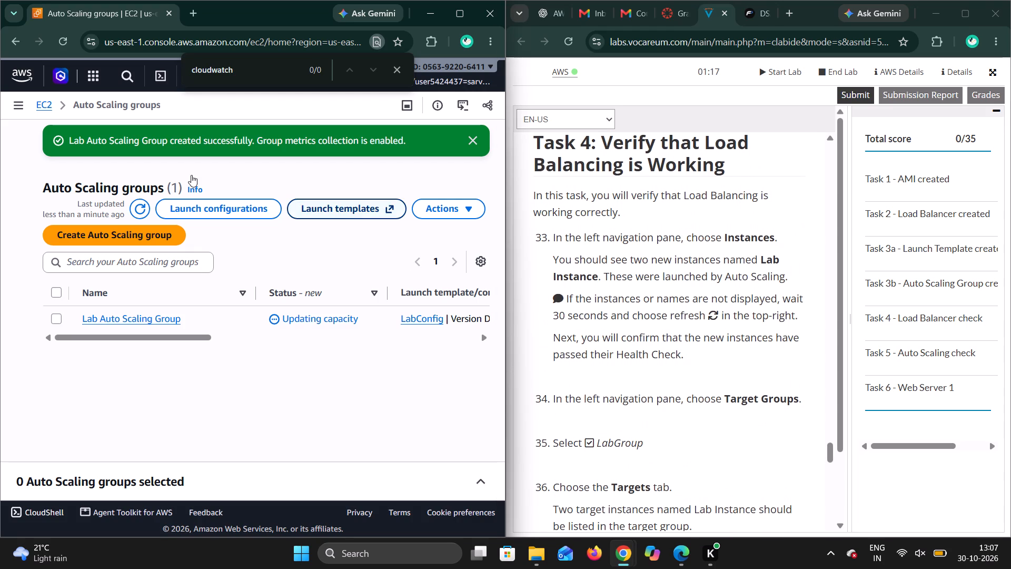
click(15, 104)
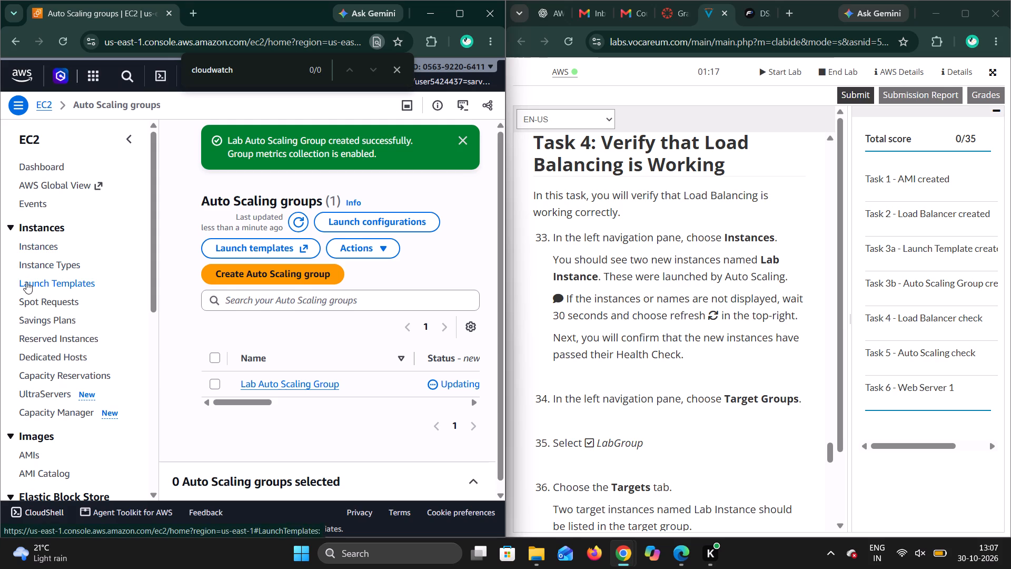
scroll(282, 430, down, 1)
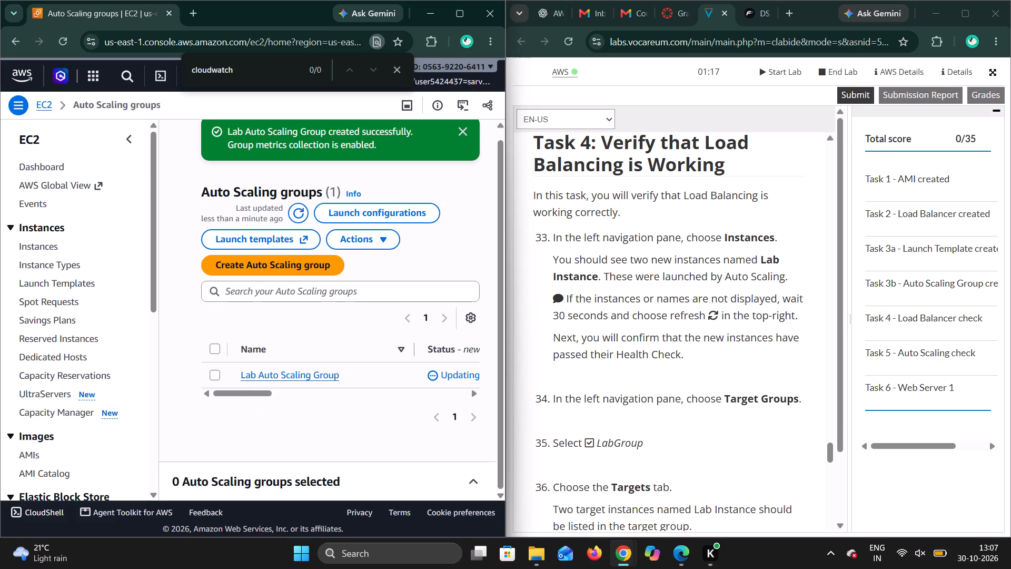
scroll(626, 470, down, 3)
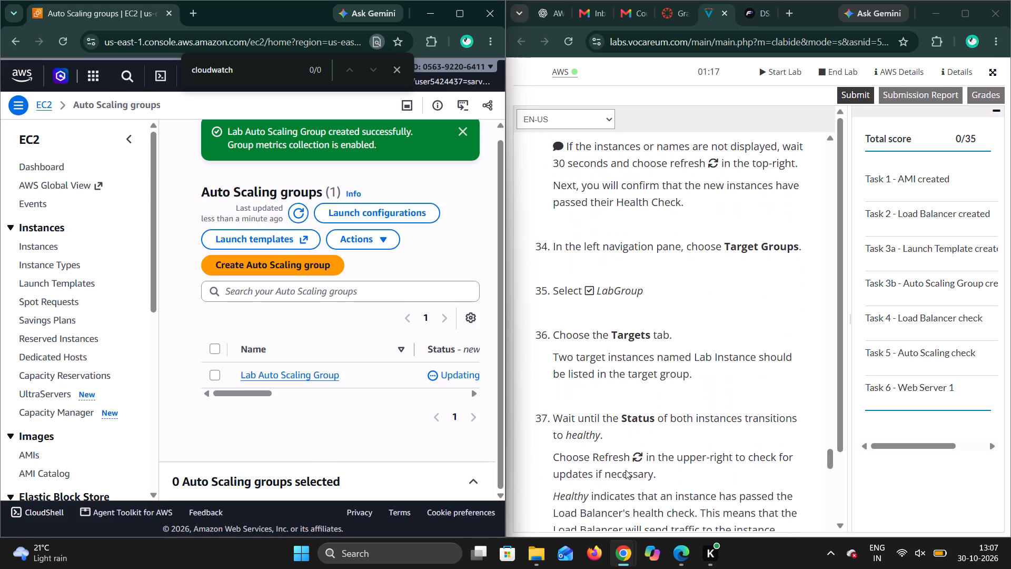
scroll(626, 470, down, 1)
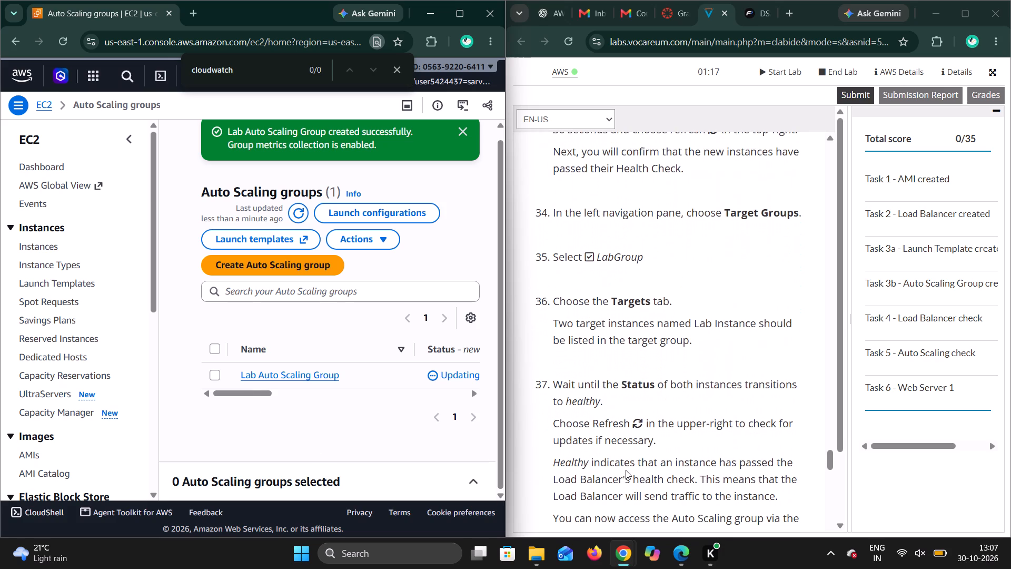
scroll(626, 470, down, 1)
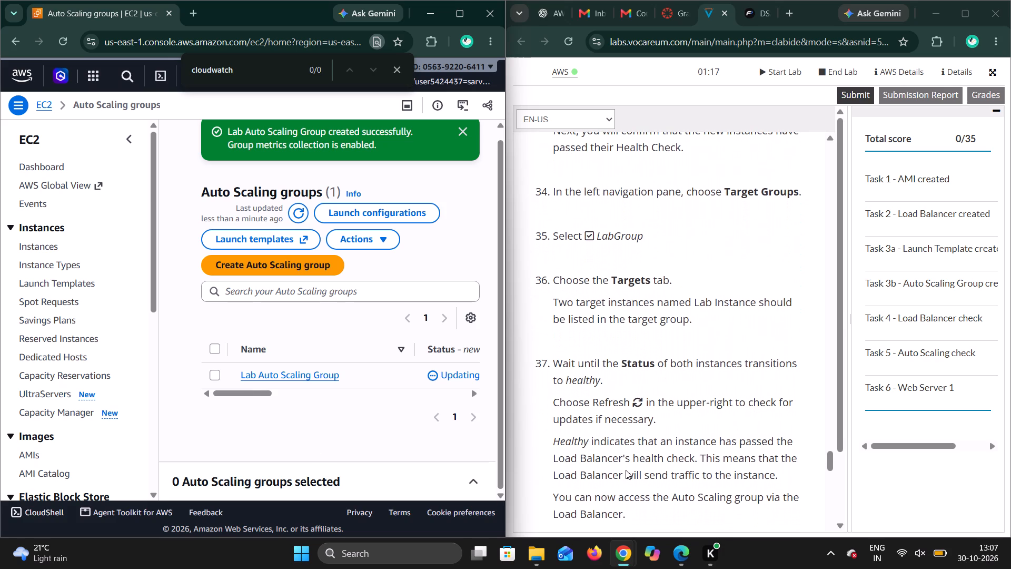
scroll(626, 470, down, 1)
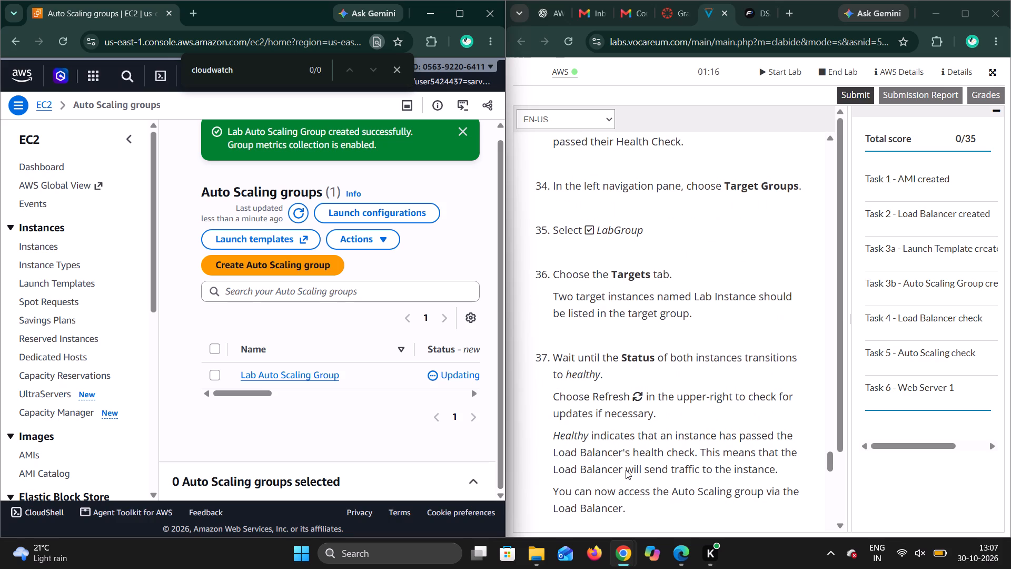
scroll(626, 470, up, 1)
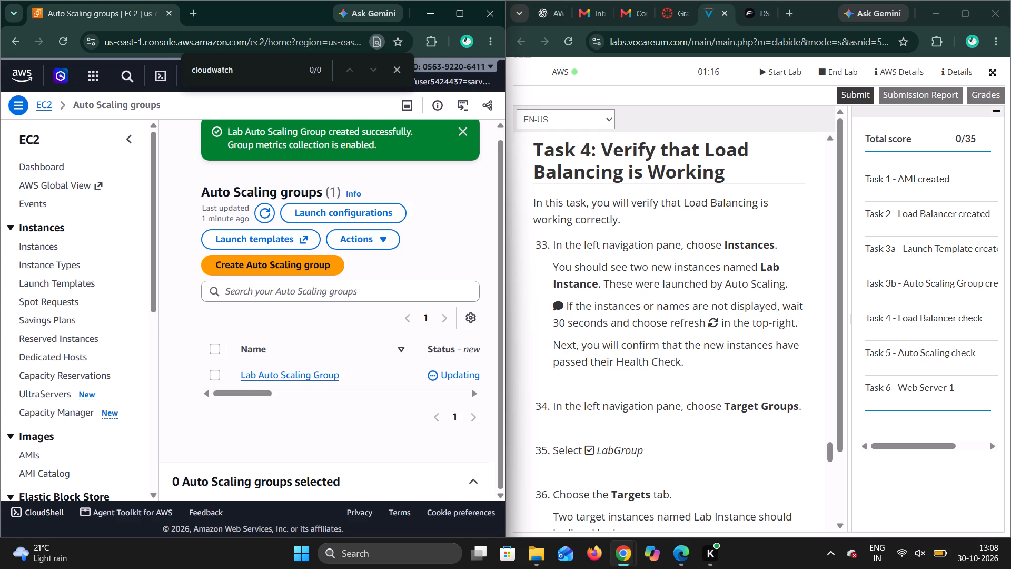
scroll(730, 404, down, 1)
scroll(730, 404, up, 1)
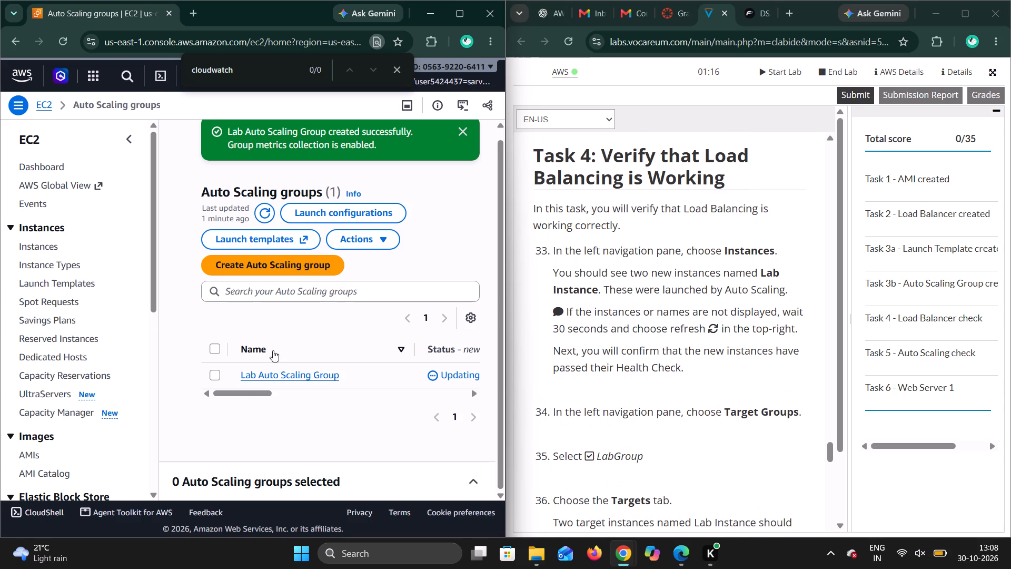
Go to the EC2 Instances list and refresh it to check for instances launched by Auto Scaling.
click(19, 243)
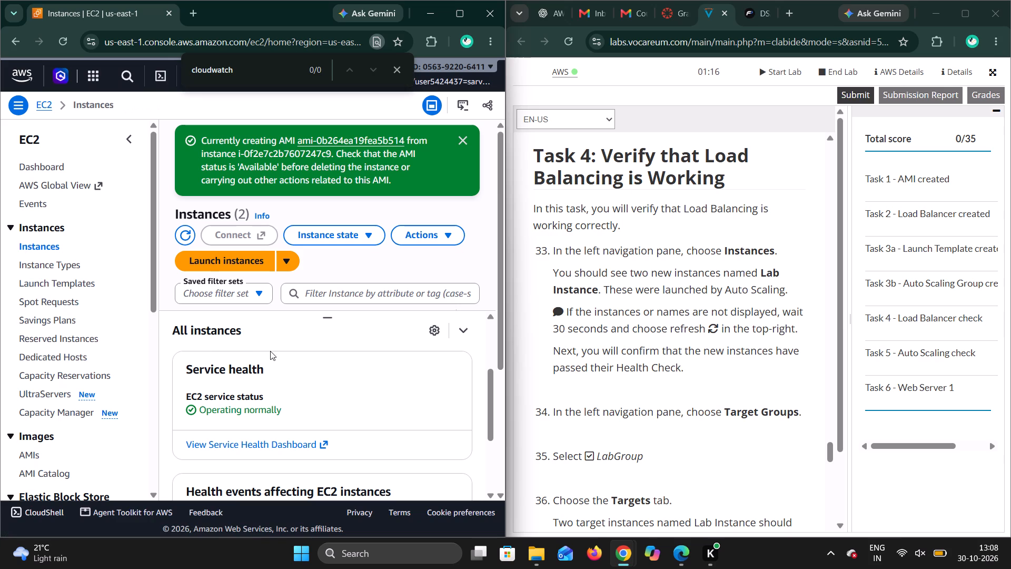
scroll(264, 380, up, 4)
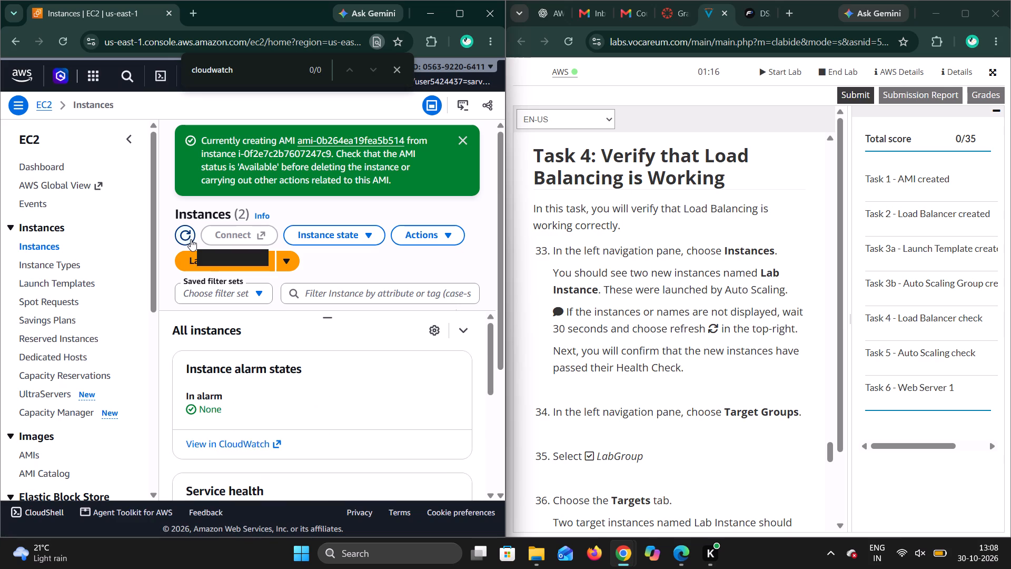
click(239, 296)
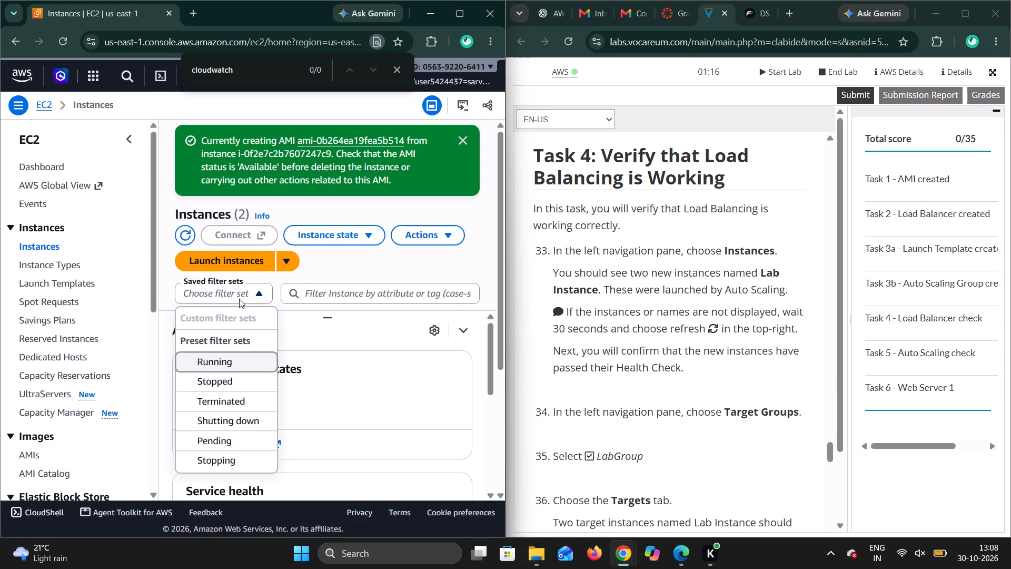
click(172, 278)
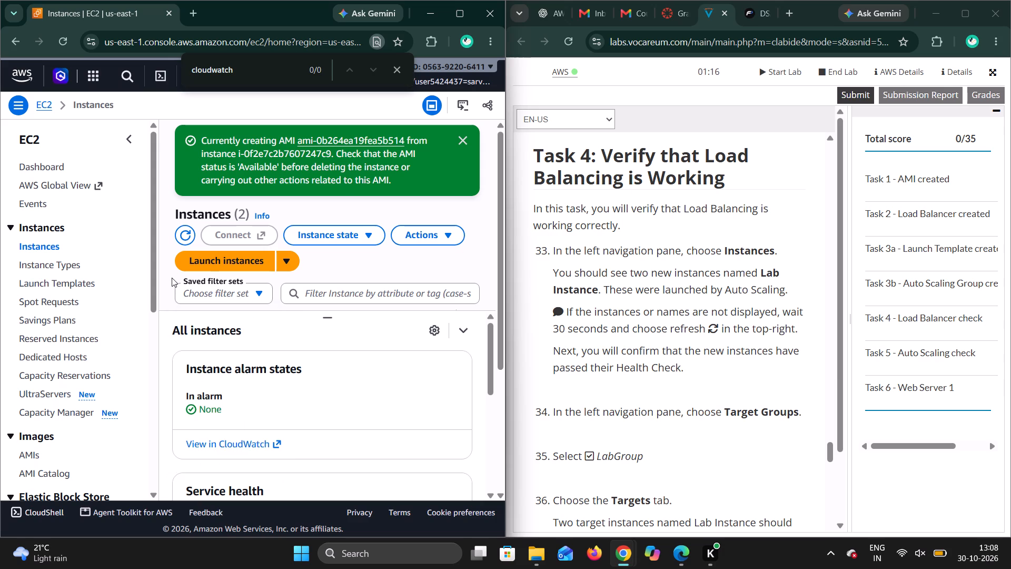
click(180, 238)
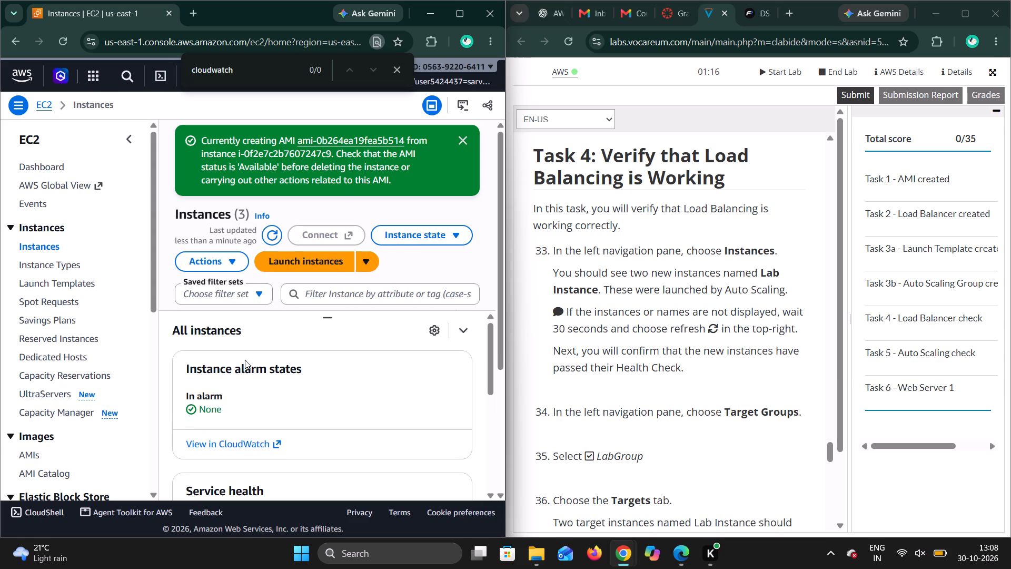
Select the Lab Instance in the instances list to show its details.
scroll(367, 258, down, 2)
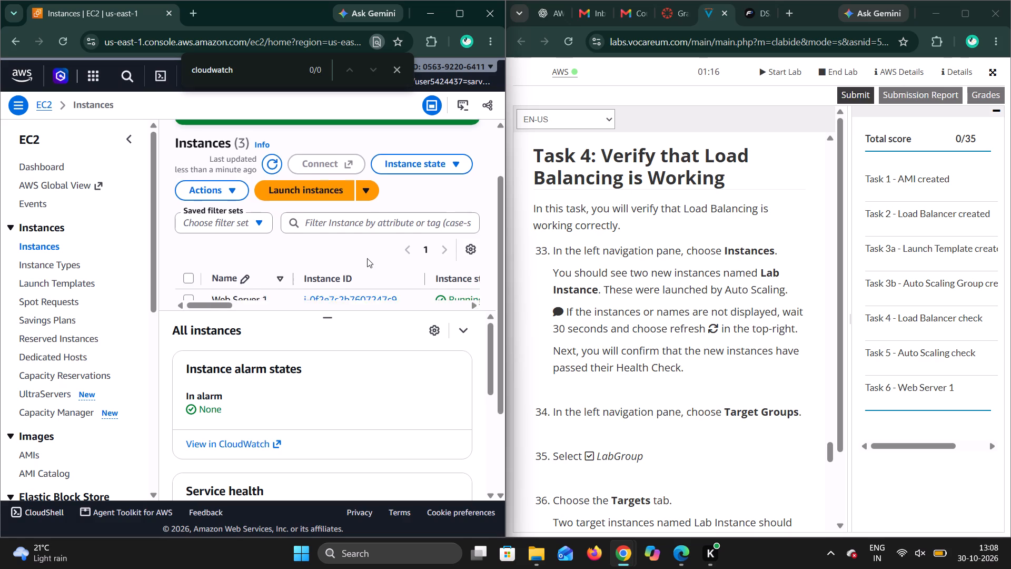
scroll(367, 258, down, 1)
click(186, 268)
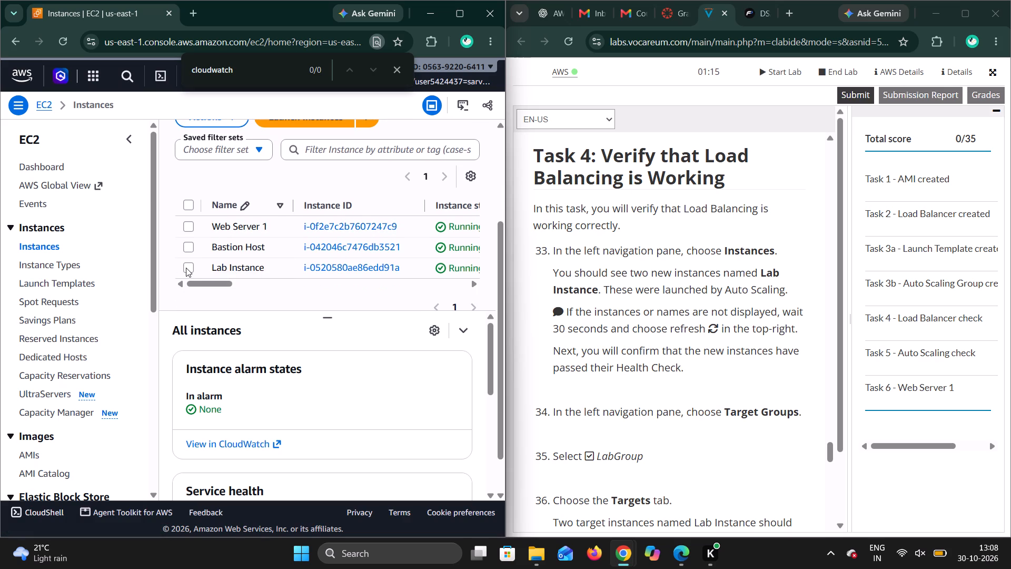
click(186, 268)
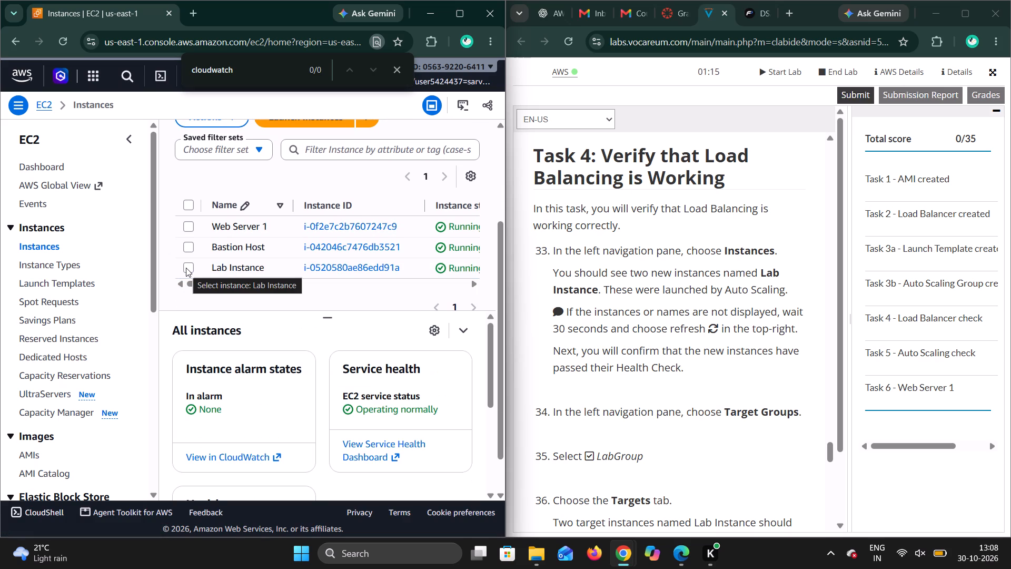
click(186, 268)
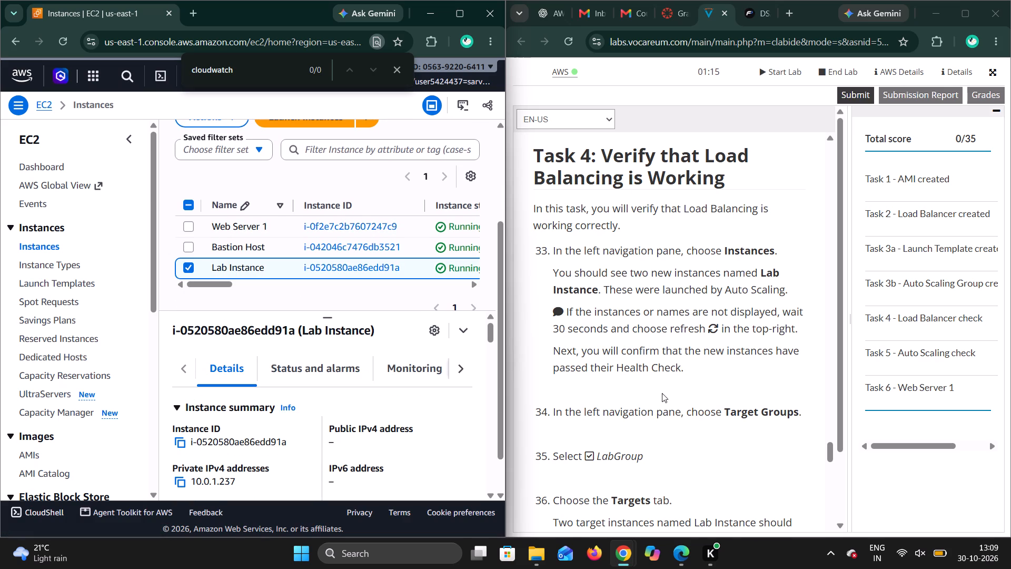
Examine the instances list and the Lab Instance's summary details against Task 4 lab steps 33 to 37.
scroll(685, 429, down, 2)
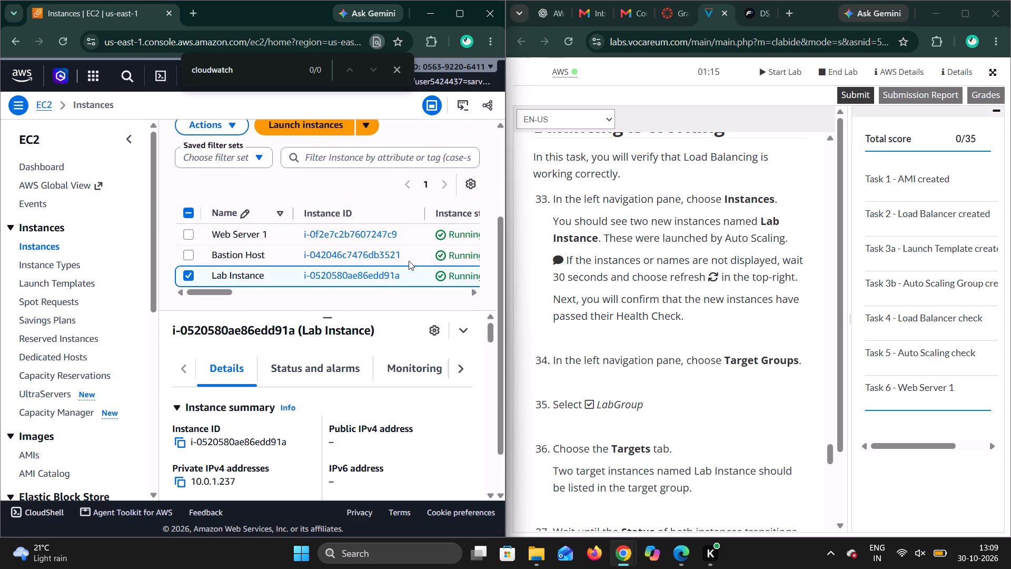
scroll(409, 261, up, 1)
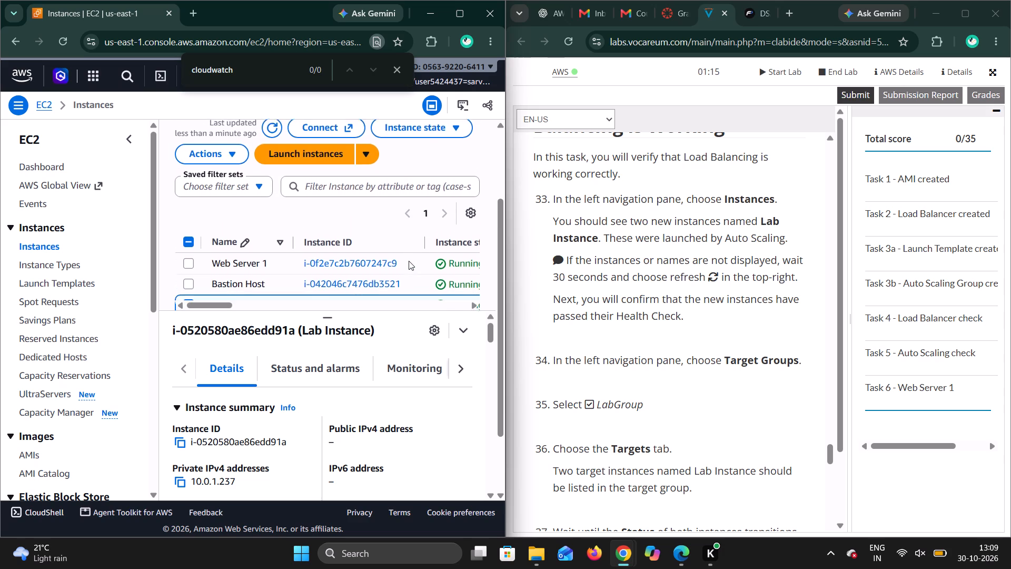
scroll(409, 261, down, 2)
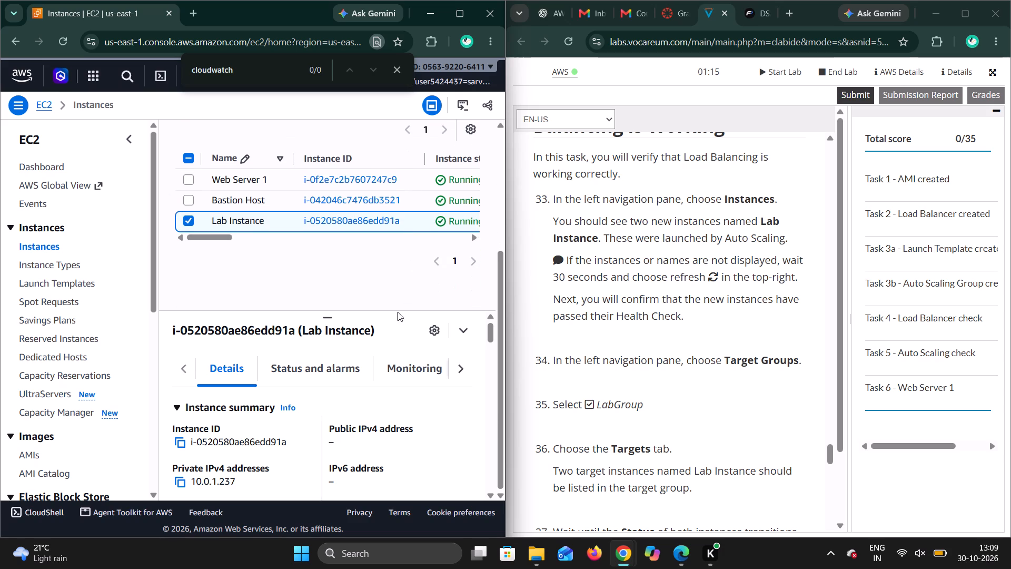
click(403, 440)
scroll(403, 440, down, 2)
scroll(403, 440, up, 1)
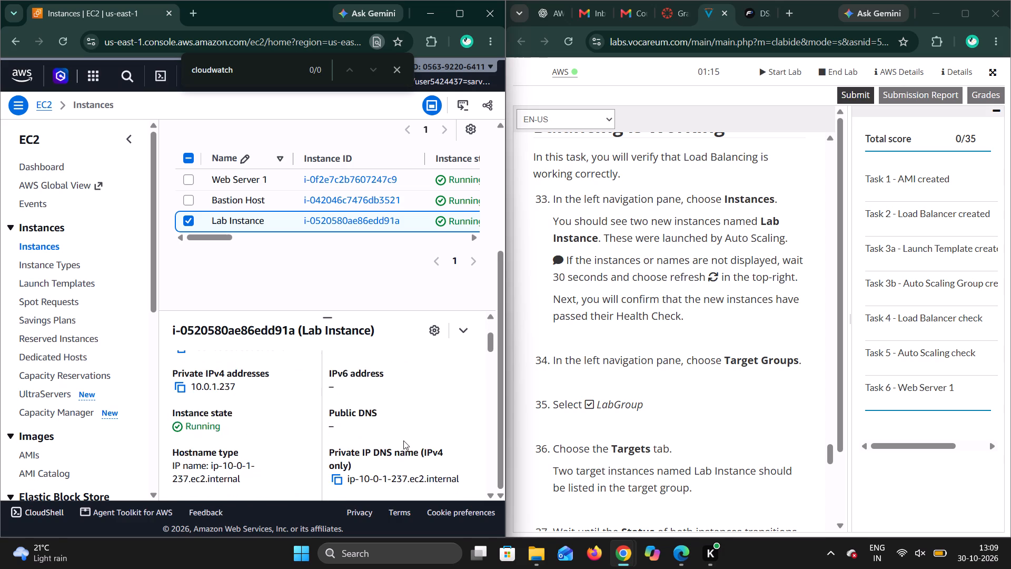
scroll(403, 440, up, 1)
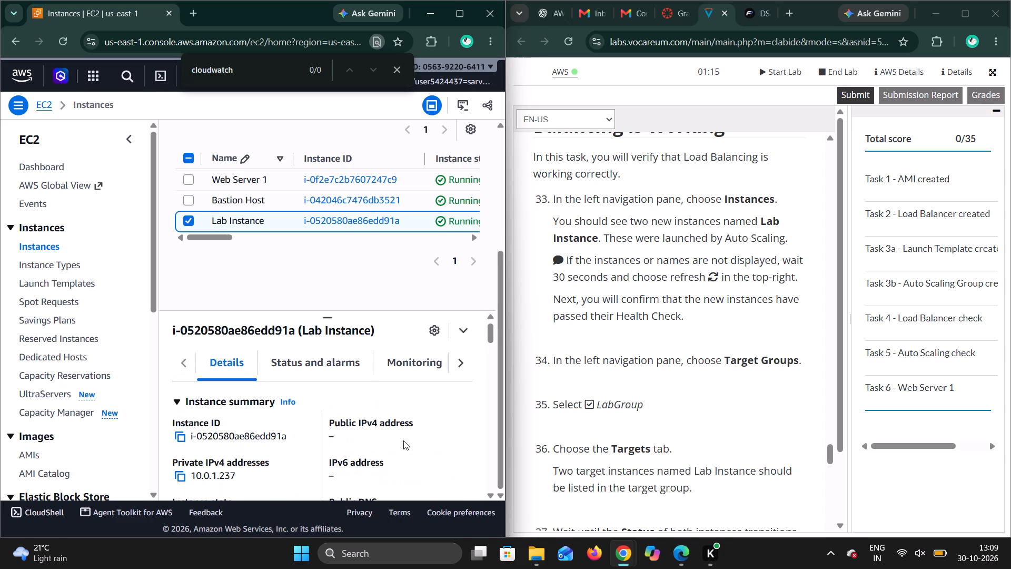
scroll(727, 227, up, 1)
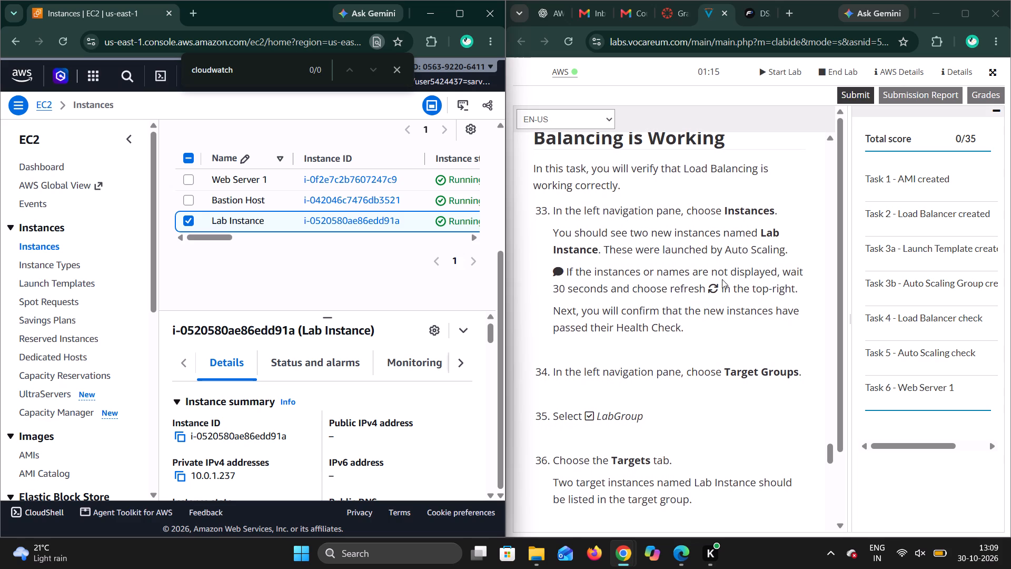
scroll(688, 307, down, 1)
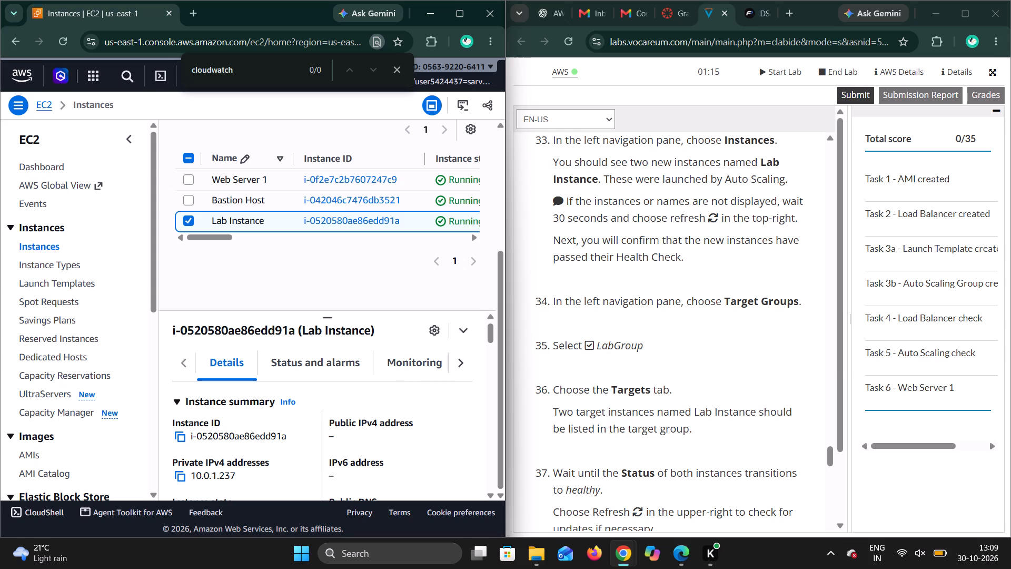
scroll(742, 219, up, 1)
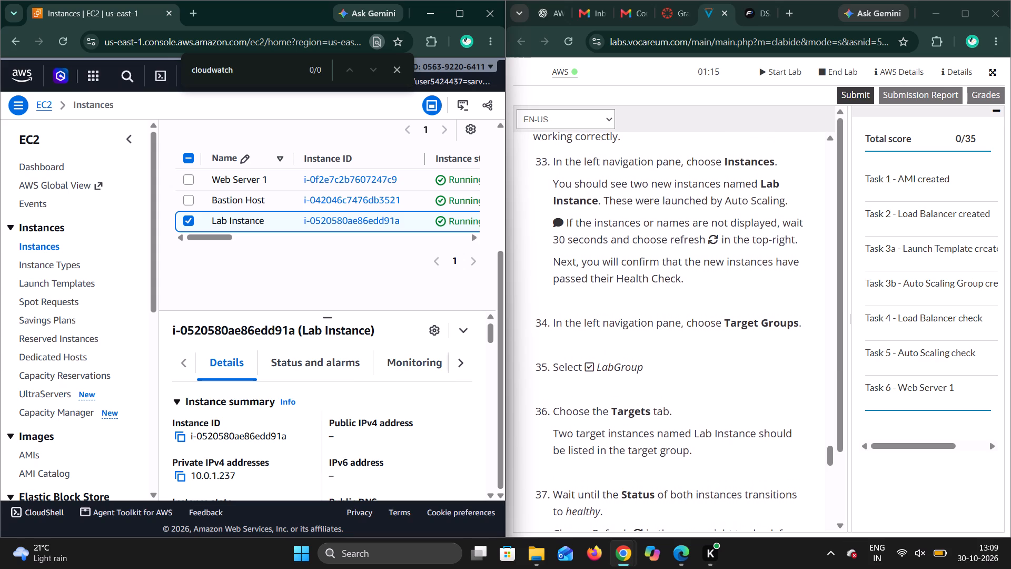
scroll(742, 219, up, 1)
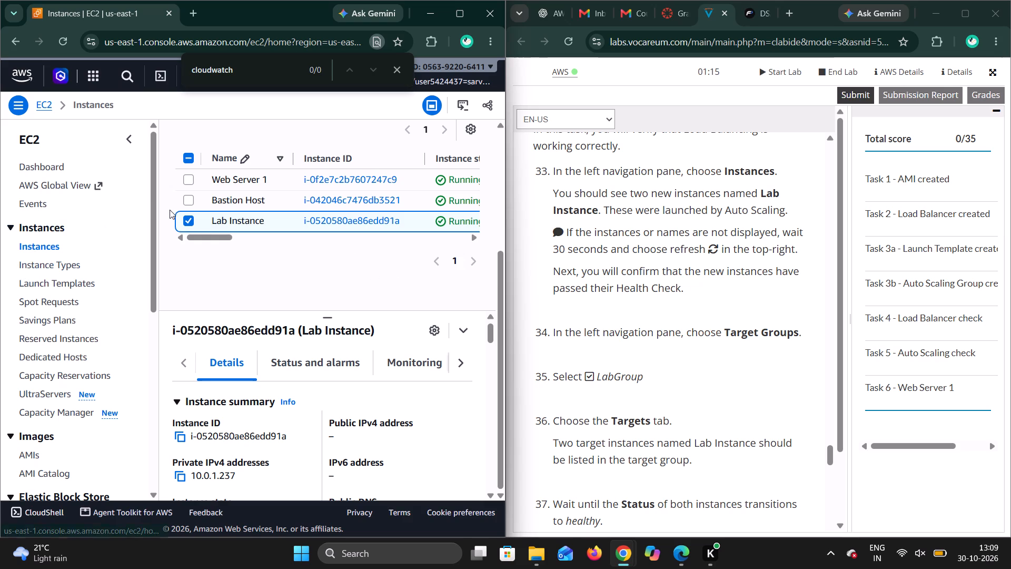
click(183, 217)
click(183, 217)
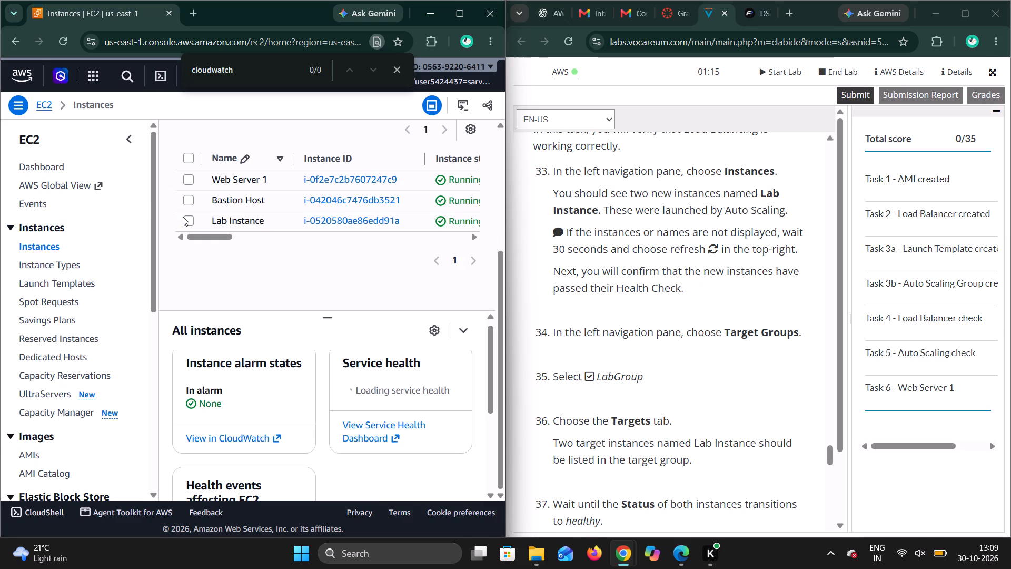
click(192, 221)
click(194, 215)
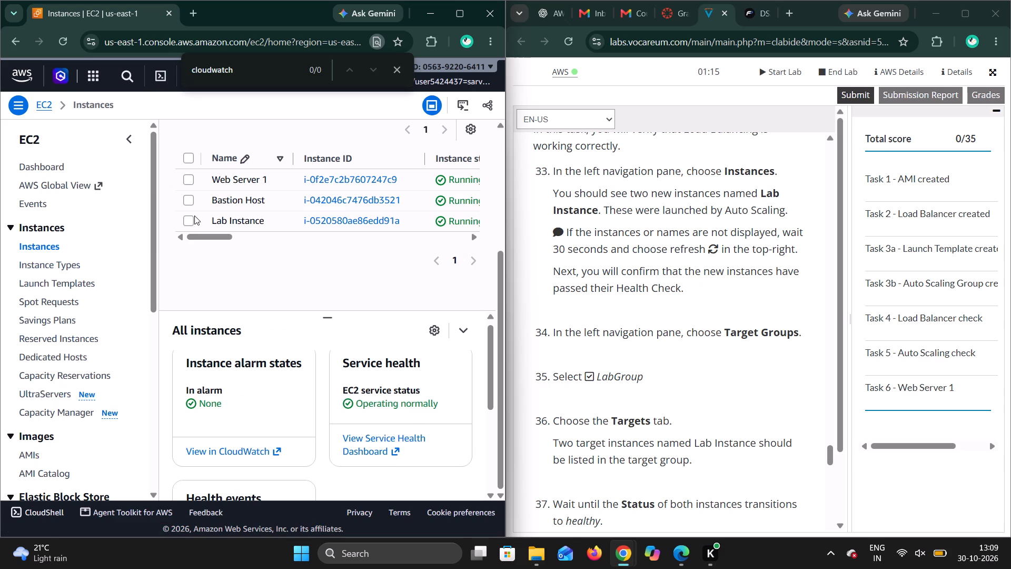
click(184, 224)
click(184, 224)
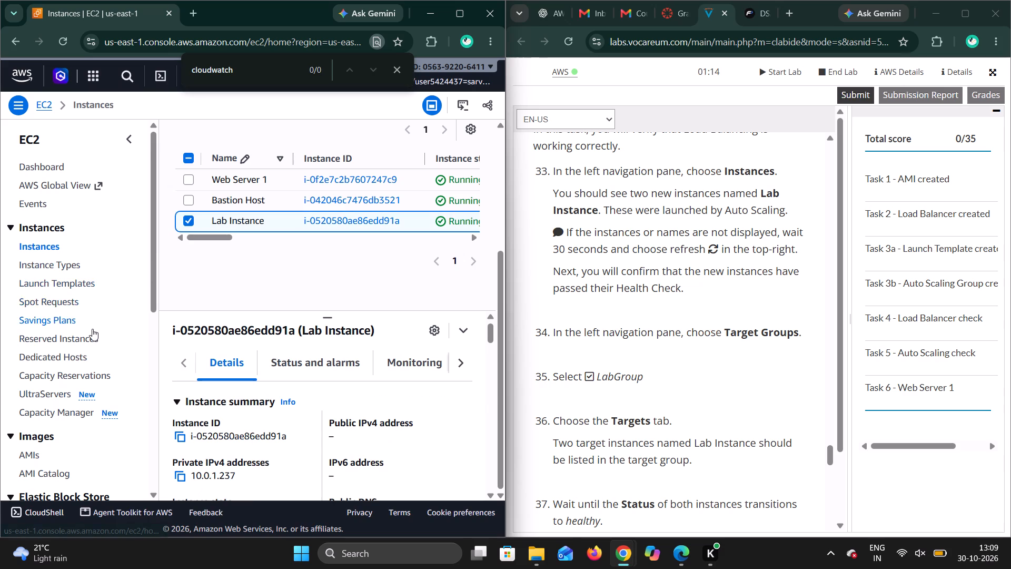
Go to the EC2 Target Groups list and select LabGroup to show its details, per lab steps 34 and 35.
scroll(92, 329, down, 4)
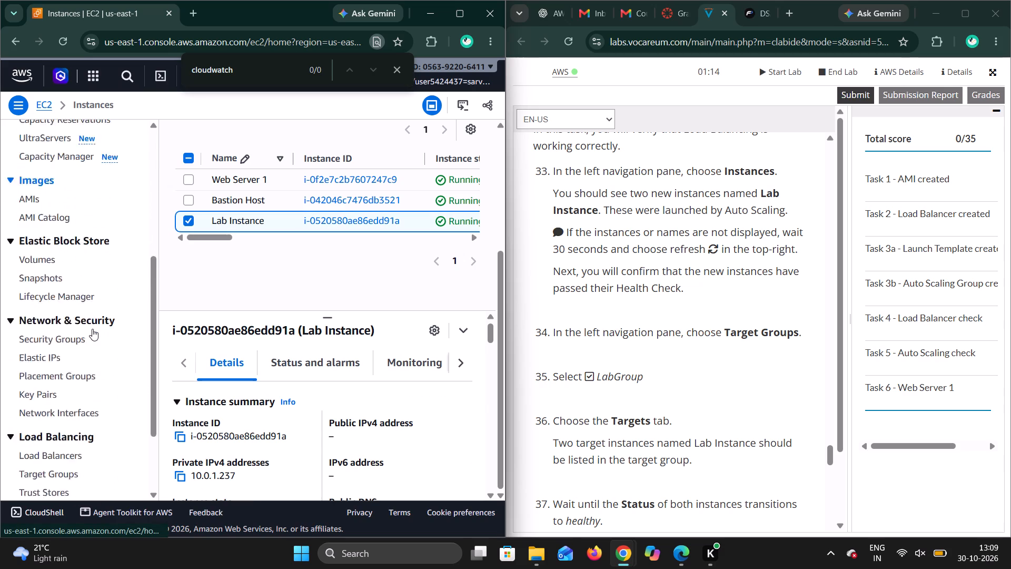
scroll(92, 329, down, 1)
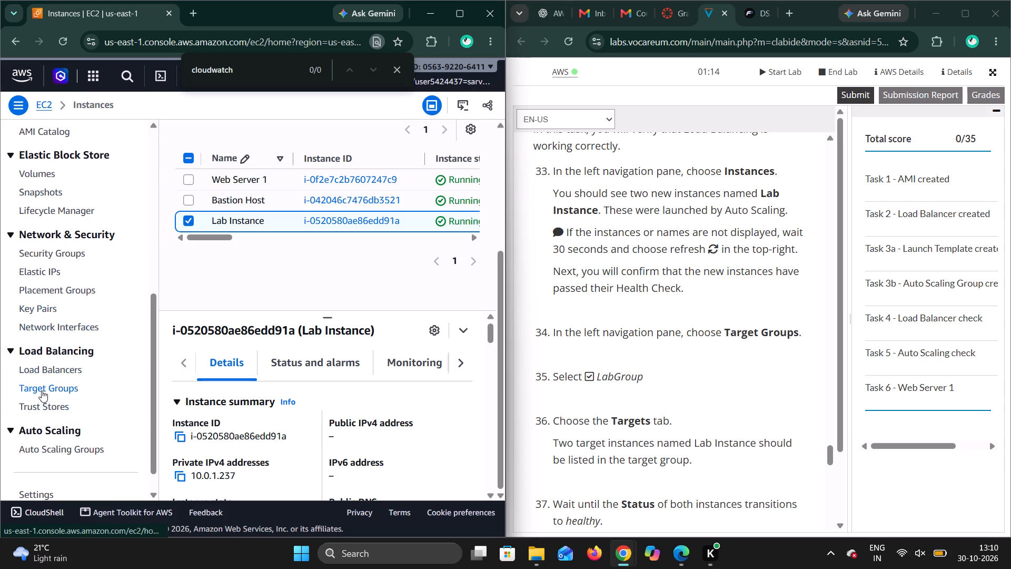
click(42, 390)
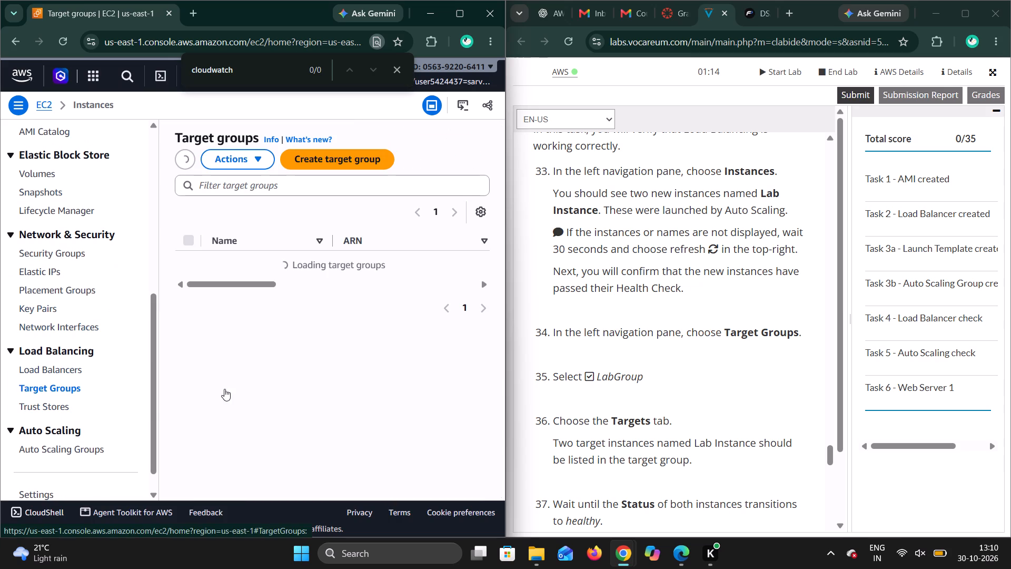
scroll(728, 371, down, 1)
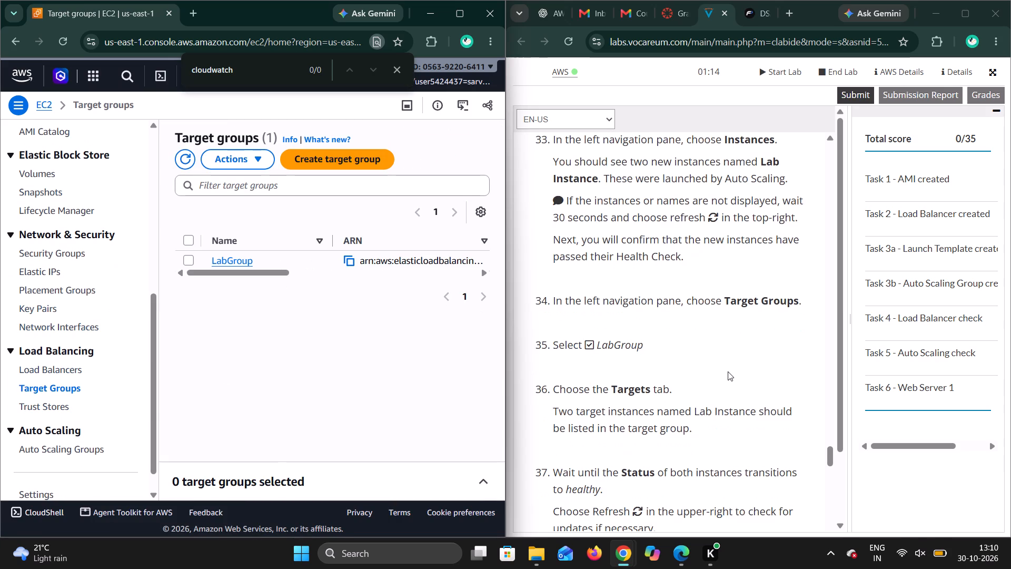
scroll(728, 371, down, 3)
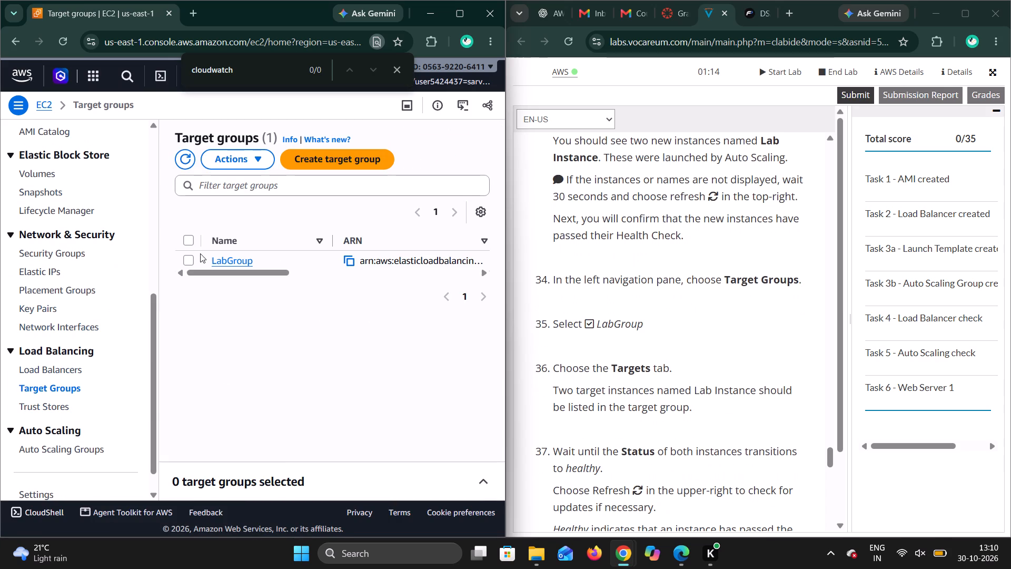
click(187, 260)
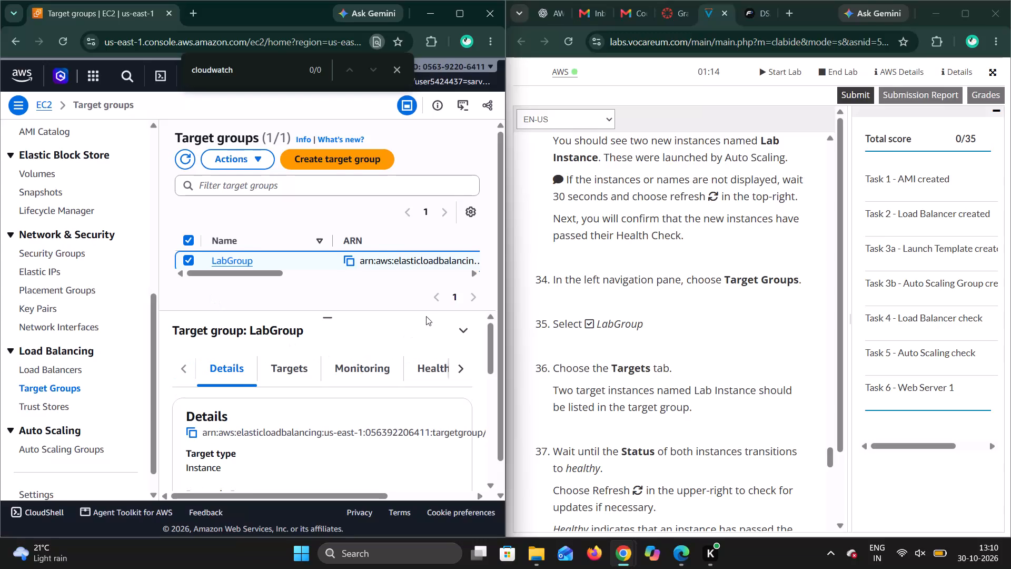
Show the Targets section of LabGroup, as lab step 36 asks.
scroll(427, 307, down, 1)
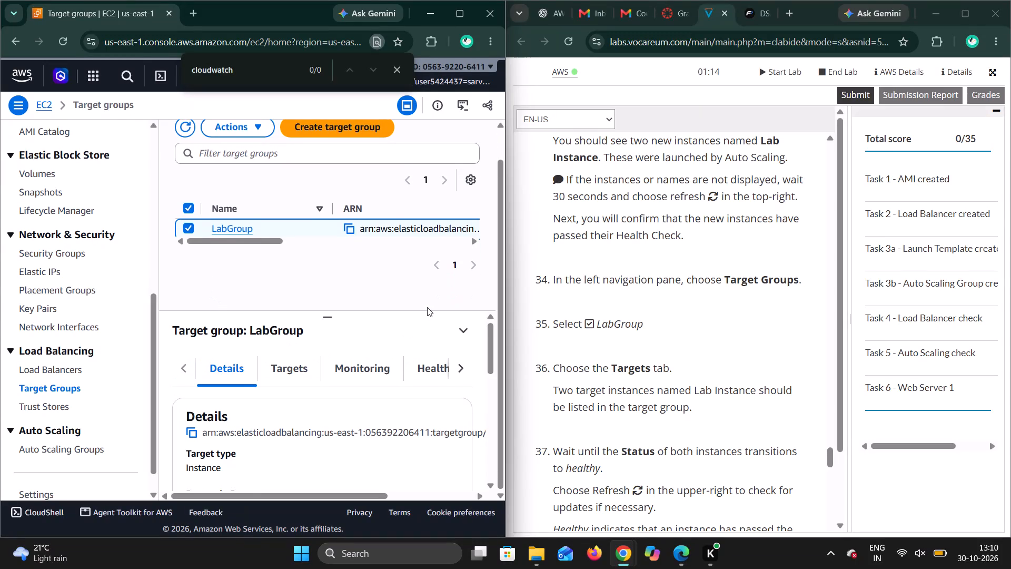
scroll(671, 392, down, 1)
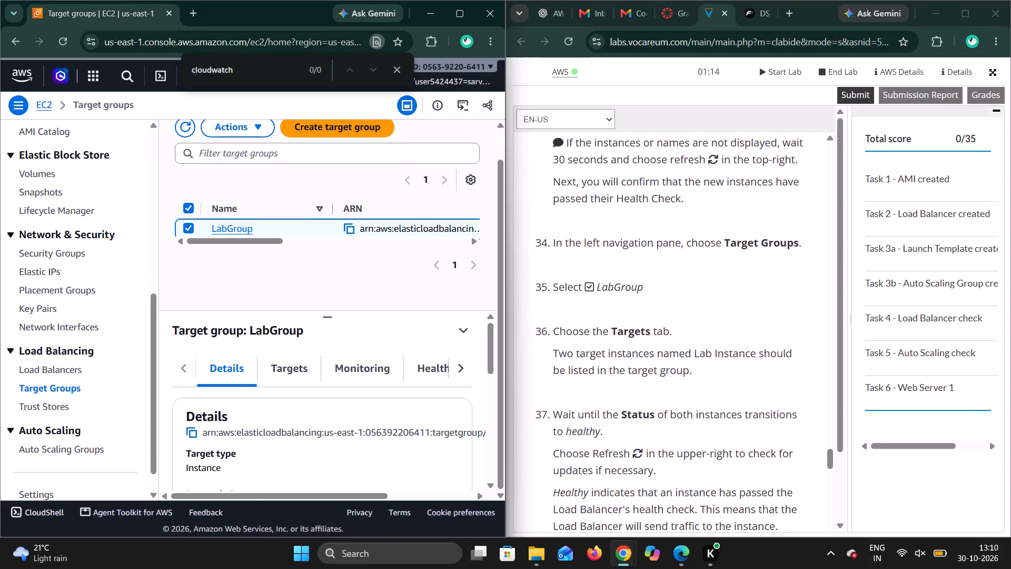
scroll(671, 392, down, 1)
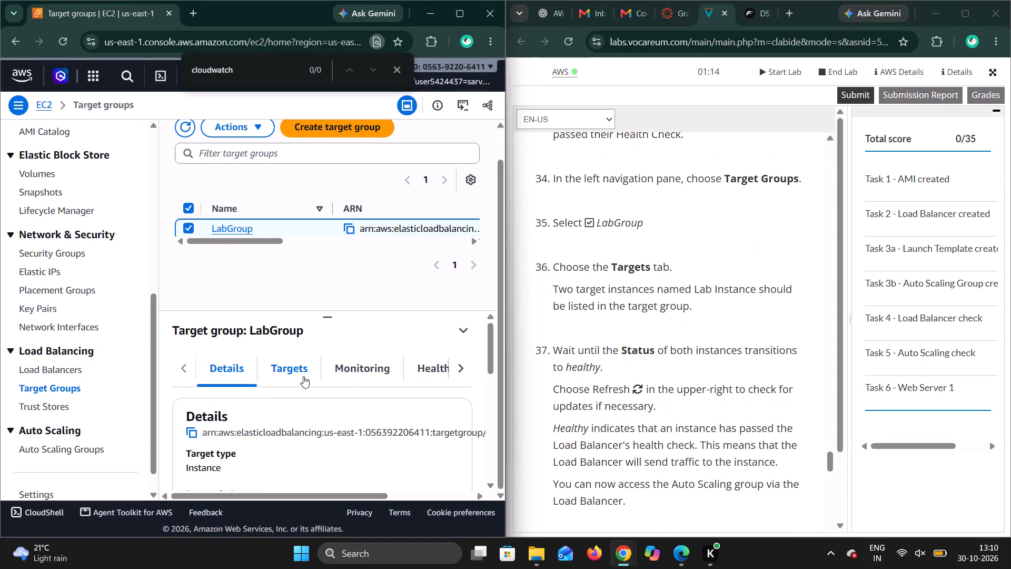
click(293, 373)
Examine LabGroup's registered targets and its other detail sections against lab steps 36 and 37.
scroll(360, 434, down, 1)
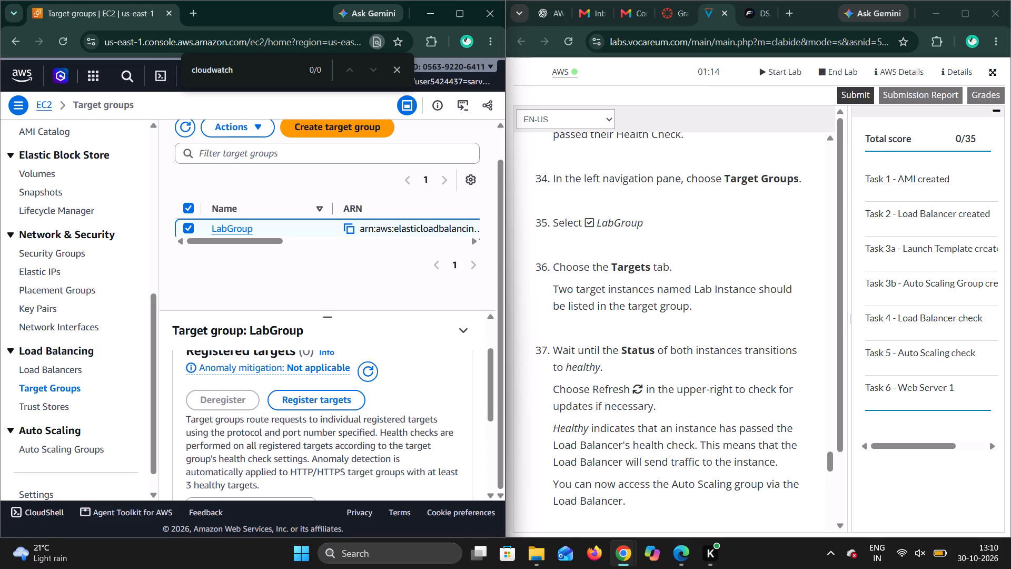
scroll(262, 420, down, 1)
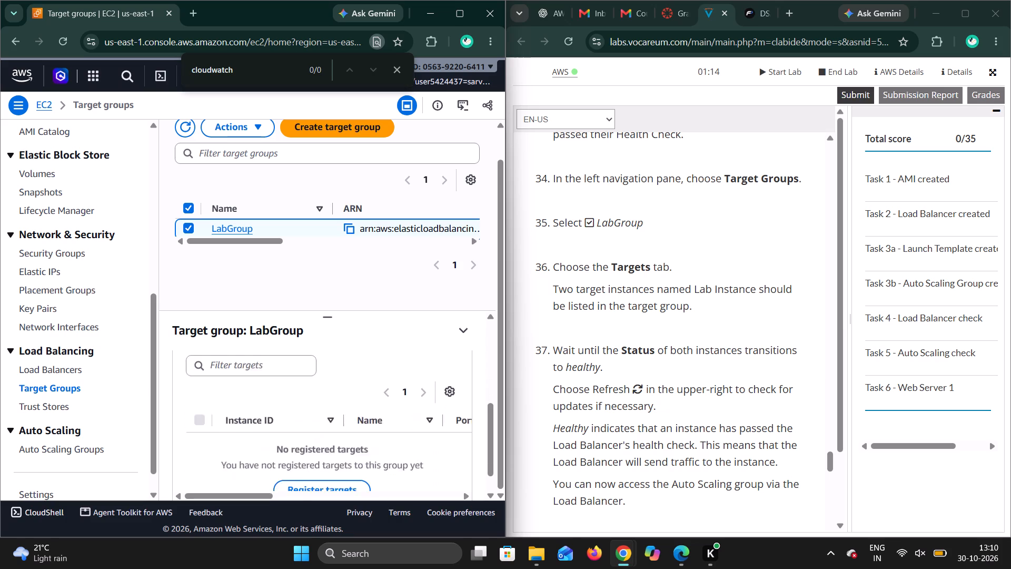
scroll(262, 420, down, 1)
scroll(262, 420, up, 1)
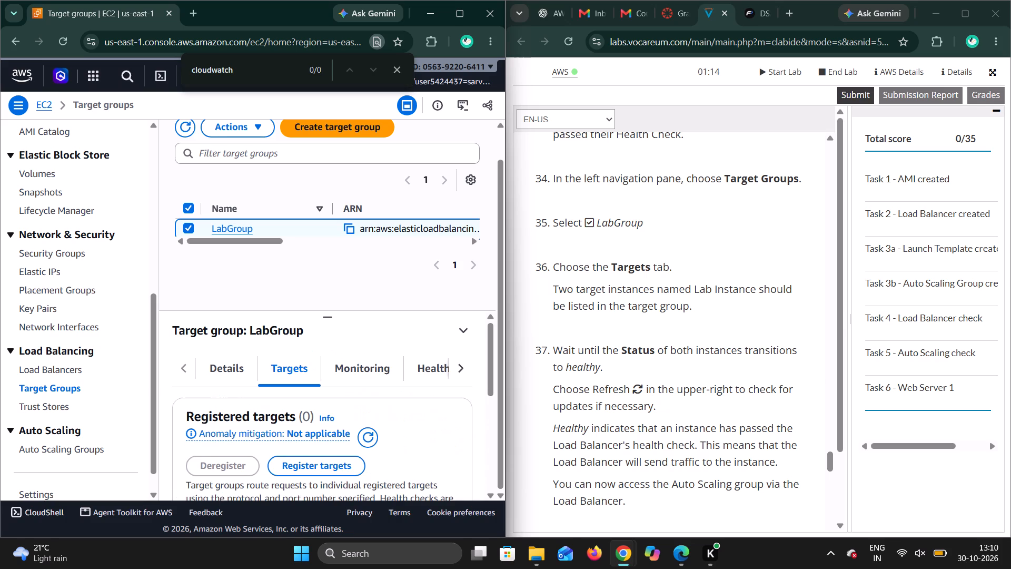
scroll(262, 420, up, 1)
scroll(310, 448, down, 1)
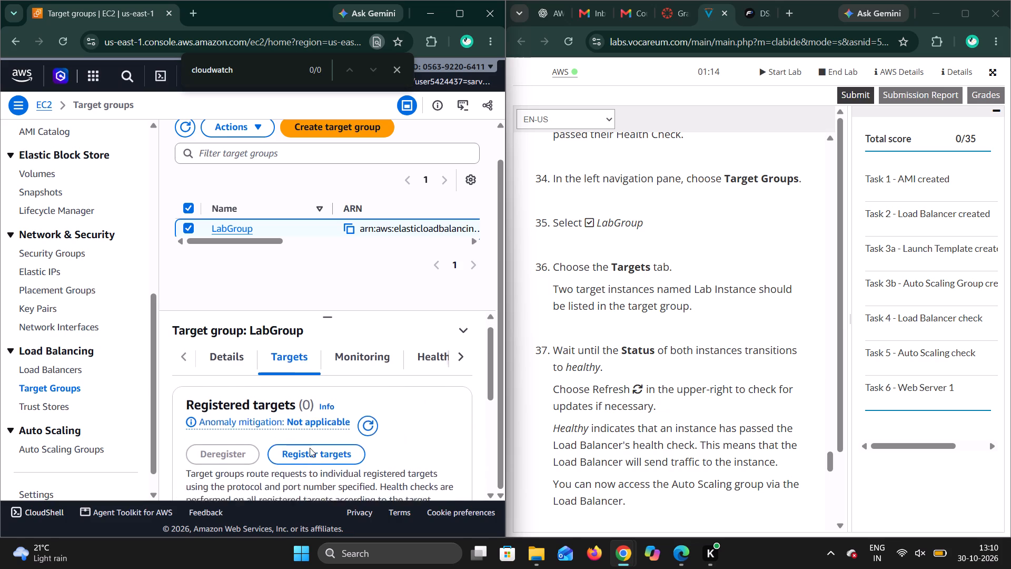
scroll(310, 448, down, 3)
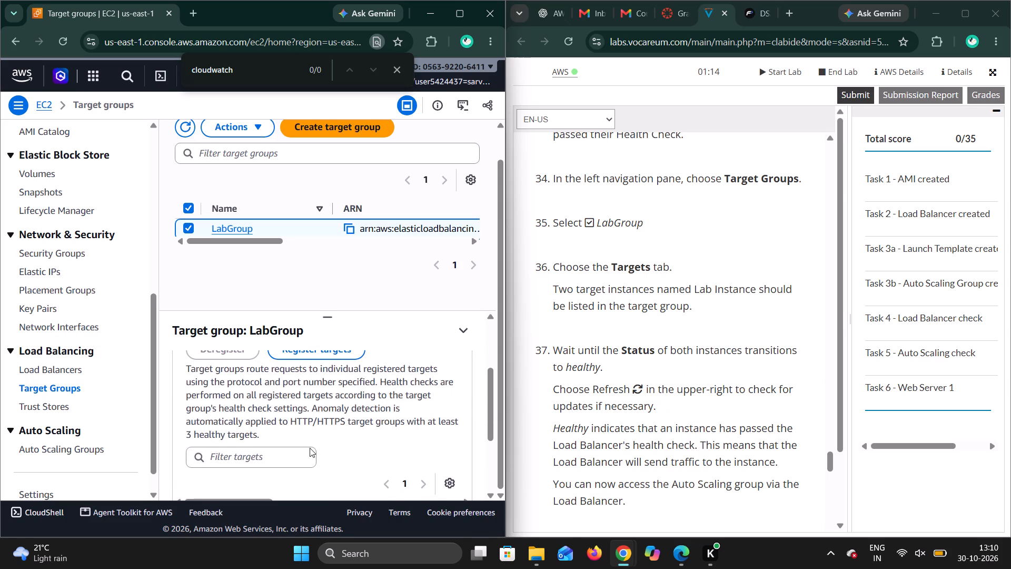
scroll(310, 448, down, 1)
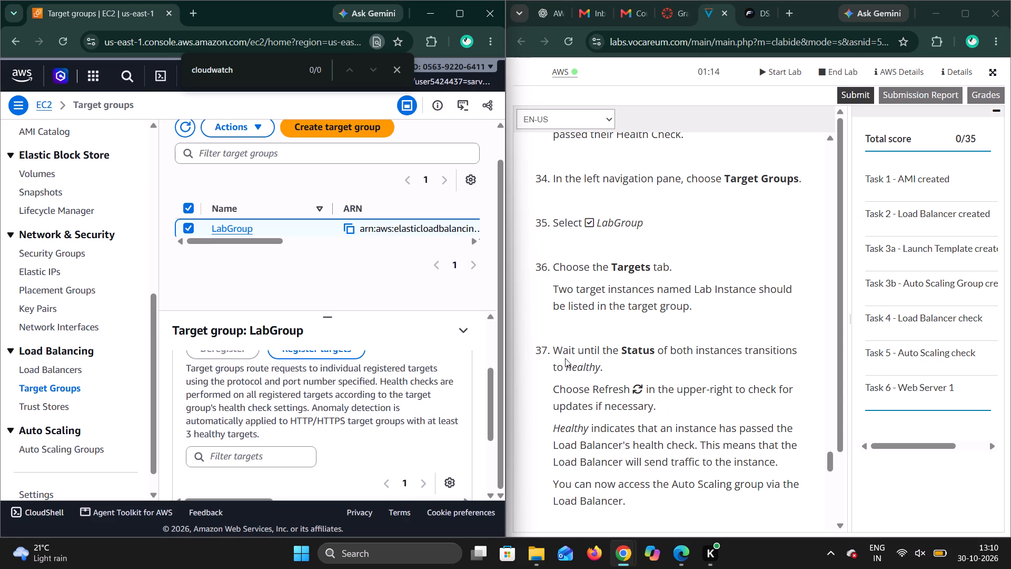
scroll(405, 416, down, 1)
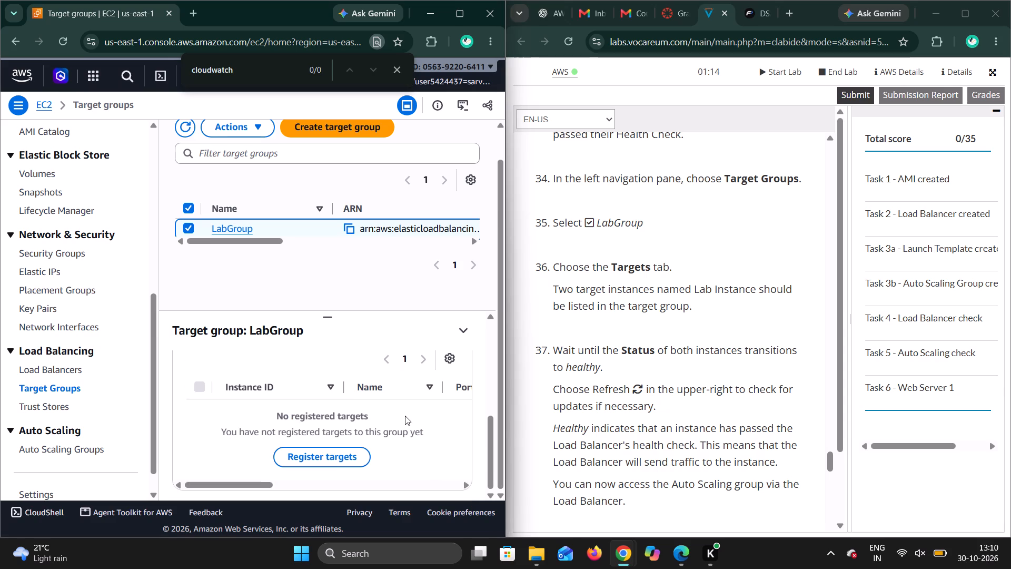
scroll(370, 411, up, 1)
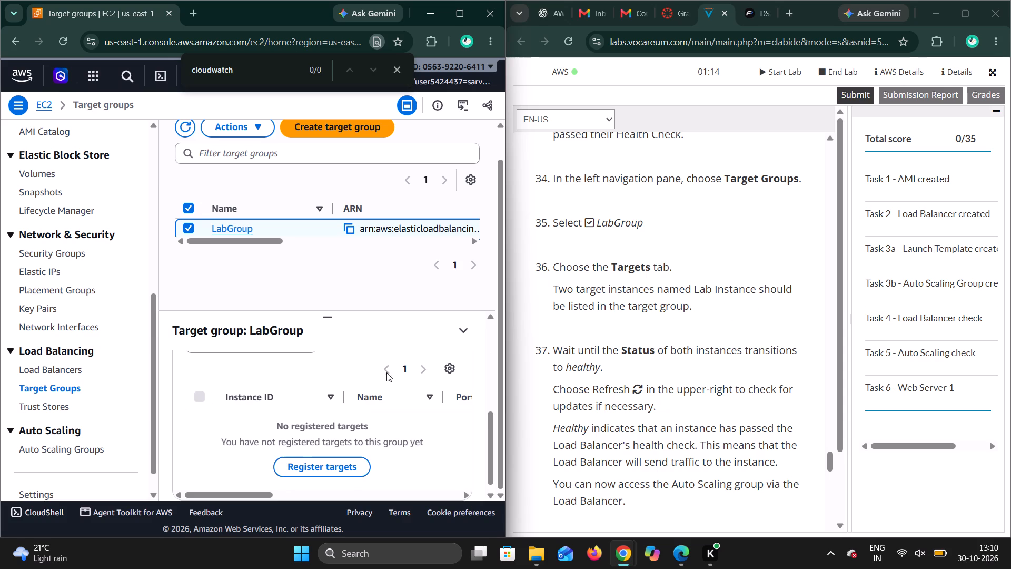
scroll(351, 385, up, 3)
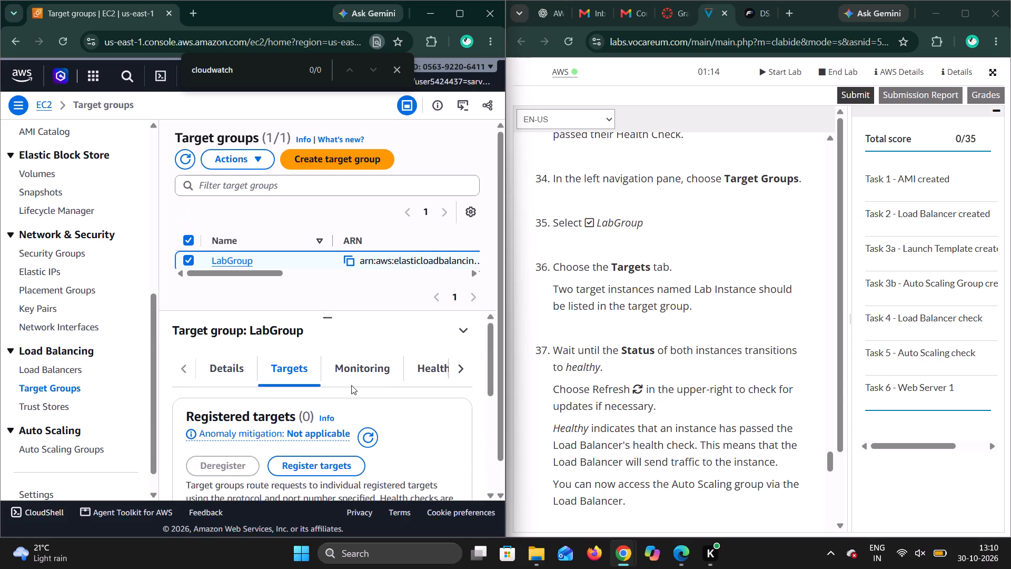
scroll(351, 385, up, 1)
scroll(379, 373, left, 2)
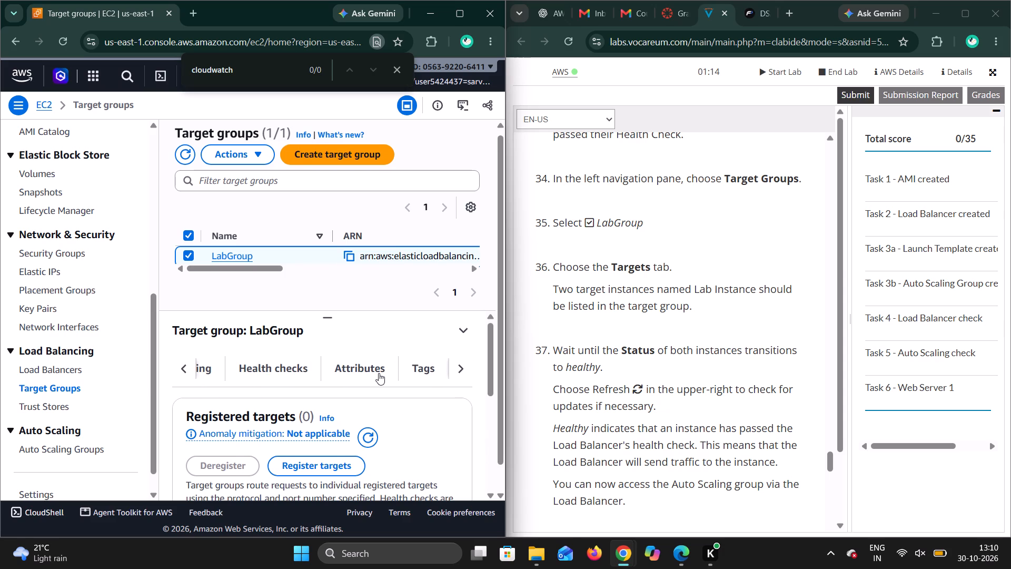
scroll(379, 373, right, 2)
Open target registration for LabGroup and review the available instances without selecting any.
scroll(379, 373, down, 1)
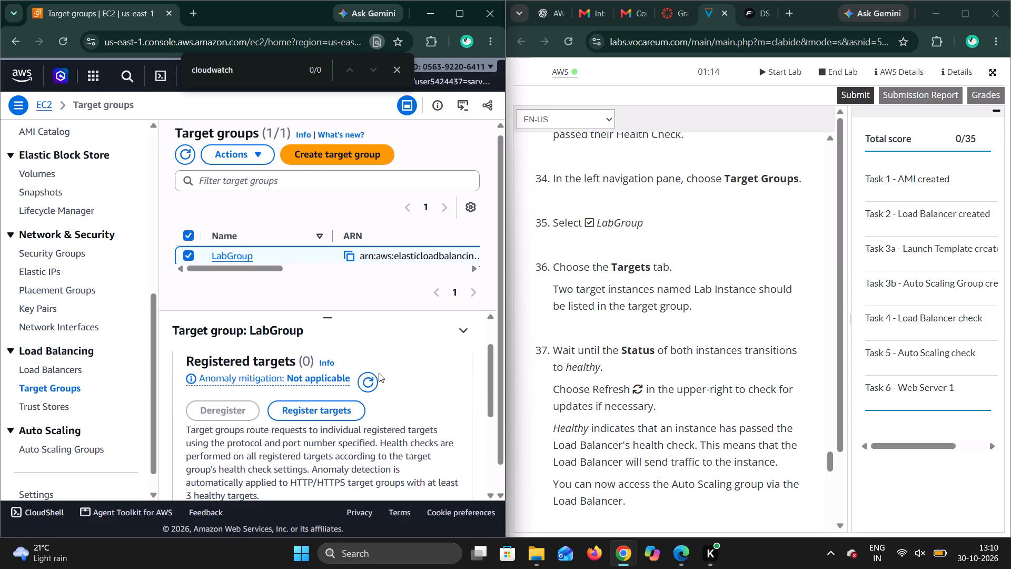
scroll(336, 425, down, 1)
click(335, 459)
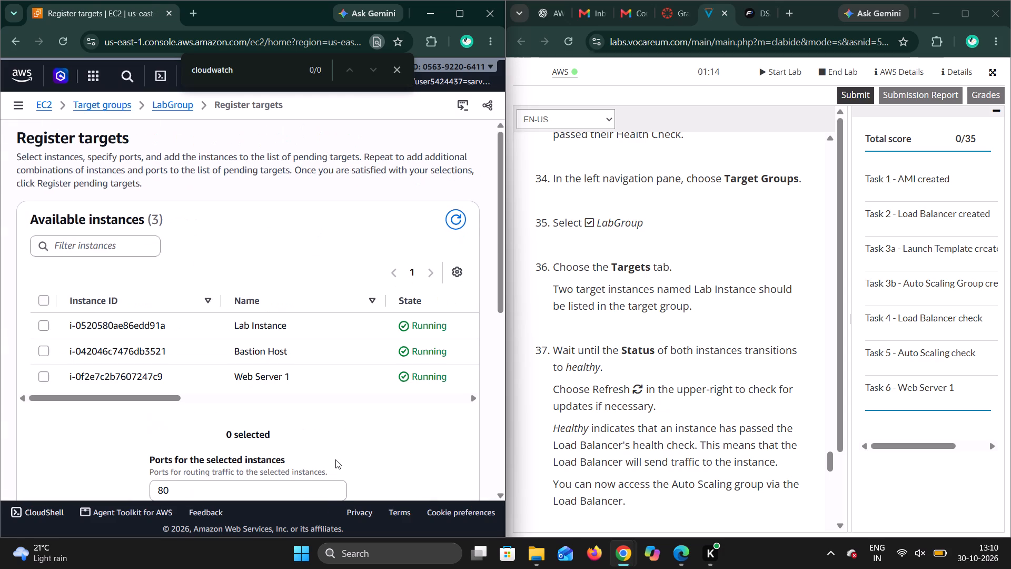
scroll(299, 385, right, 2)
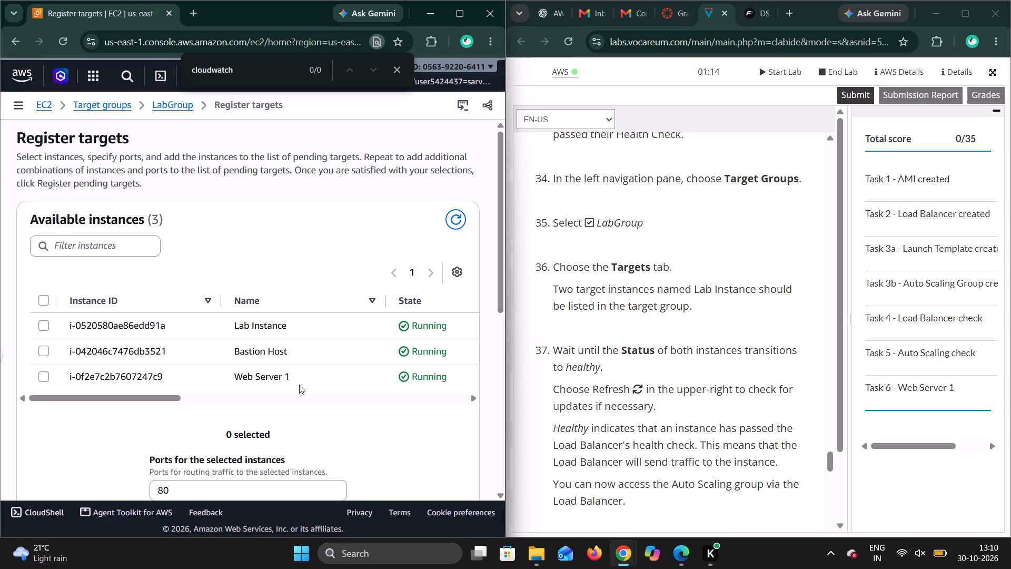
scroll(299, 385, right, 1)
Open LabGroup's own details page and examine its target health summary and the columns of the registered targets table.
click(170, 104)
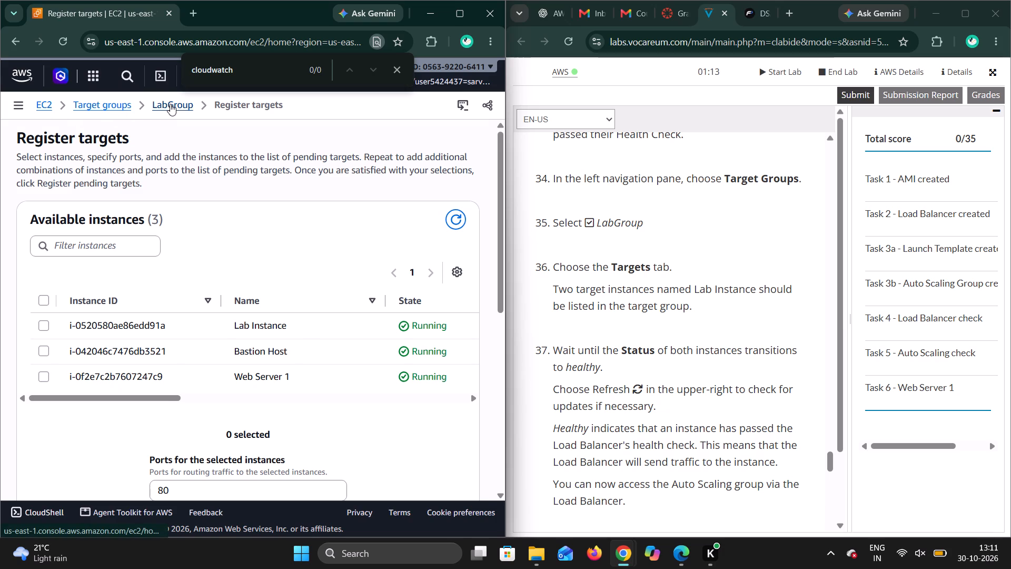
scroll(247, 354, down, 3)
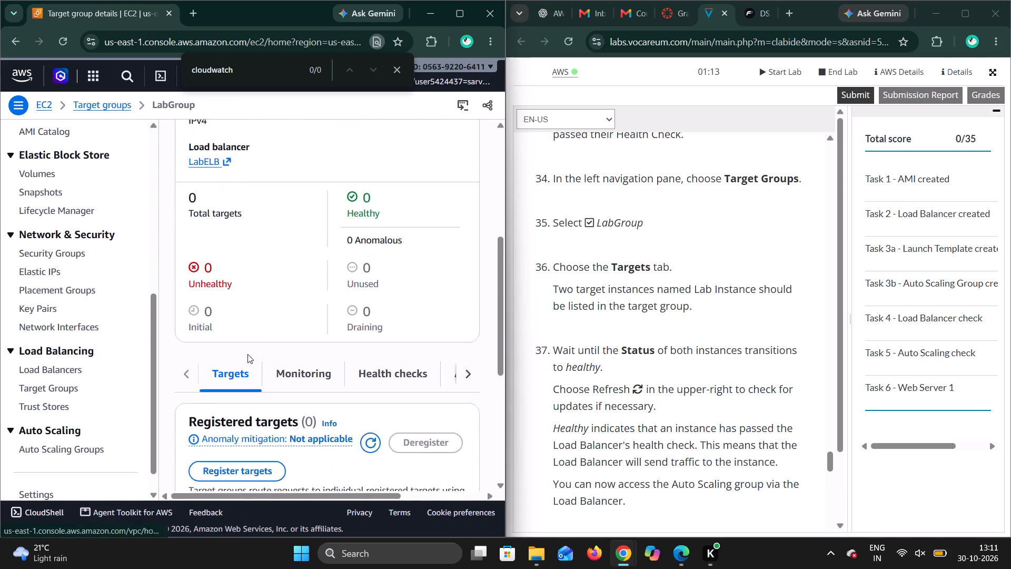
scroll(247, 354, down, 3)
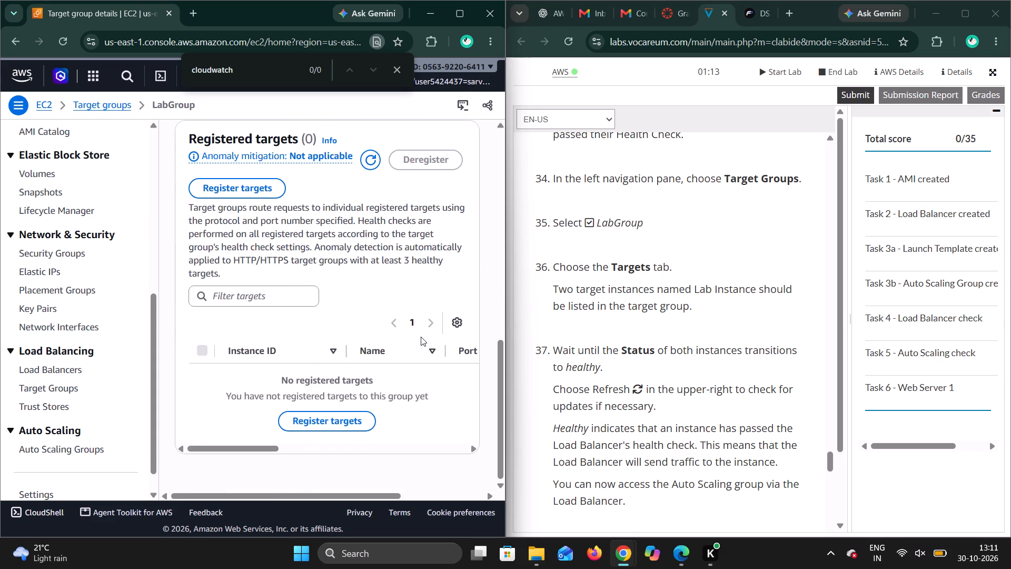
scroll(444, 360, left, 4)
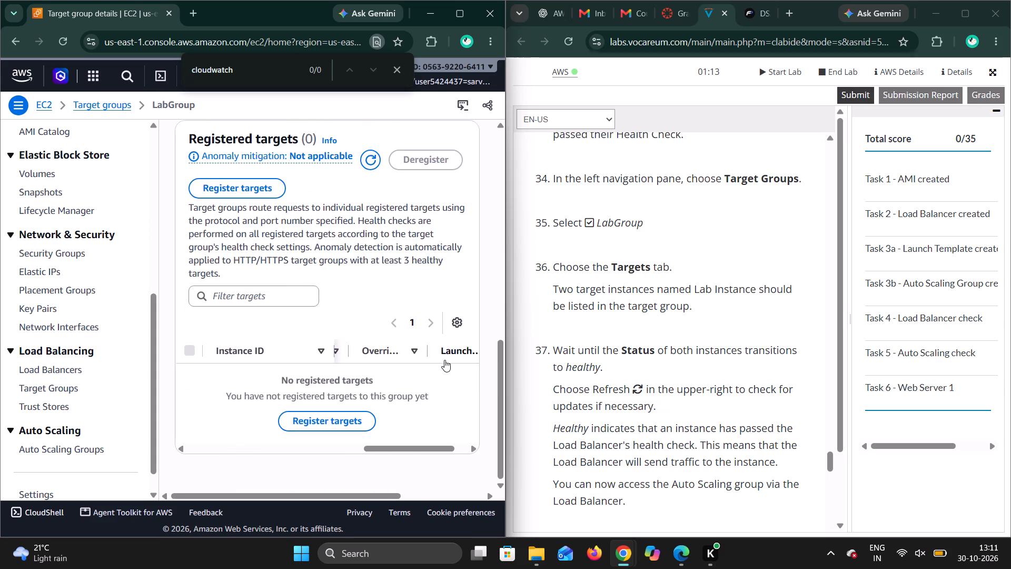
scroll(444, 360, right, 2)
scroll(444, 360, left, 2)
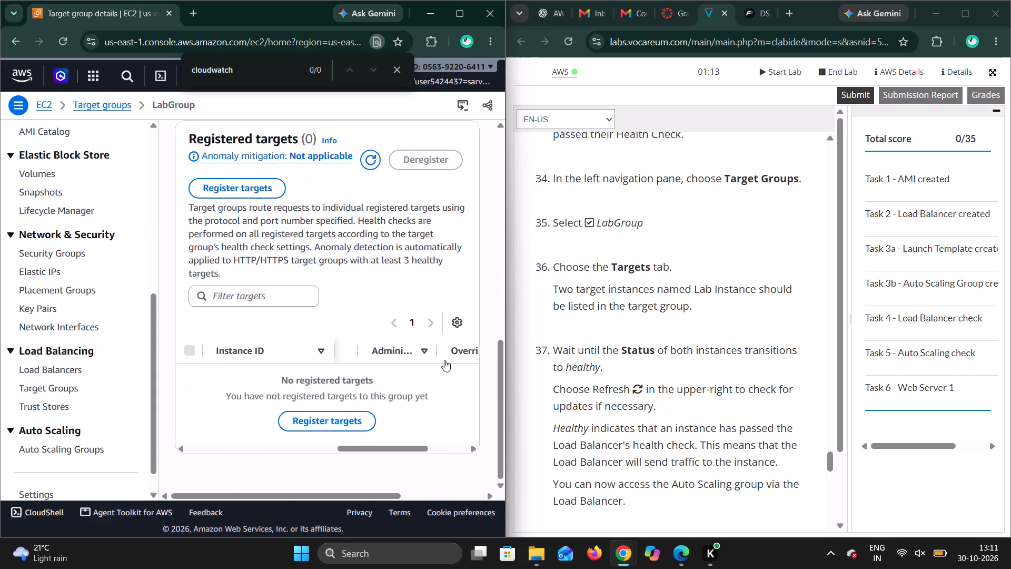
scroll(444, 360, left, 4)
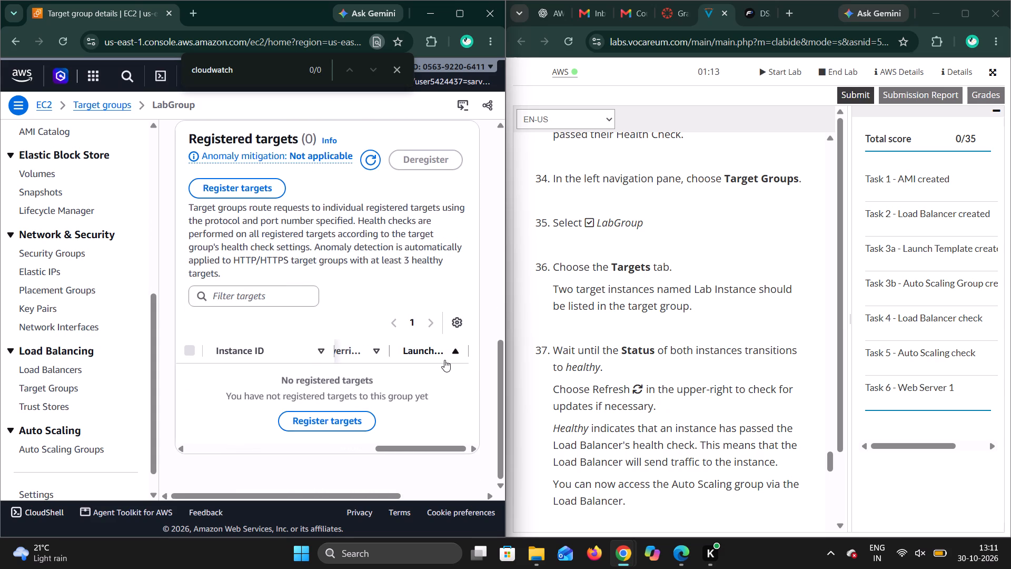
Sort LabGroup's registered targets table by Health status.
scroll(444, 360, right, 4)
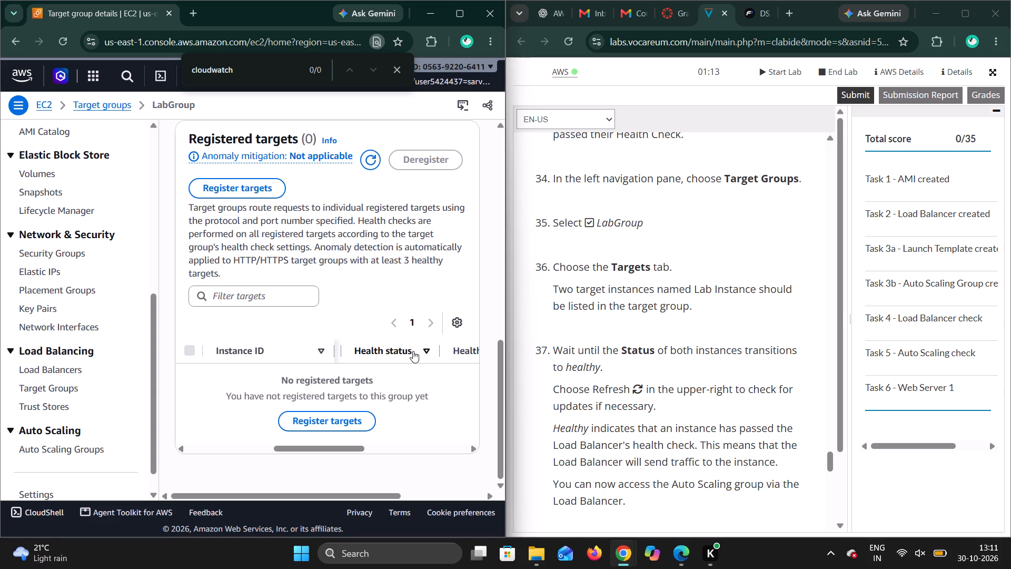
click(381, 349)
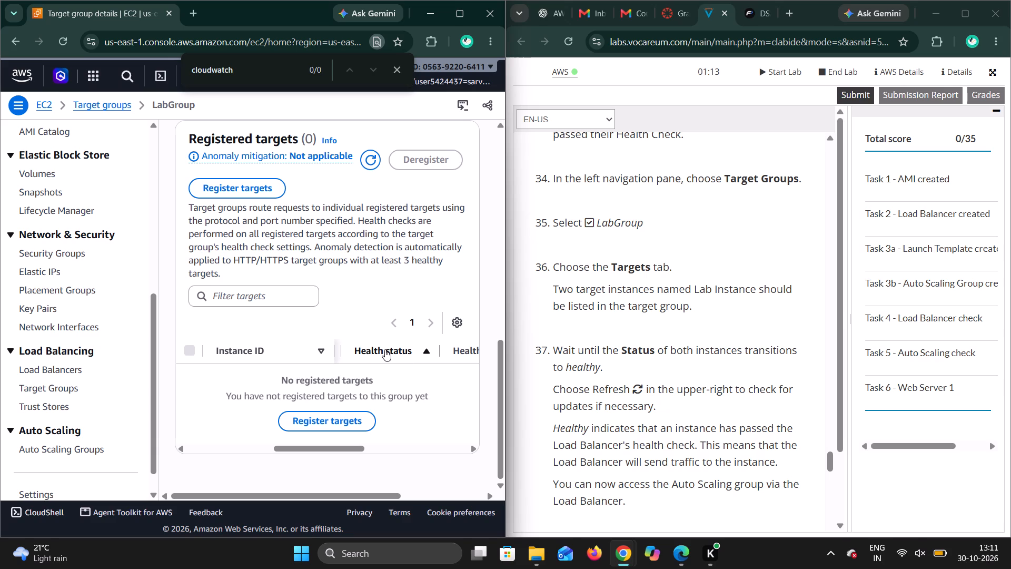
Reverse the Health status sort order of LabGroup's registered targets table.
click(386, 349)
Examine LabGroup's target health summary and registered targets against lab step 37, and read the lab instructions through step 41.
scroll(264, 343, down, 2)
scroll(391, 179, up, 1)
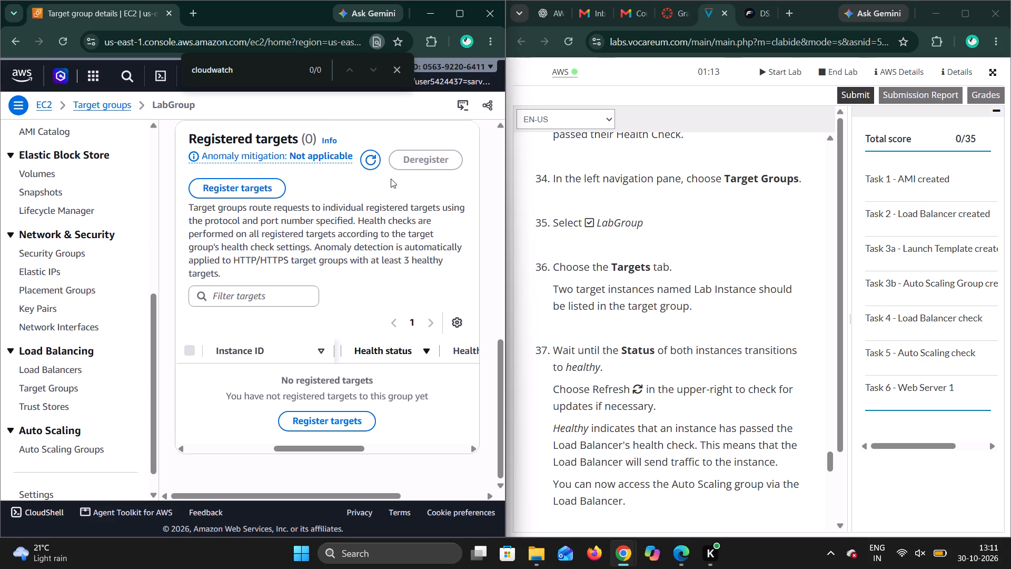
scroll(391, 179, up, 2)
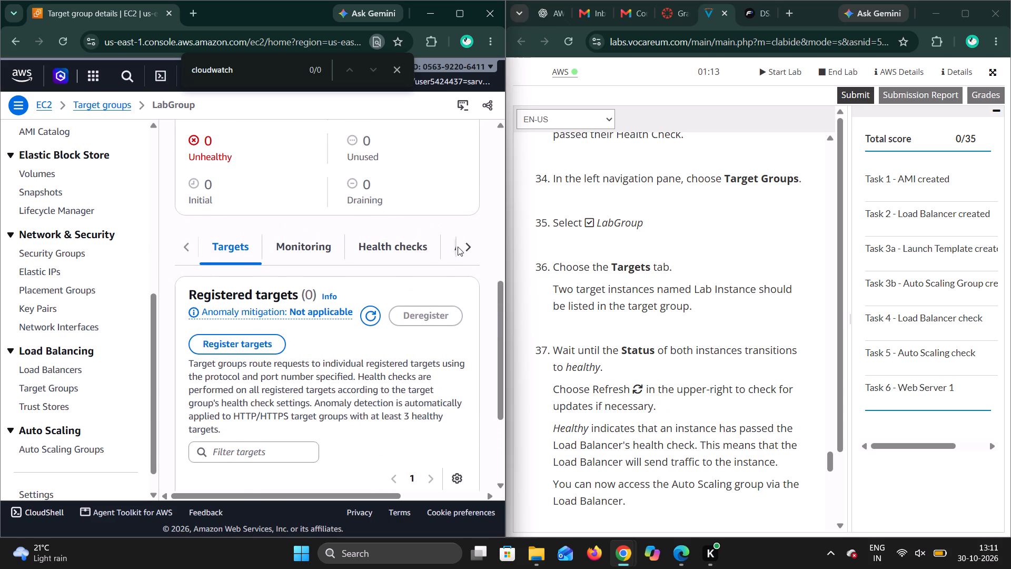
scroll(441, 244, left, 3)
scroll(441, 244, right, 2)
scroll(441, 244, up, 1)
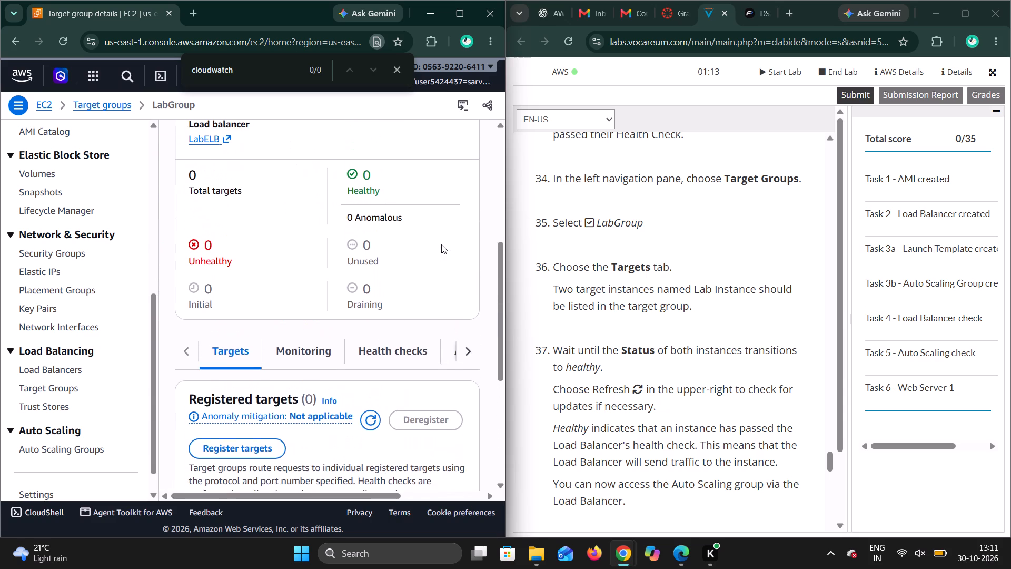
scroll(441, 244, down, 1)
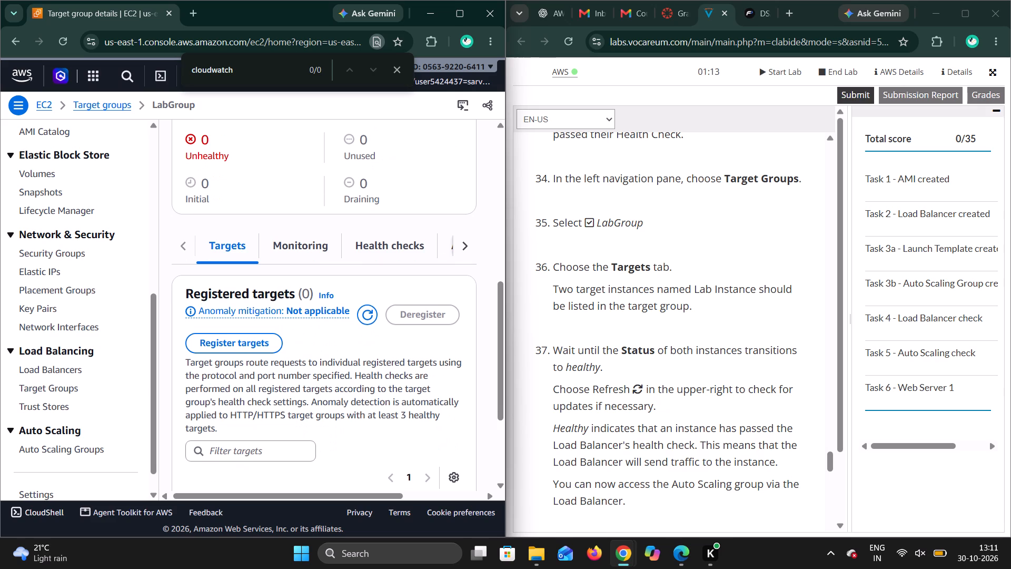
scroll(696, 395, down, 1)
scroll(696, 395, left, 2)
scroll(404, 342, up, 3)
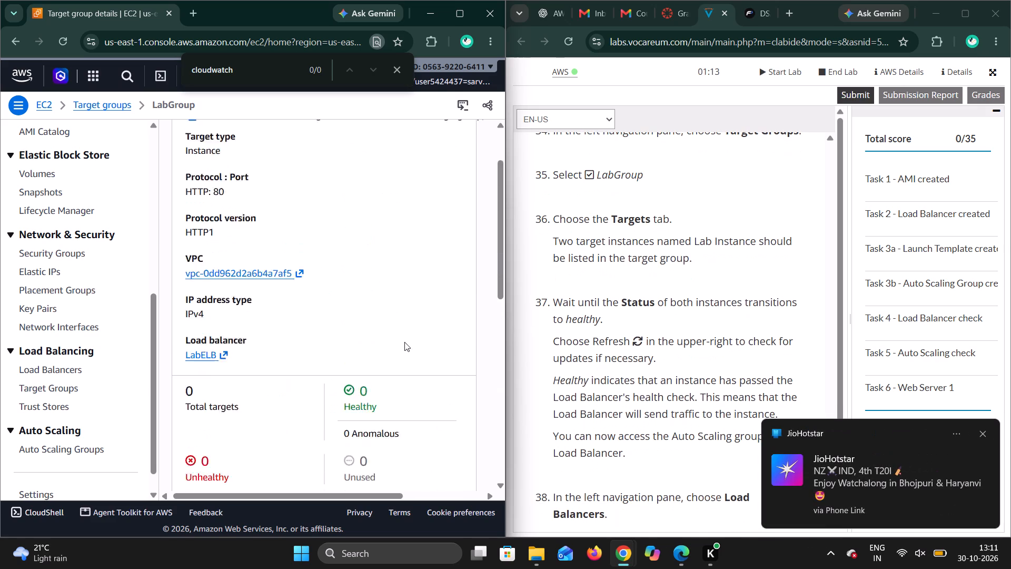
scroll(404, 342, up, 2)
scroll(447, 336, down, 1)
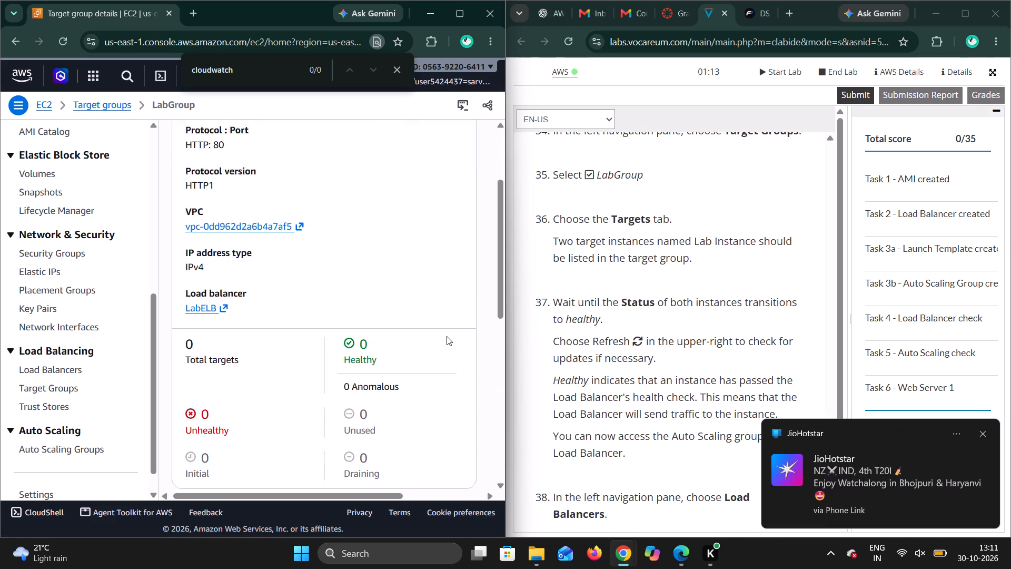
scroll(447, 336, down, 2)
scroll(734, 327, down, 2)
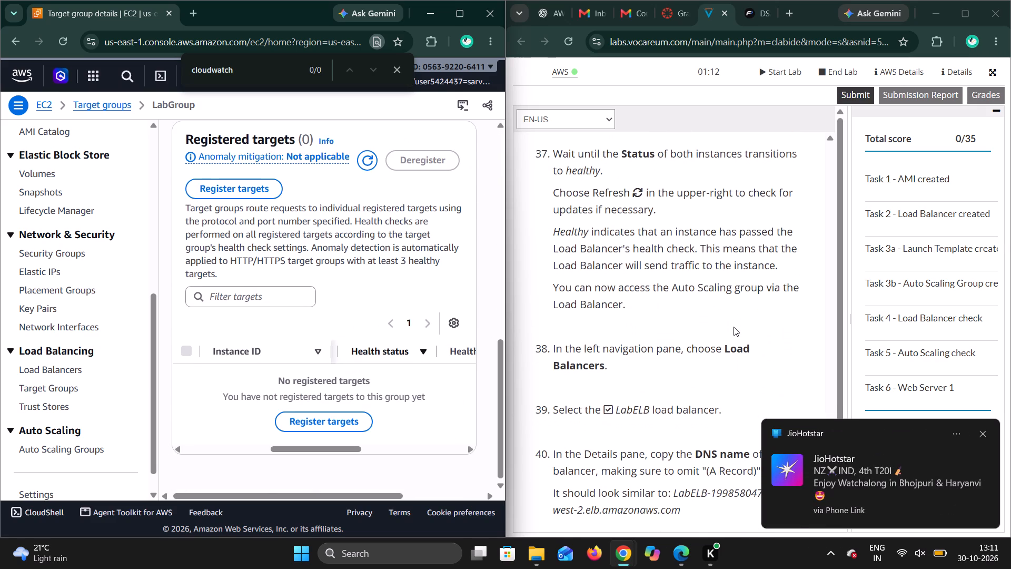
scroll(734, 327, down, 1)
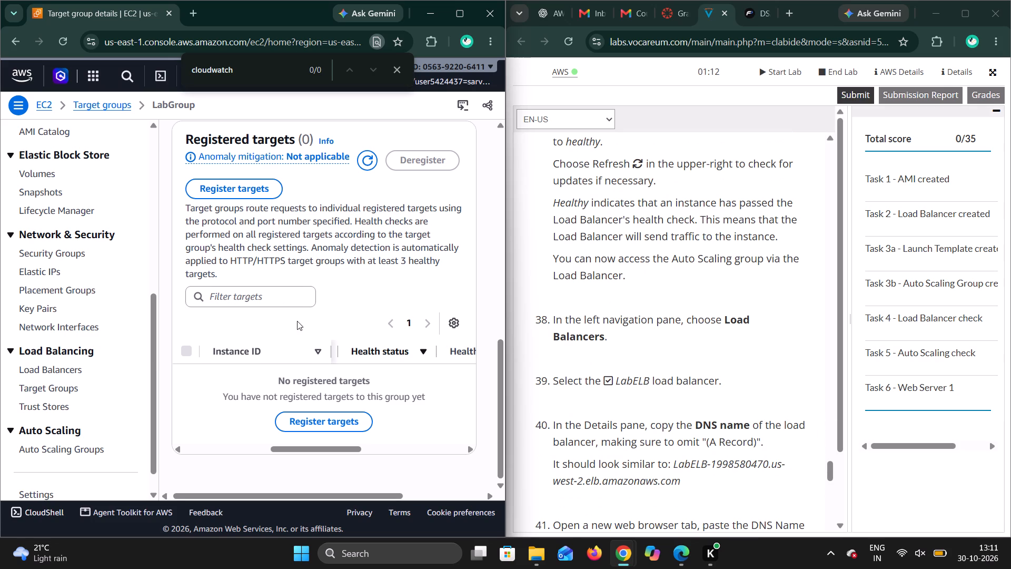
scroll(315, 363, up, 2)
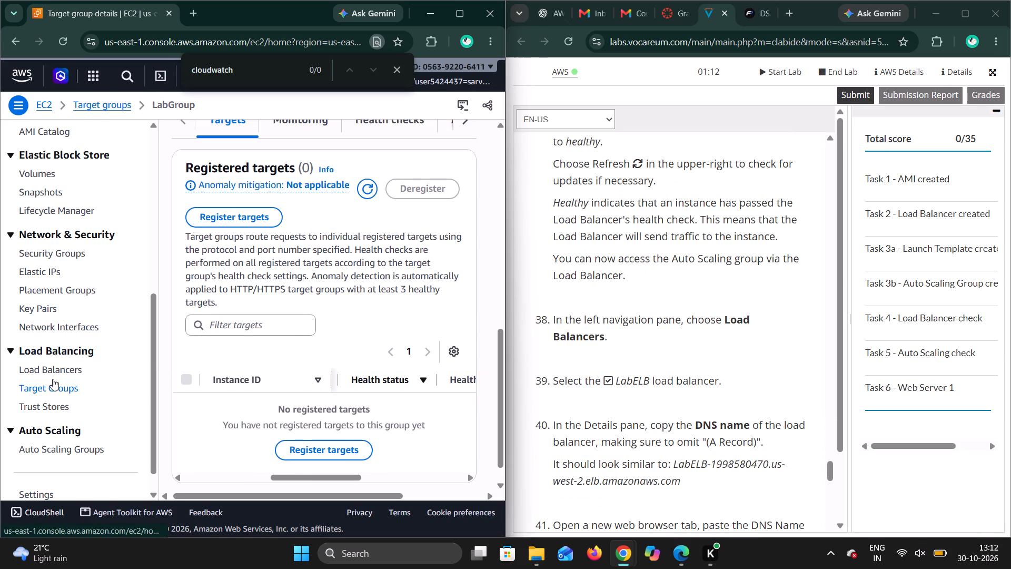
Open the EC2 Load Balancers list, as lab step 38 instructs.
click(71, 361)
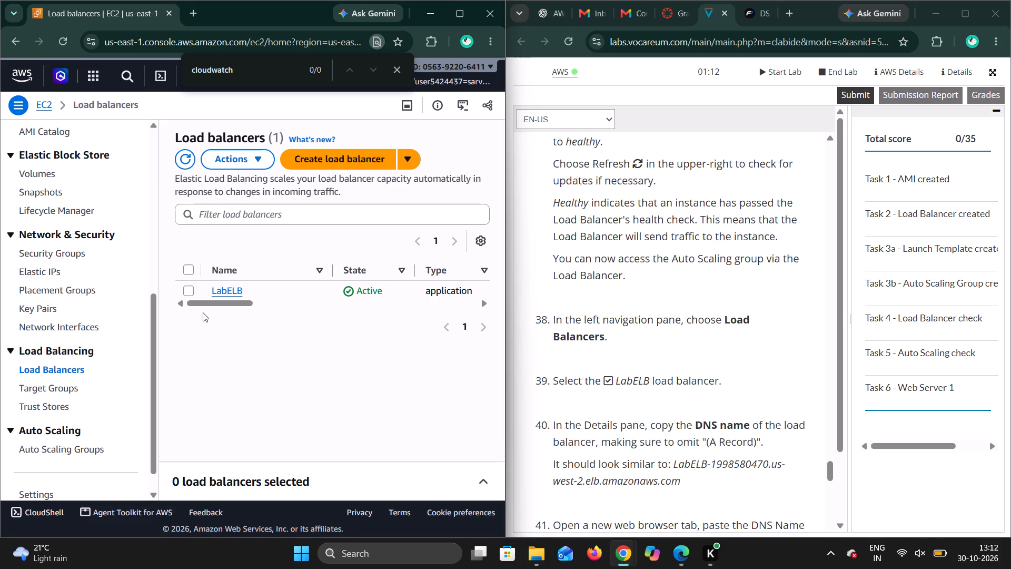
scroll(0, 274, up, 3)
scroll(46, 326, down, 3)
scroll(46, 326, up, 1)
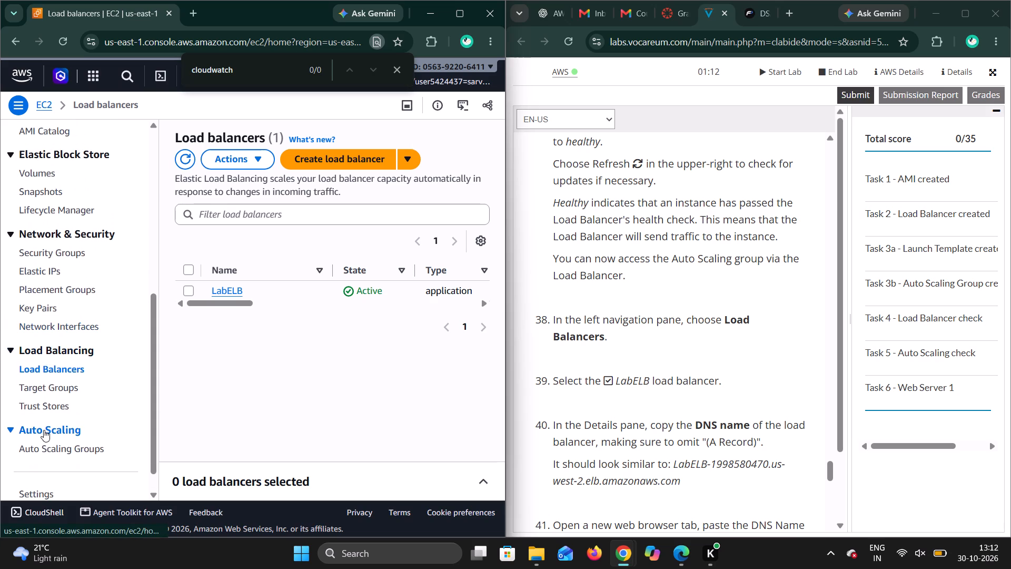
Open the Auto Scaling groups list, examine Lab Auto Scaling Group's status and launch template, and return to the load balancers list.
click(55, 446)
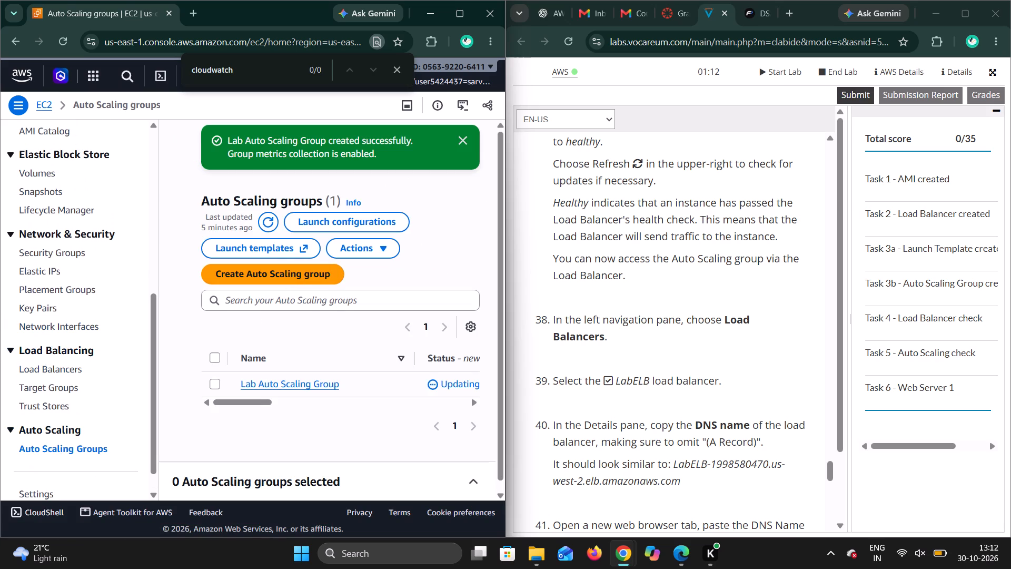
scroll(343, 346, down, 1)
scroll(406, 381, left, 1)
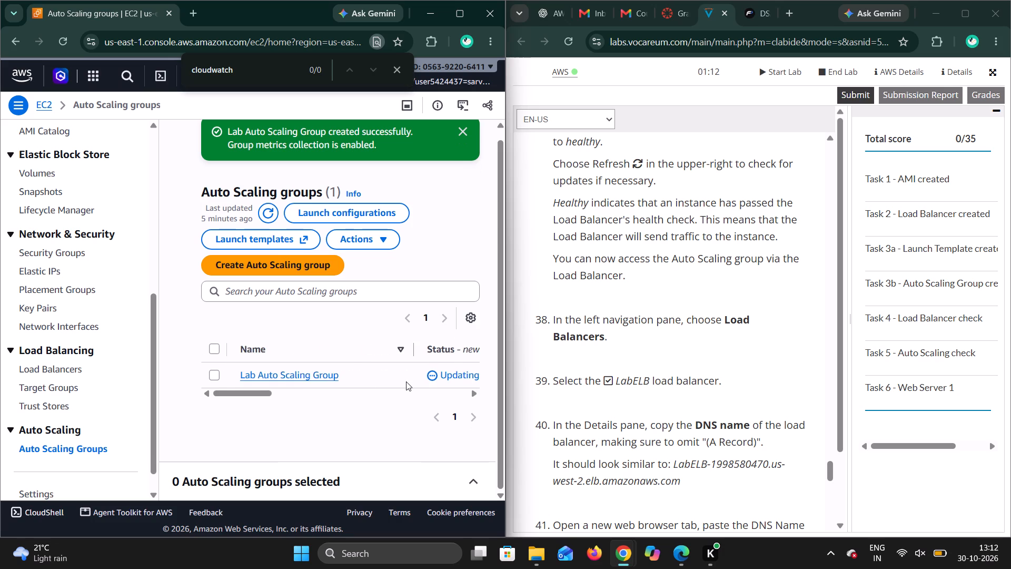
scroll(406, 381, left, 3)
scroll(406, 381, right, 1)
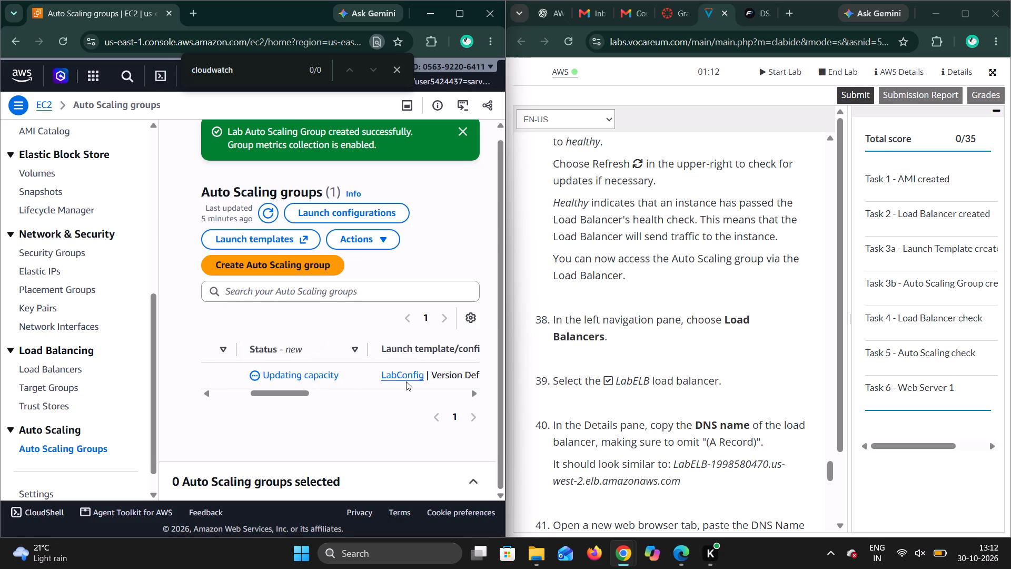
scroll(406, 381, right, 2)
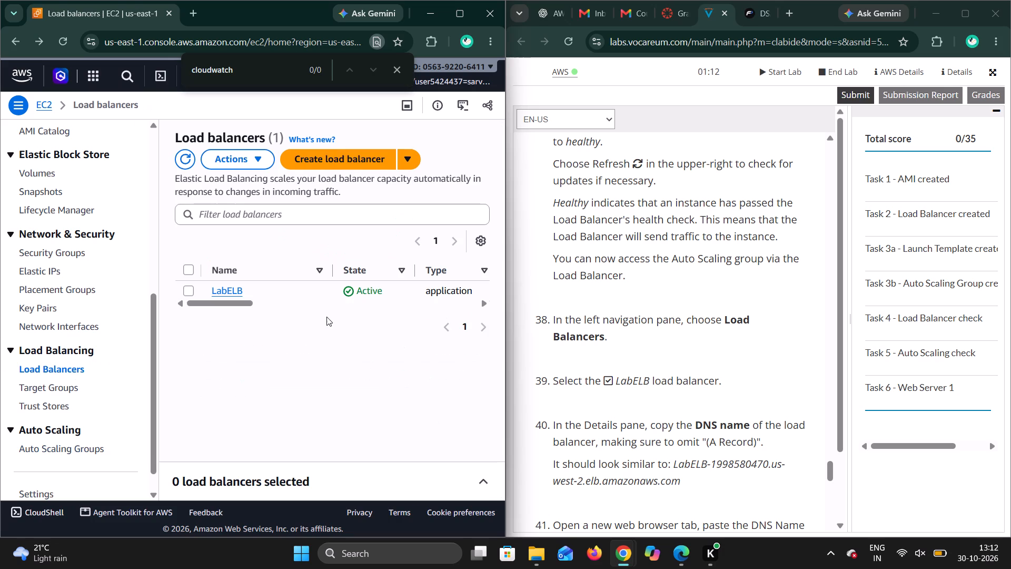
Select the LabELB load balancer per lab step 39 and look over its available detail sections.
scroll(611, 415, down, 1)
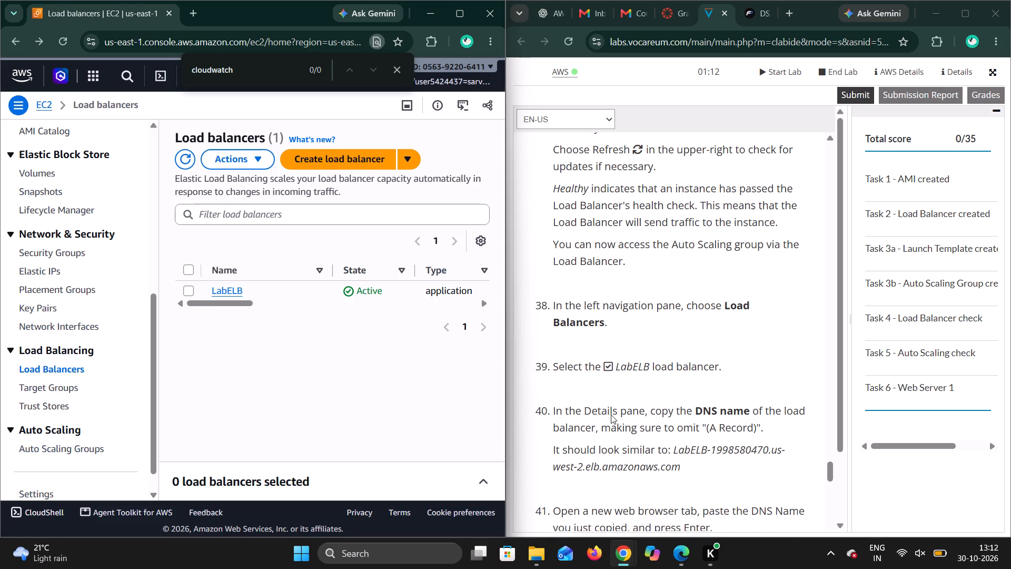
scroll(611, 415, down, 1)
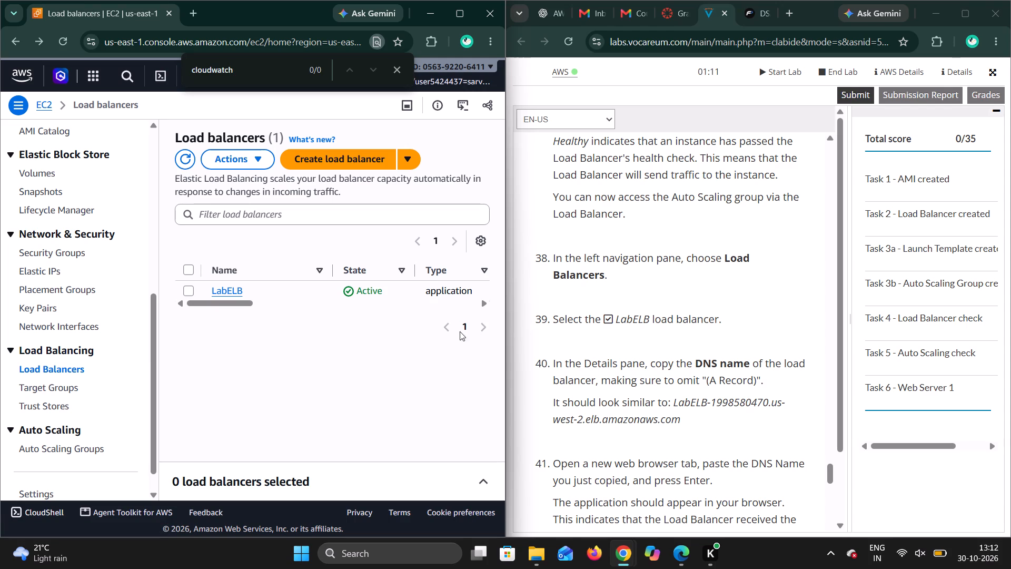
click(188, 292)
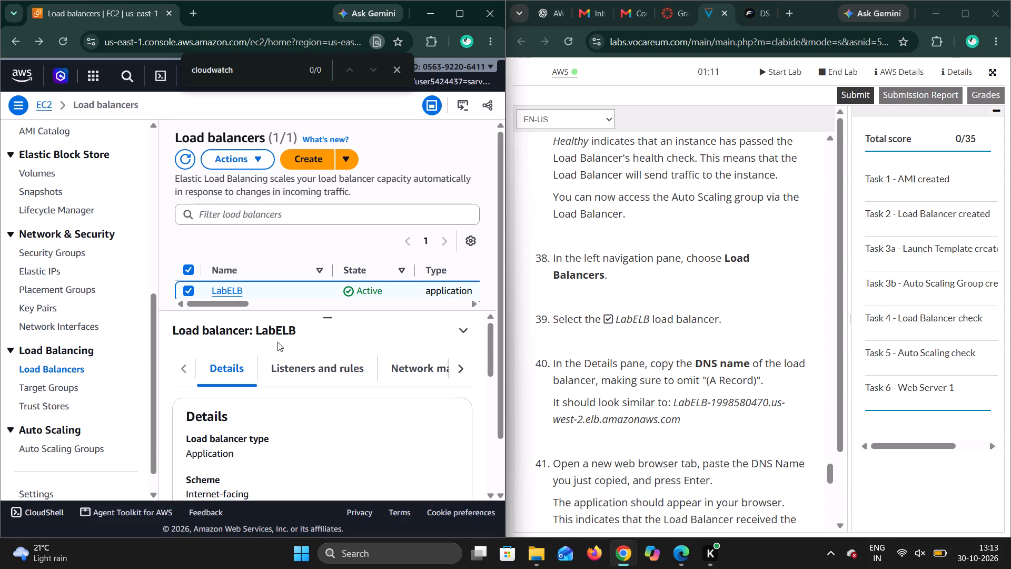
scroll(324, 351, down, 1)
scroll(324, 351, up, 1)
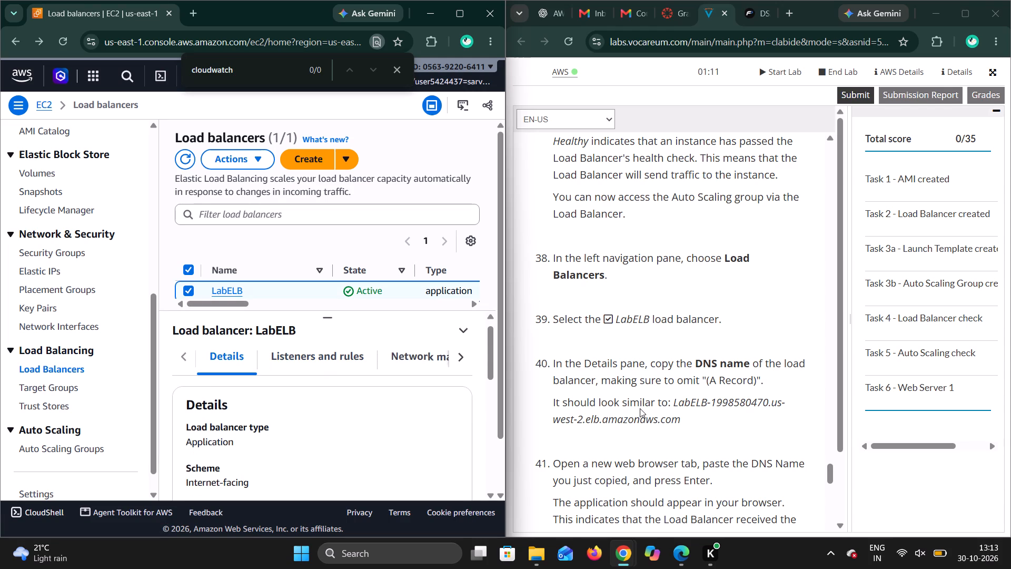
scroll(408, 365, left, 1)
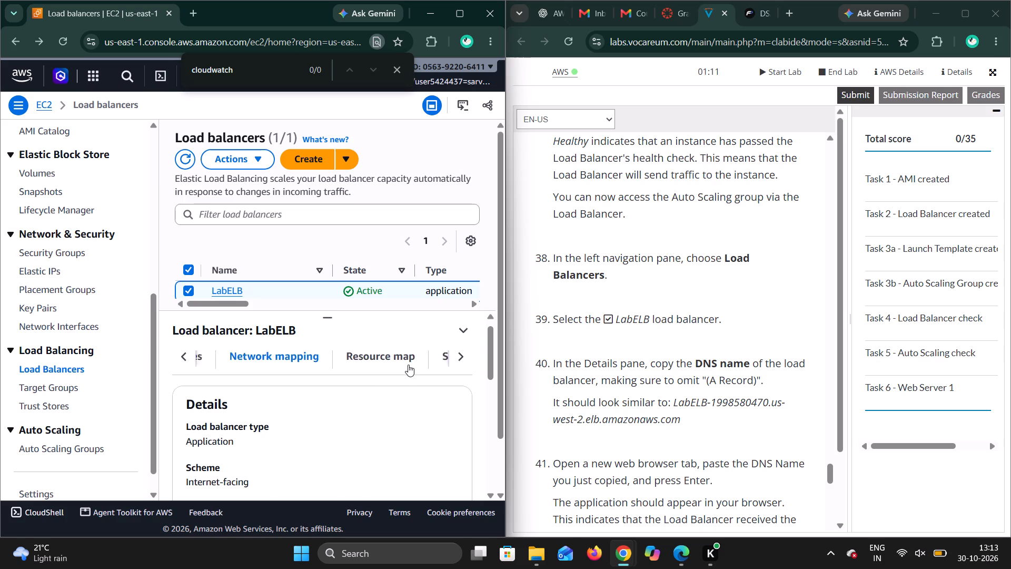
scroll(408, 365, left, 3)
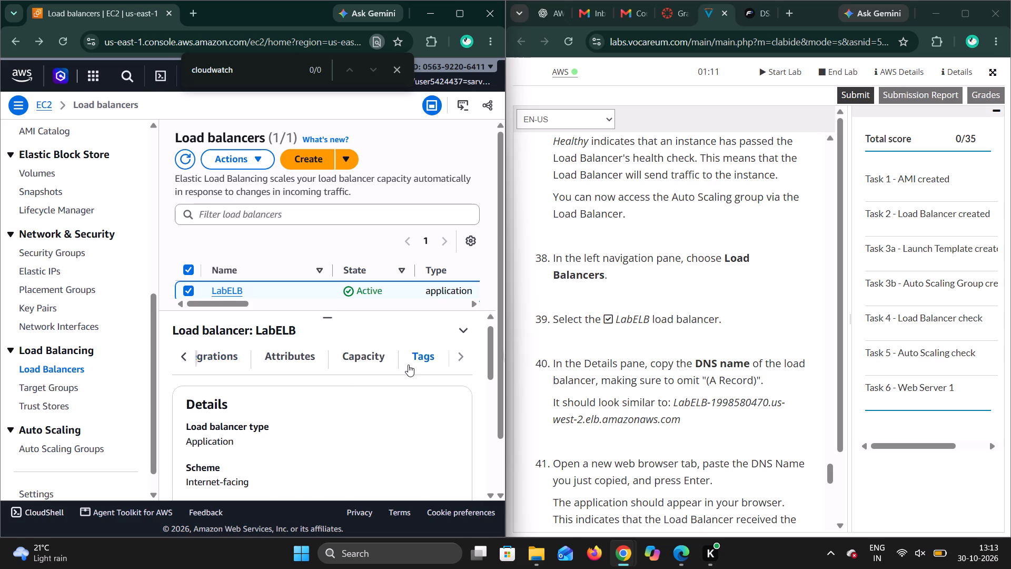
scroll(408, 365, right, 6)
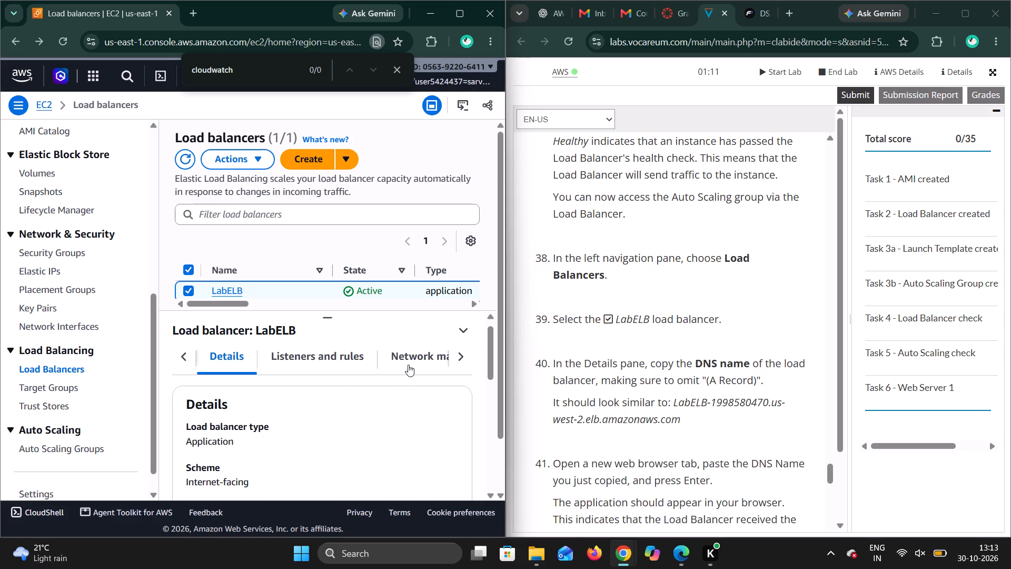
Copy the DNS name of LabELB from its details.
scroll(313, 439, down, 2)
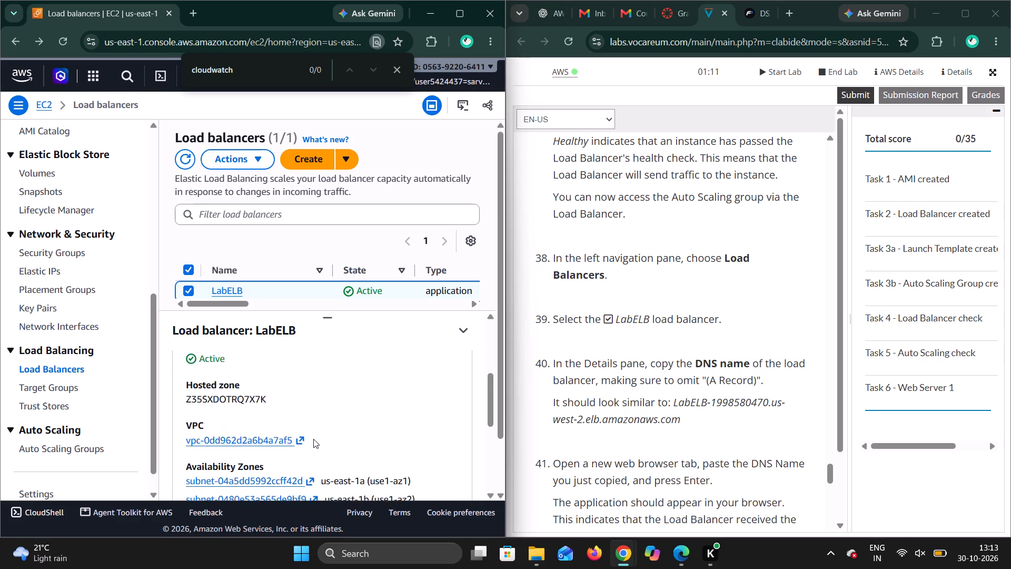
scroll(313, 439, down, 1)
scroll(313, 439, up, 1)
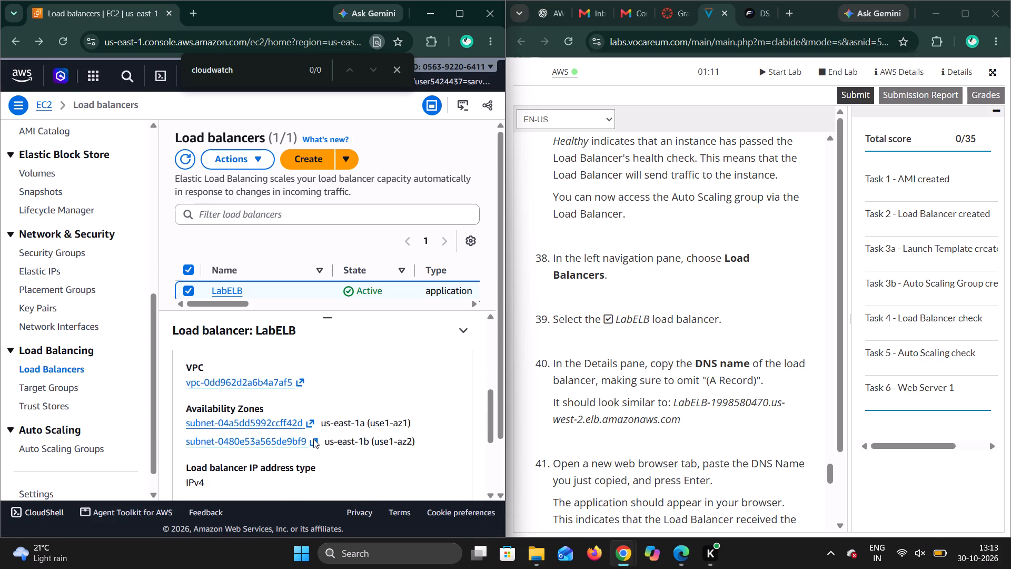
scroll(313, 439, down, 1)
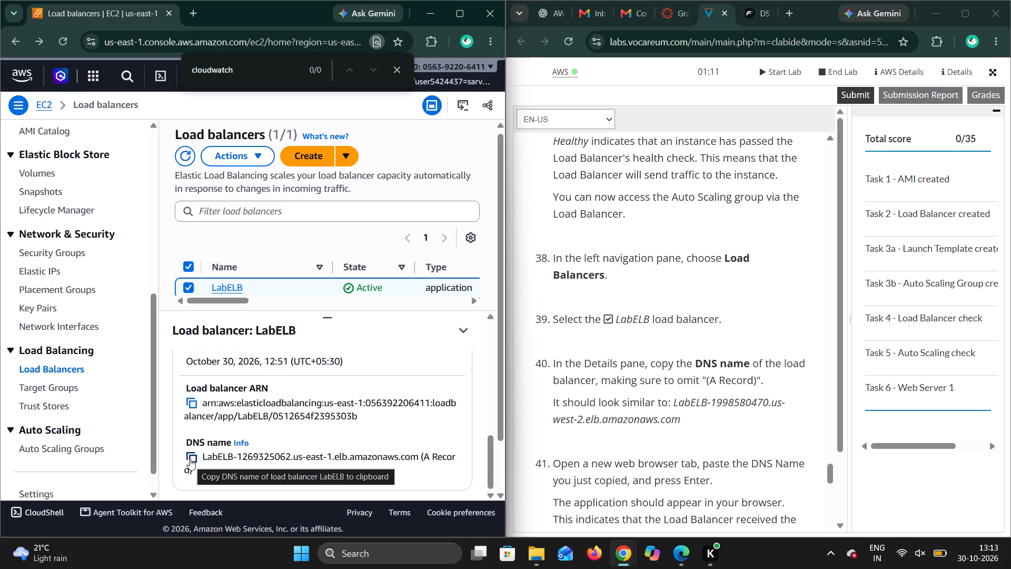
click(190, 458)
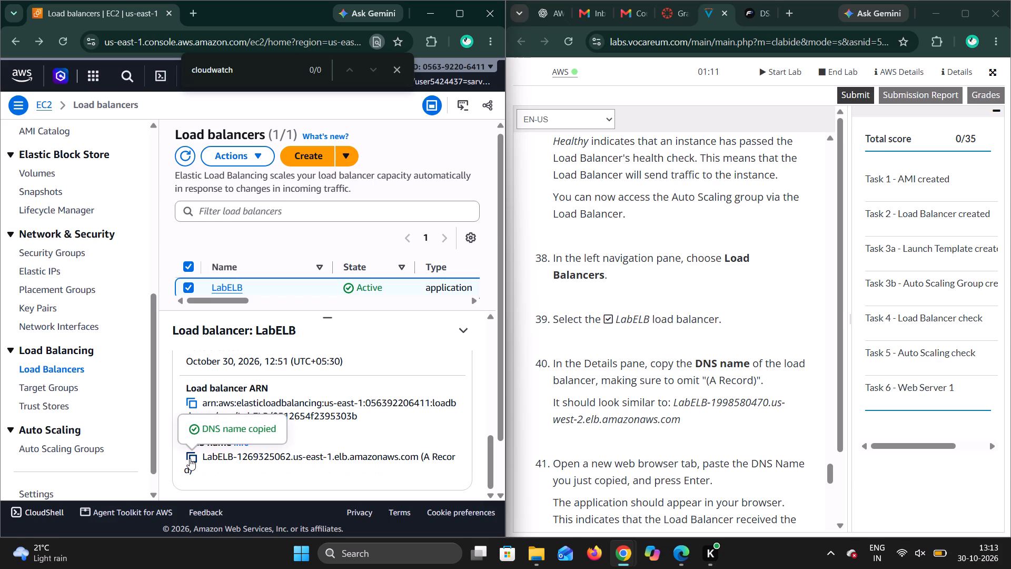
Search Windows for "no" and open Notepad.
click(303, 558)
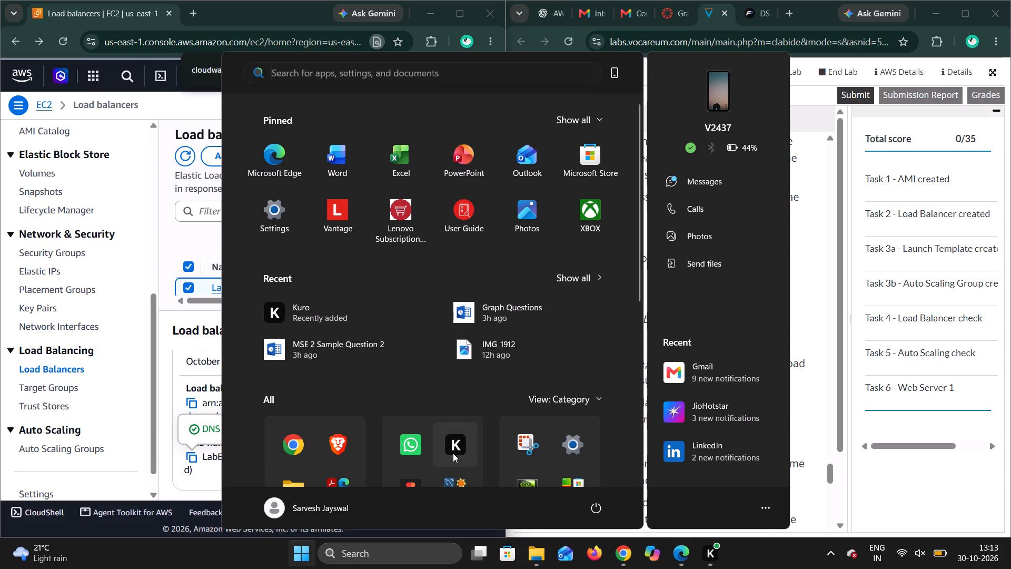
scroll(441, 415, down, 2)
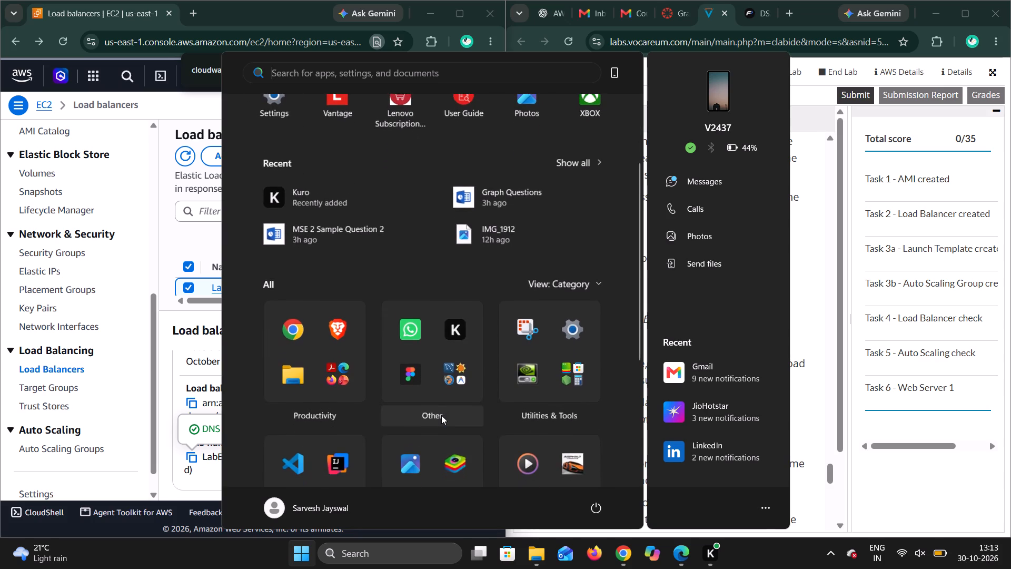
scroll(441, 415, down, 1)
click(384, 73)
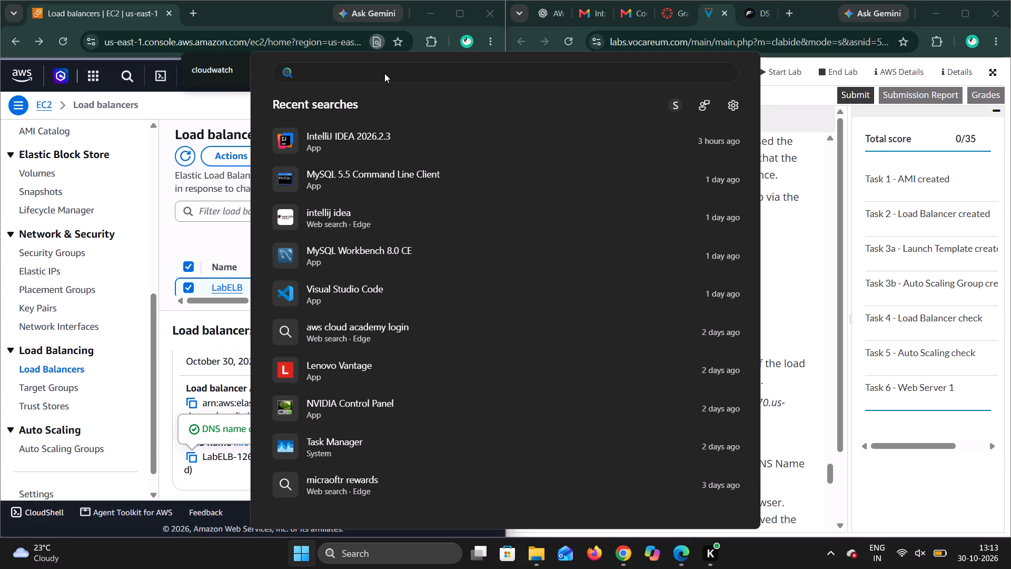
text(no)
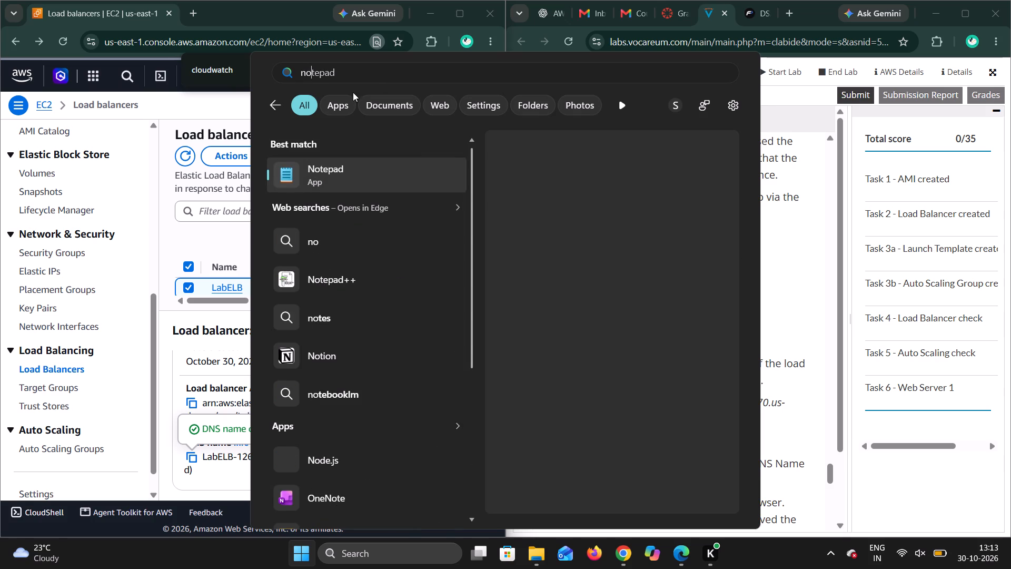
click(352, 156)
click(352, 165)
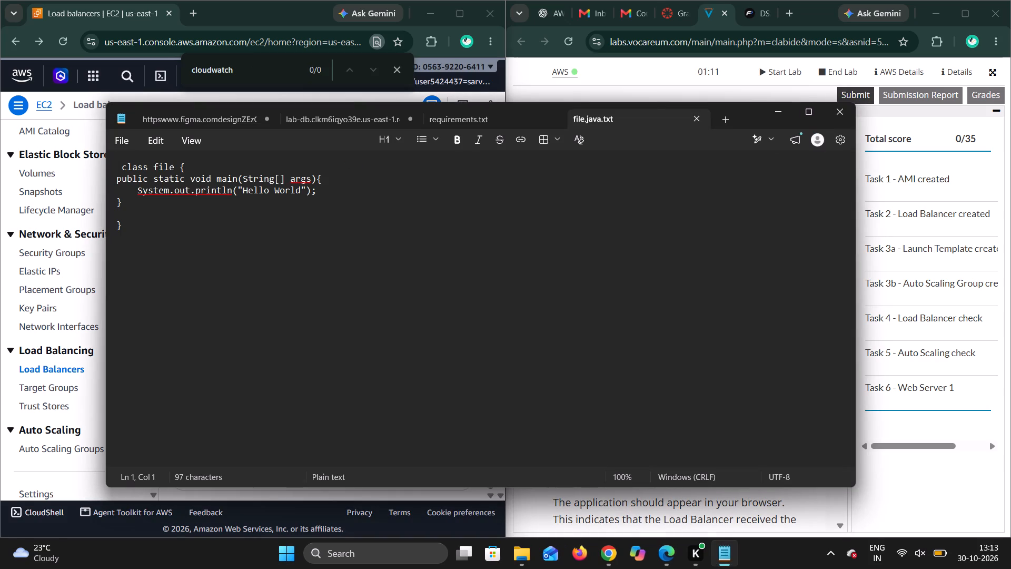
Paste the copied LabELB DNS name on a new line at the end of file.java.txt, and minimize Notepad.
click(260, 241)
click(260, 241)
click(239, 246)
key(Down)
key(Return)
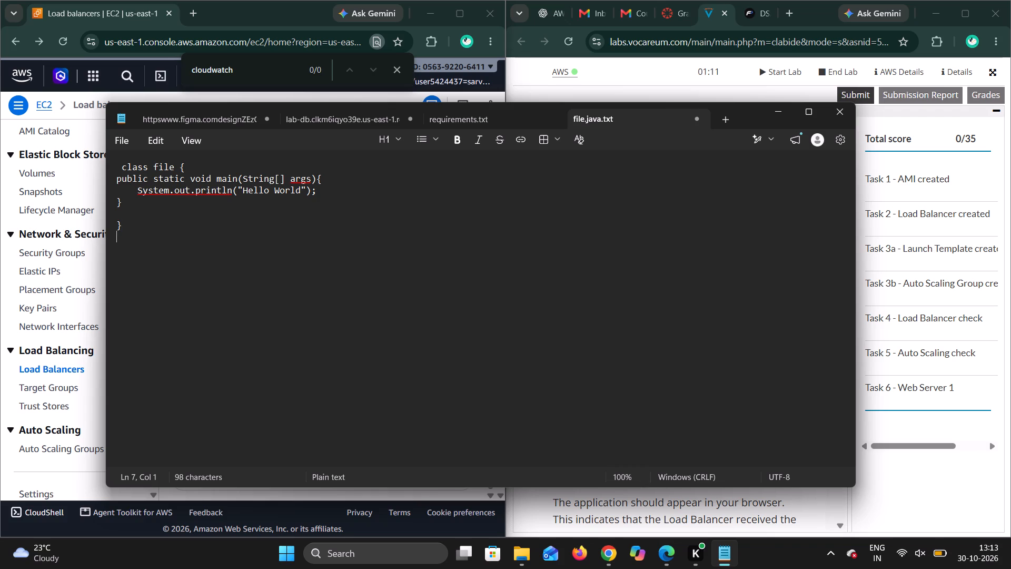
key(ctrl+v)
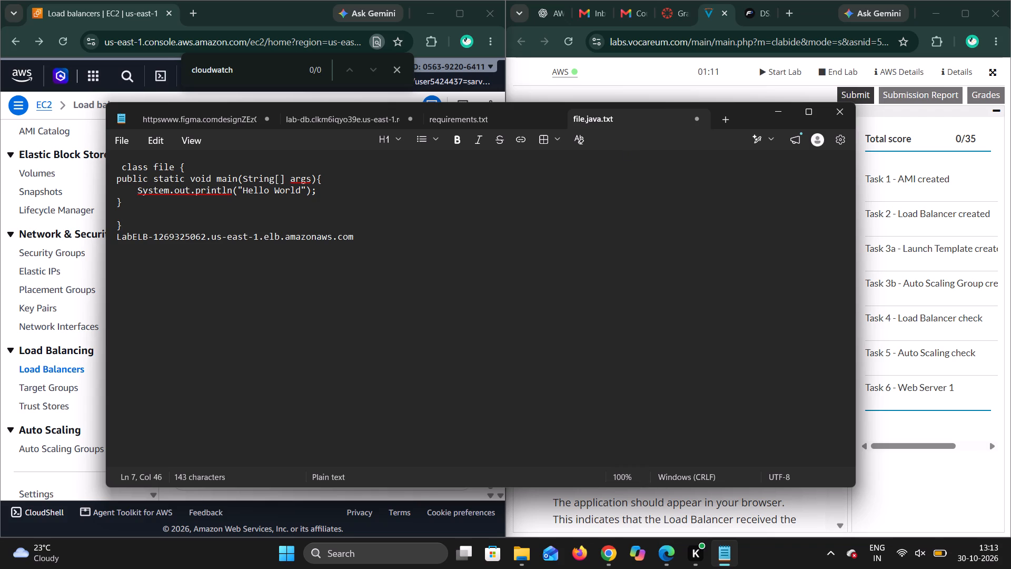
click(615, 553)
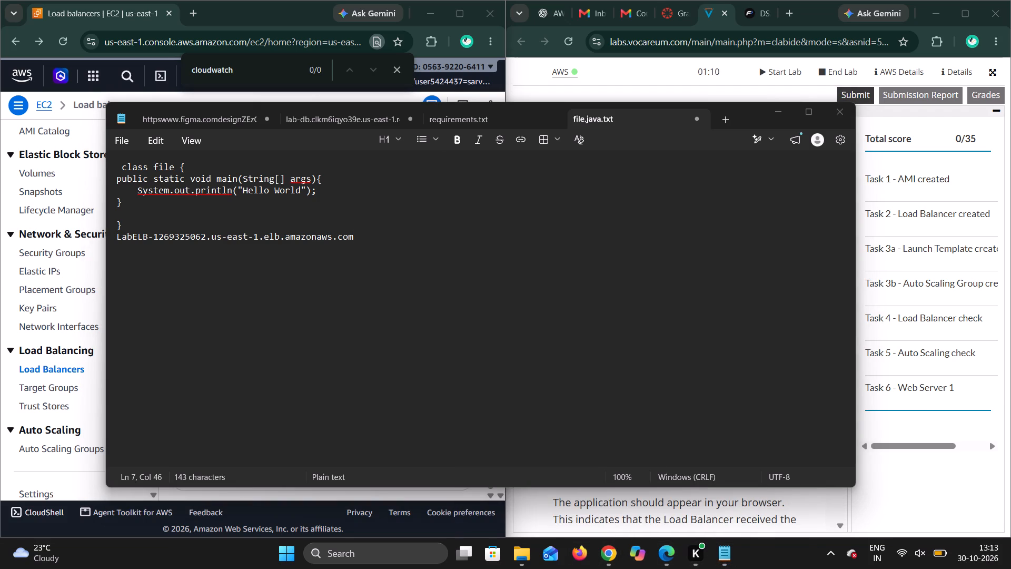
click(776, 113)
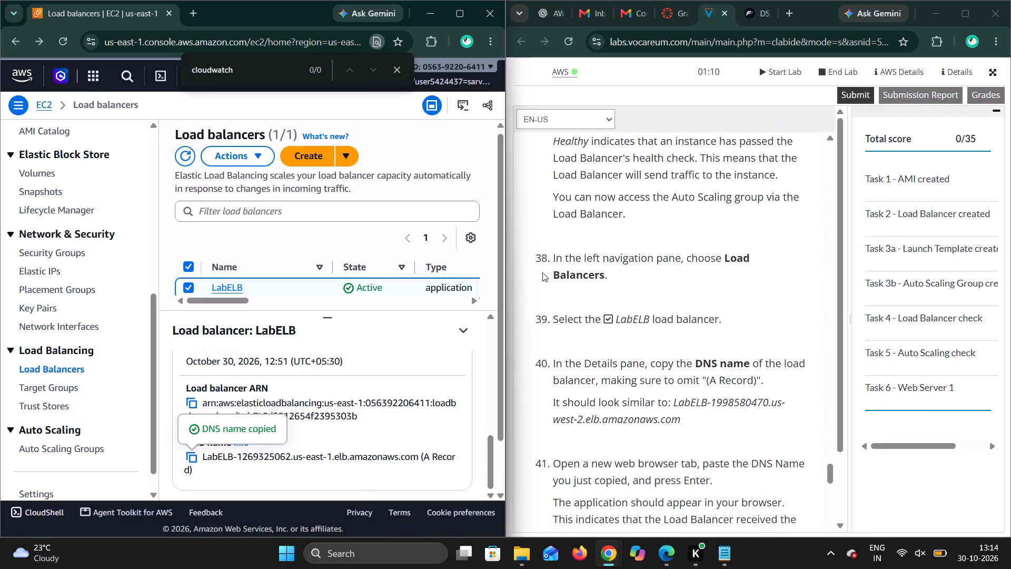
Following lab step 41, open LabELB-1269325062.us-east-1.elb.amazonaws.com in Firefox and reload the page twice.
scroll(620, 392, down, 1)
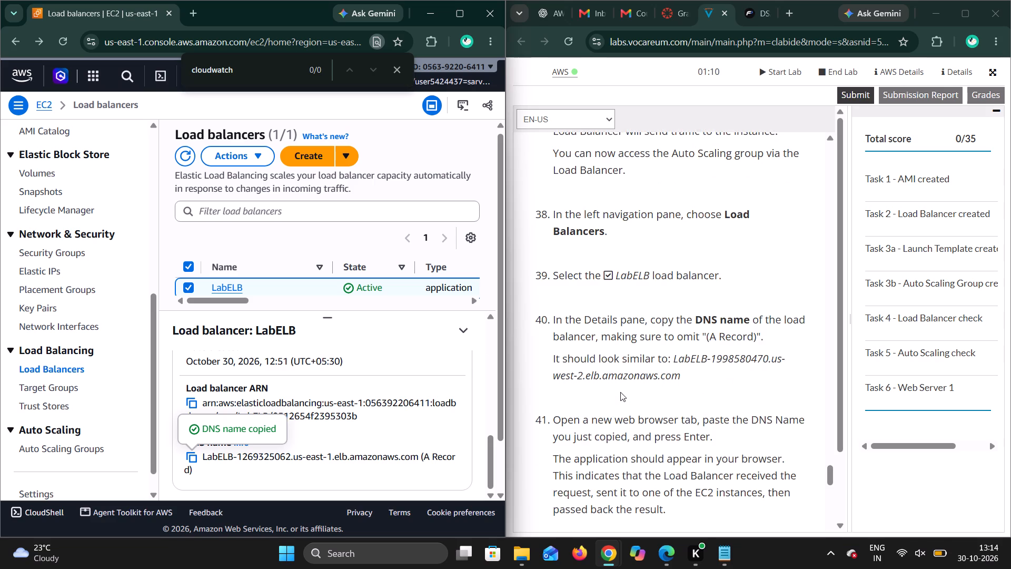
scroll(620, 392, down, 2)
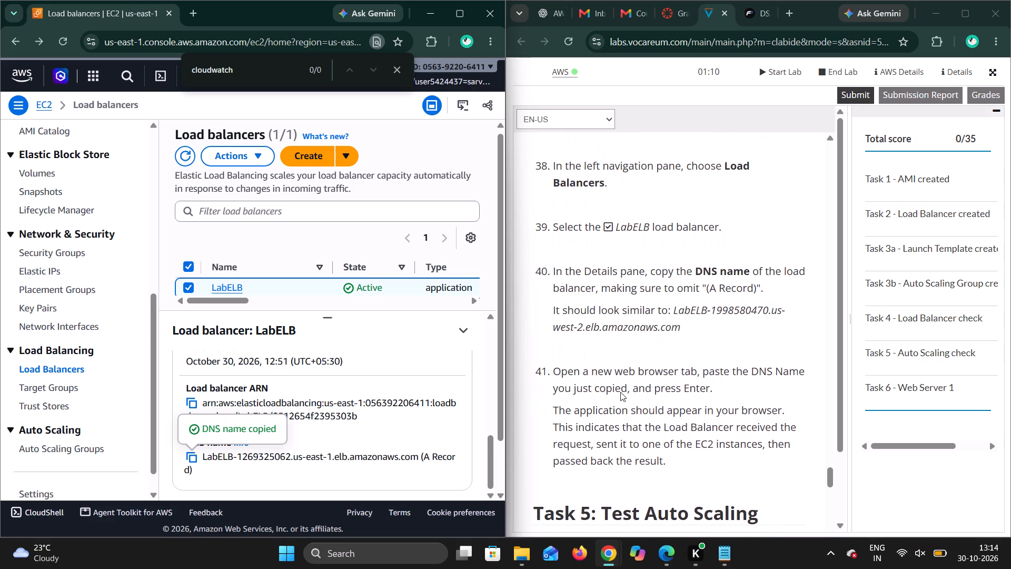
scroll(620, 392, down, 1)
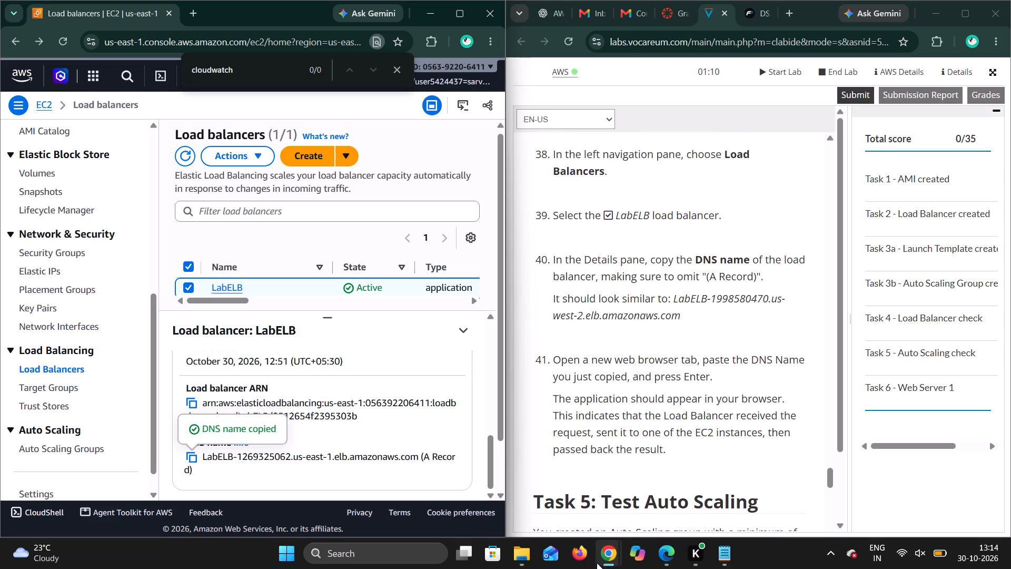
click(581, 557)
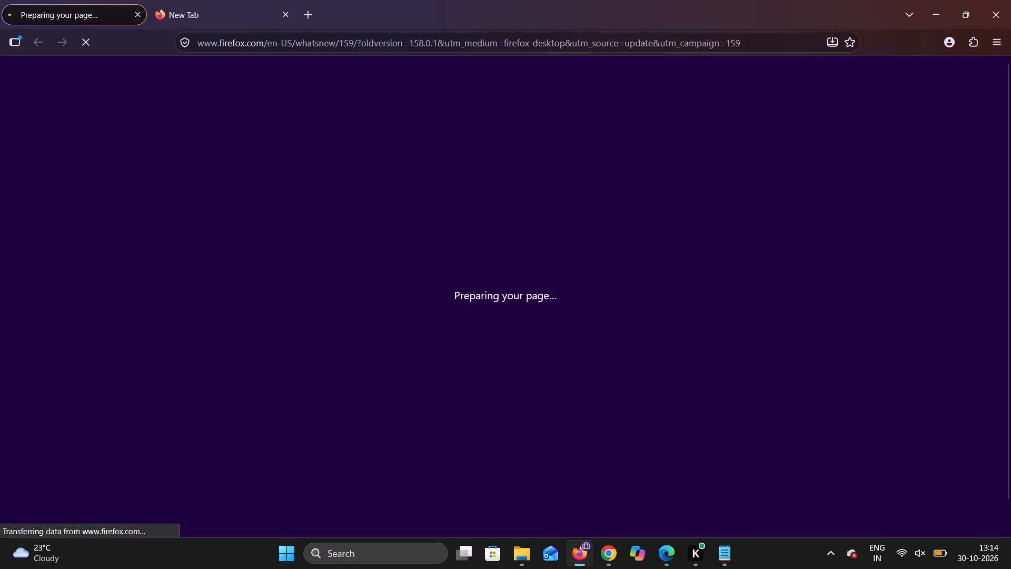
triple_click(413, 48)
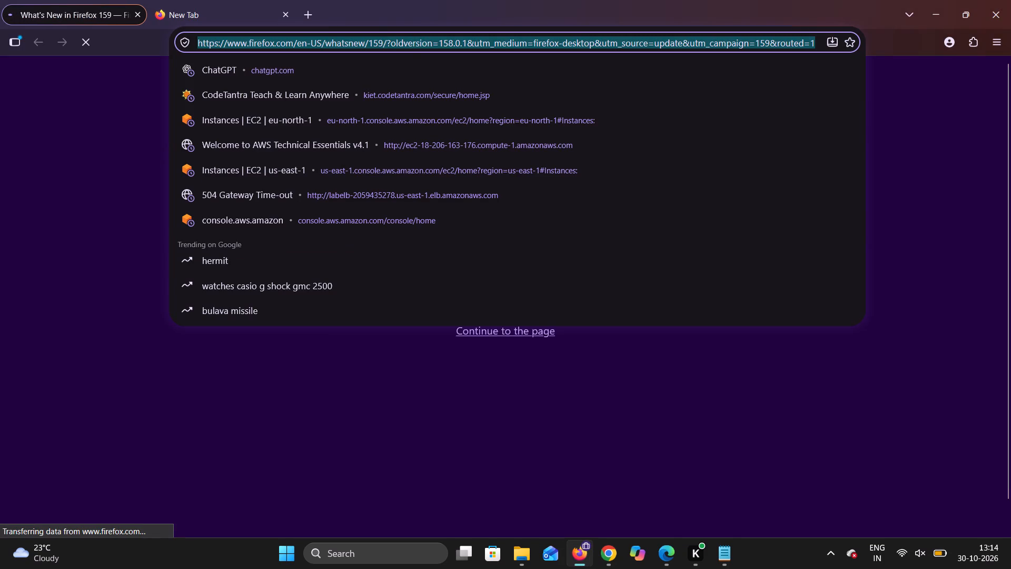
key(ctrl+v)
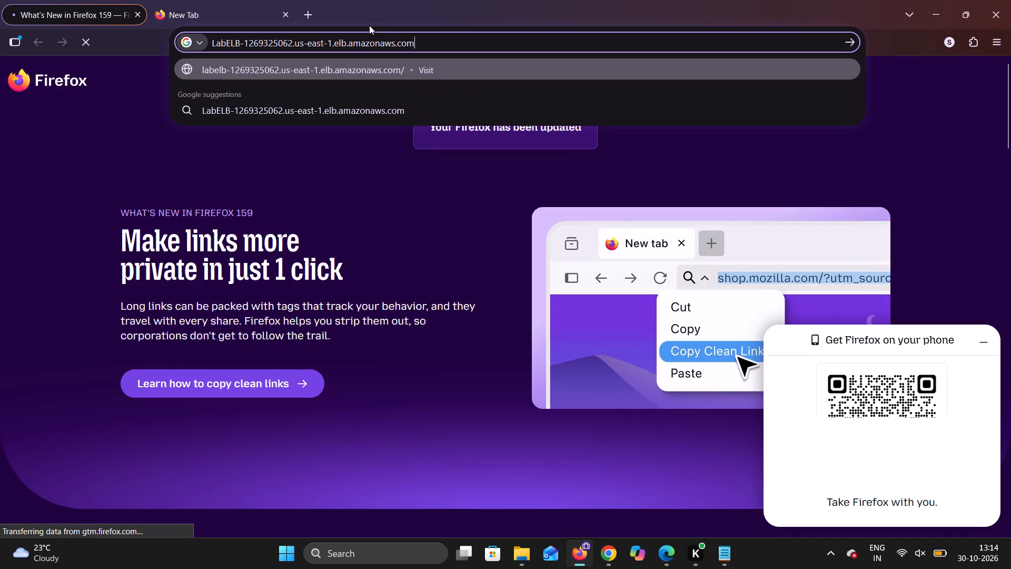
key(Return)
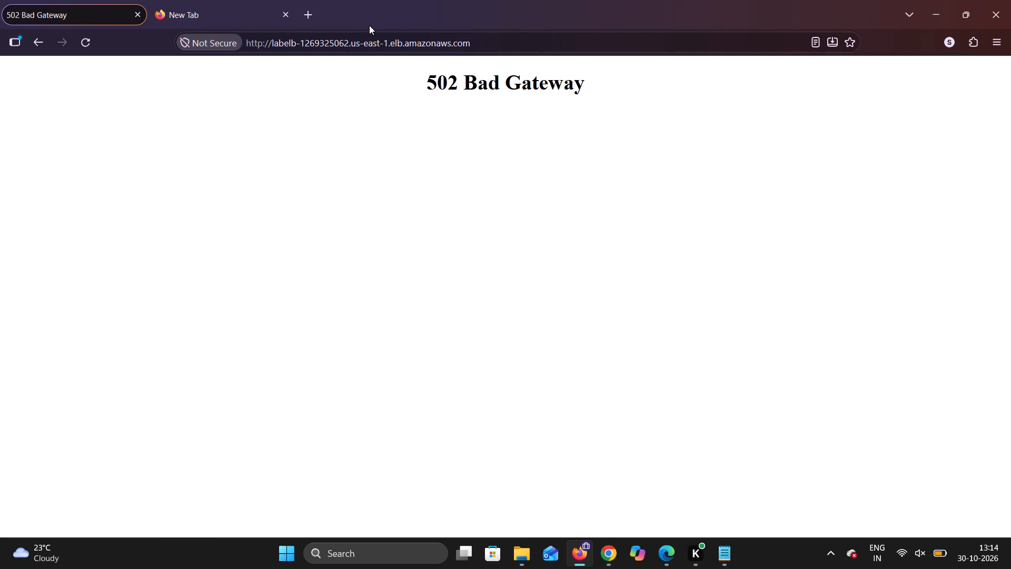
click(89, 51)
click(90, 46)
Open the same LabELB DNS name in the other Firefox tab to retry the application.
click(200, 10)
click(306, 179)
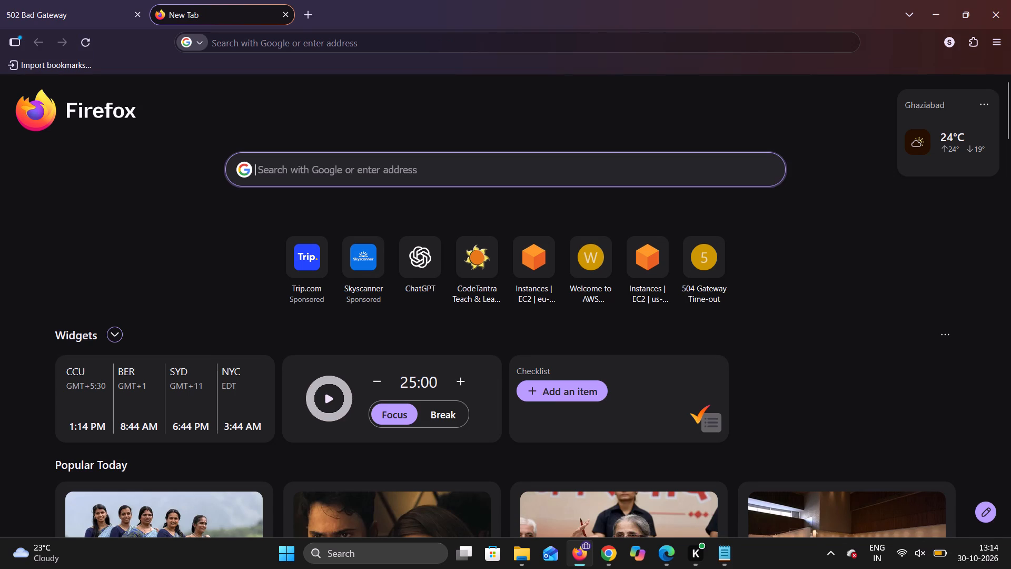
key(ctrl+v)
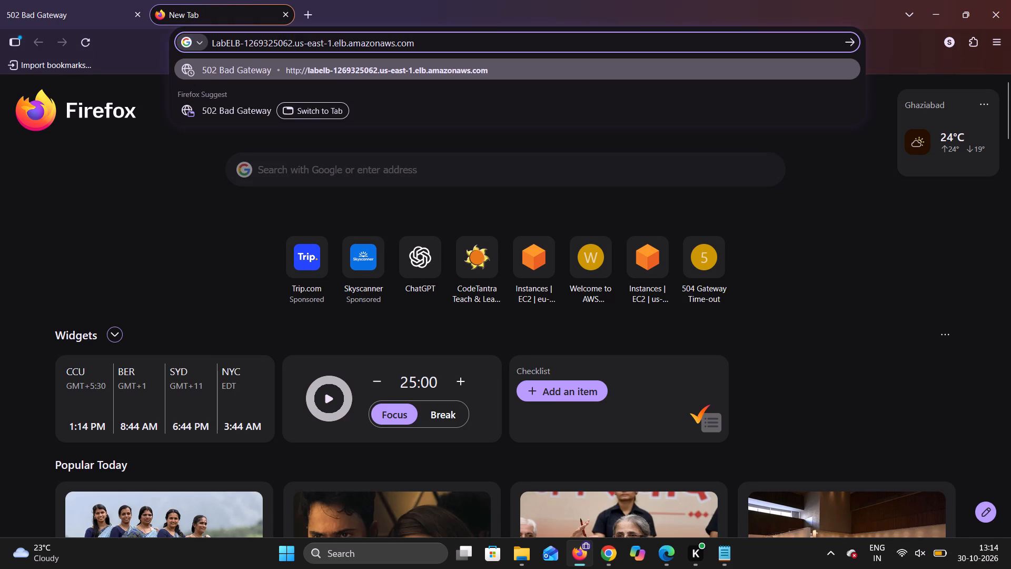
key(Return)
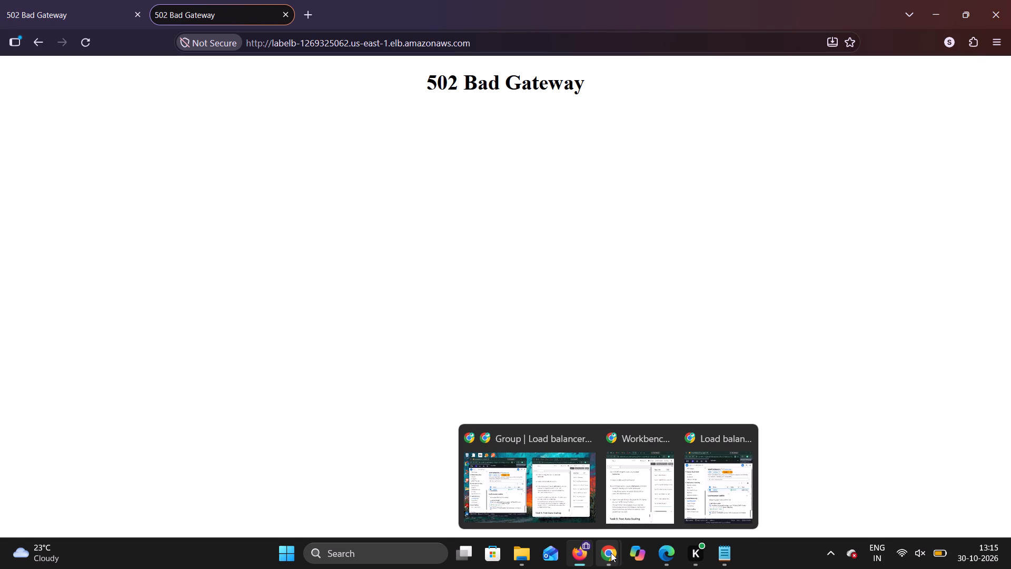
Switch to the AWS console window in Chrome, maximize it, and open the EC2 Instances list.
click(611, 553)
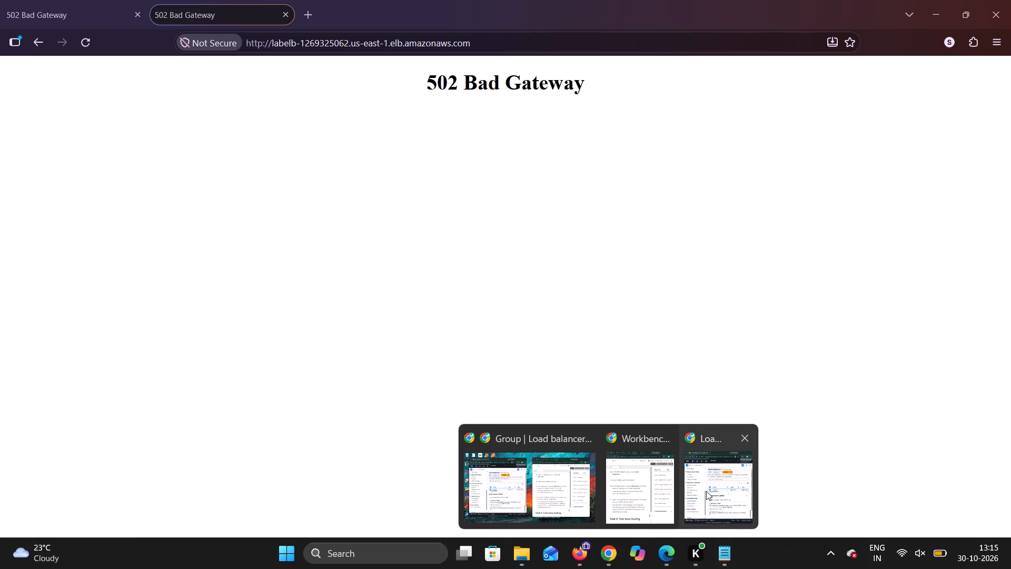
click(706, 491)
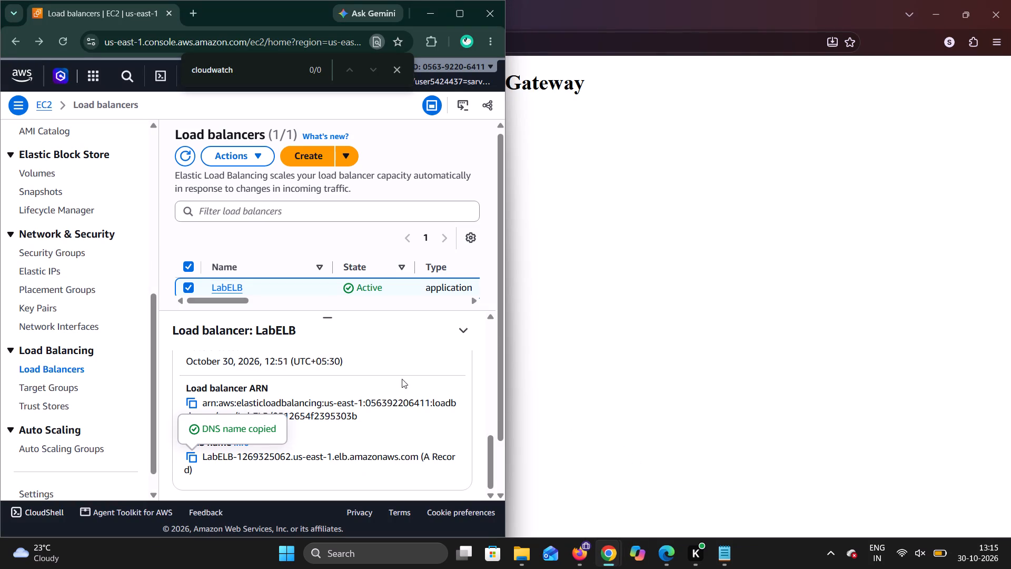
click(463, 6)
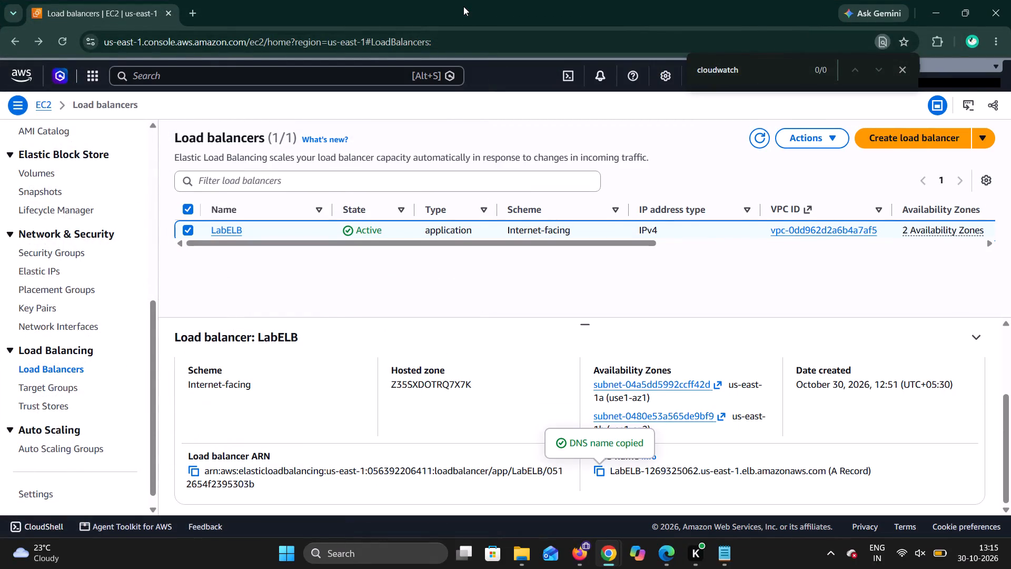
scroll(61, 201, up, 3)
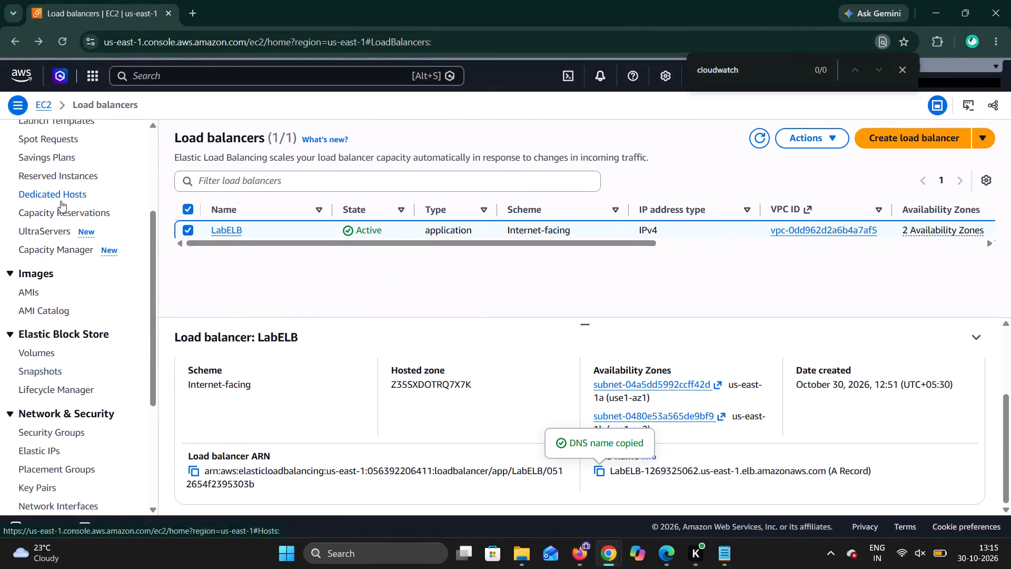
scroll(61, 201, up, 1)
click(39, 244)
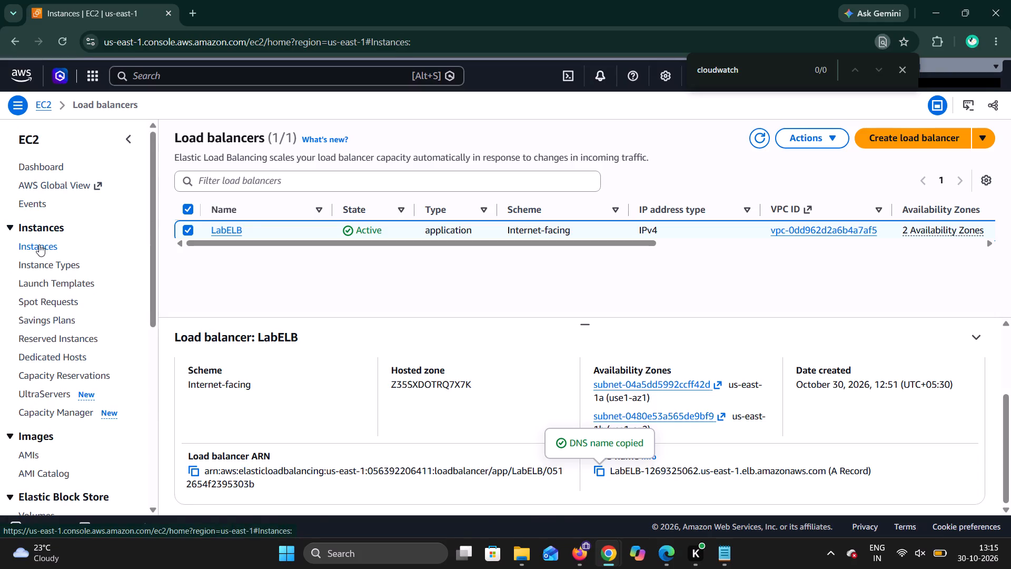
Examine the instances' states and status checks, refreshing the list to check Lab Instance.
scroll(648, 285, down, 1)
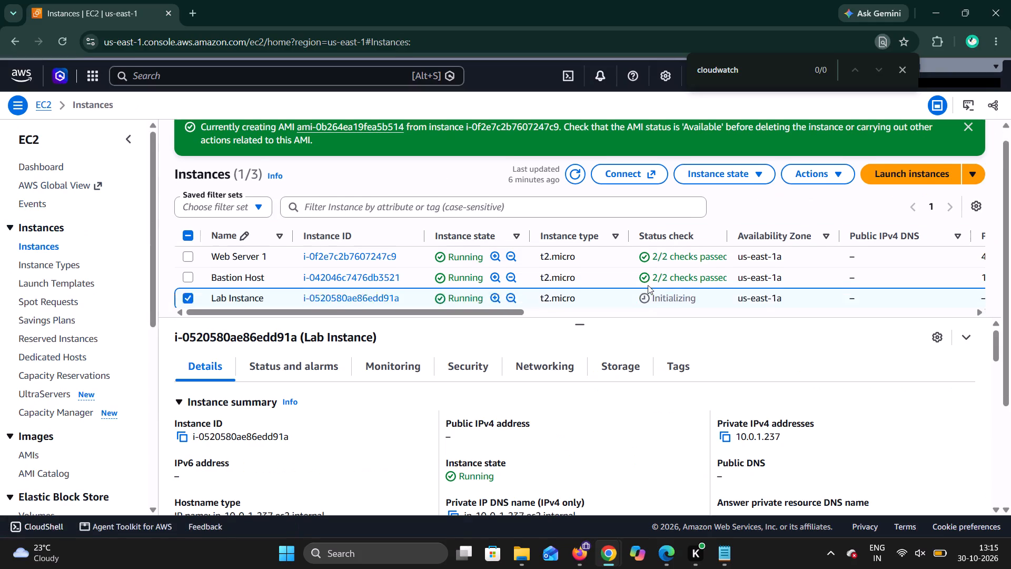
scroll(648, 285, down, 1)
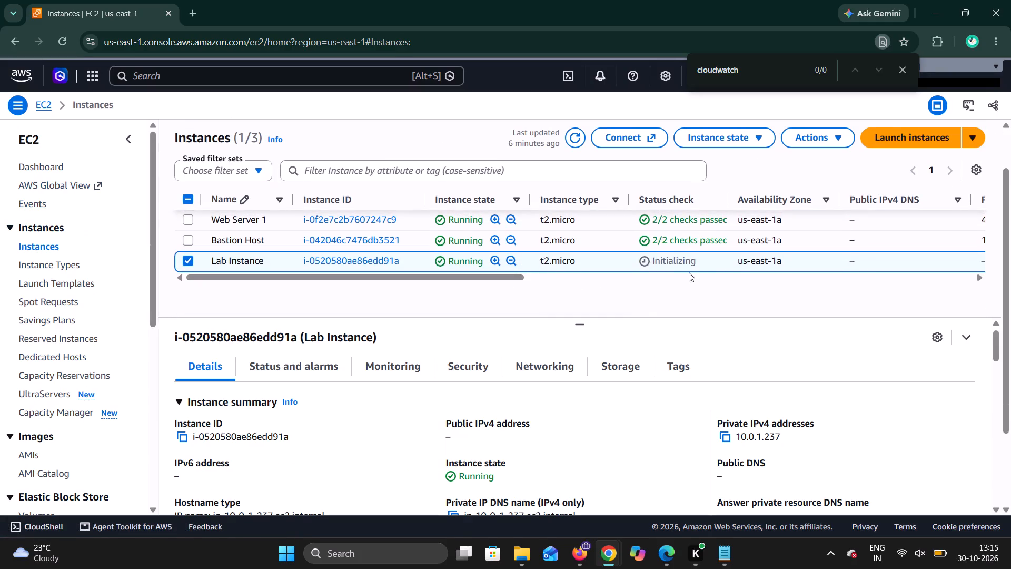
scroll(746, 232, up, 1)
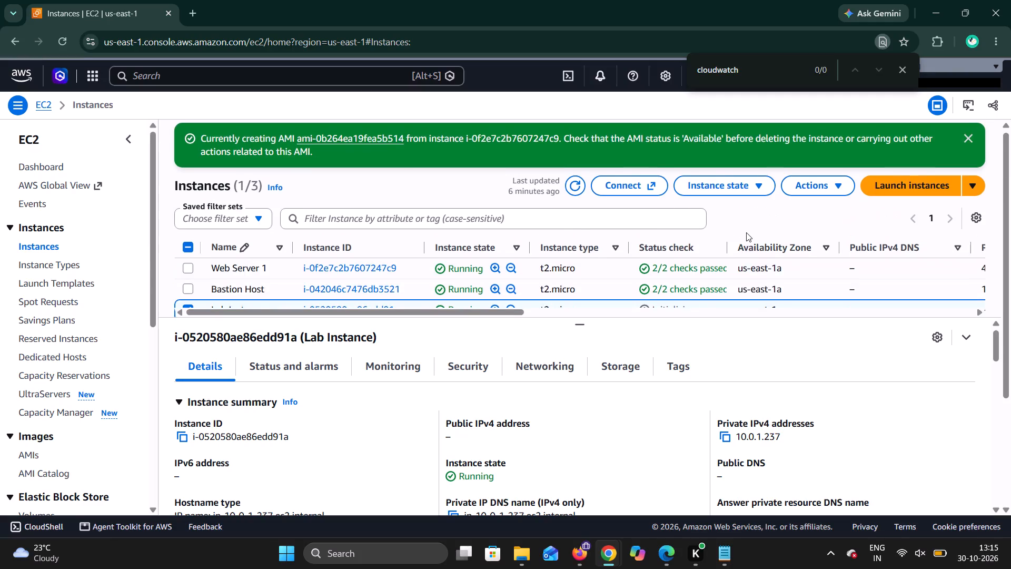
scroll(746, 232, down, 1)
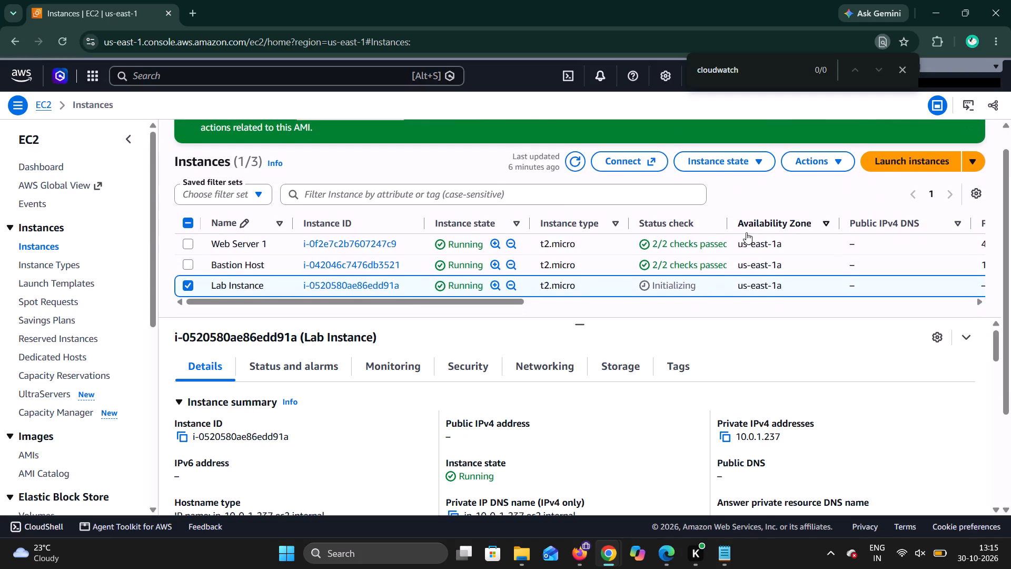
scroll(746, 232, down, 1)
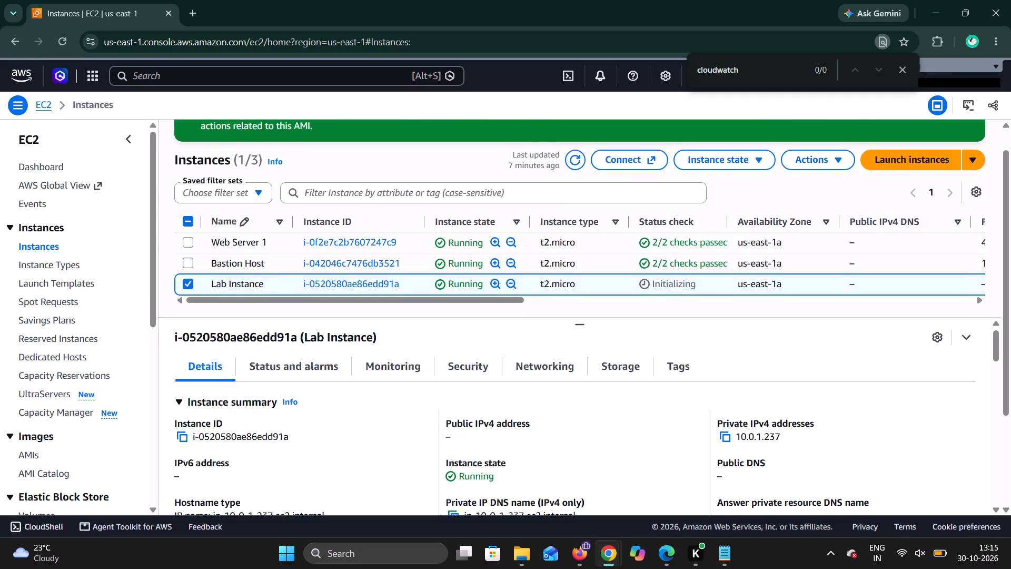
click(573, 156)
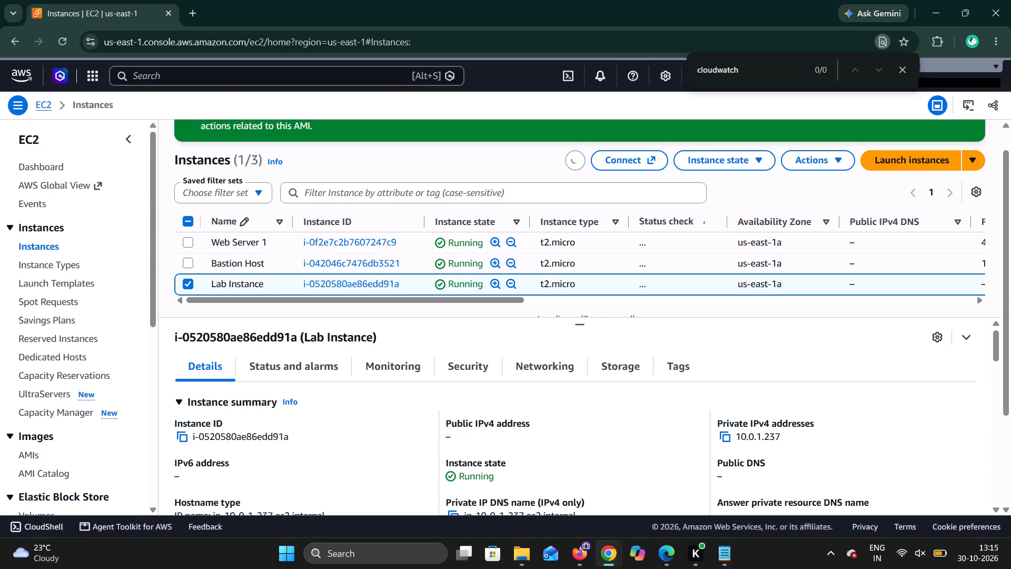
scroll(608, 229, up, 1)
scroll(608, 229, down, 1)
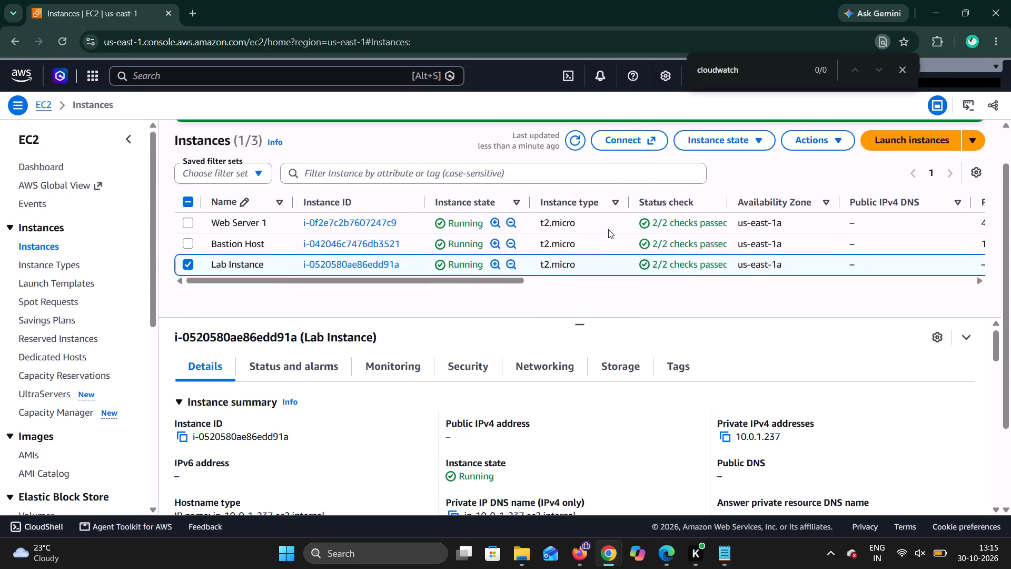
scroll(608, 229, up, 1)
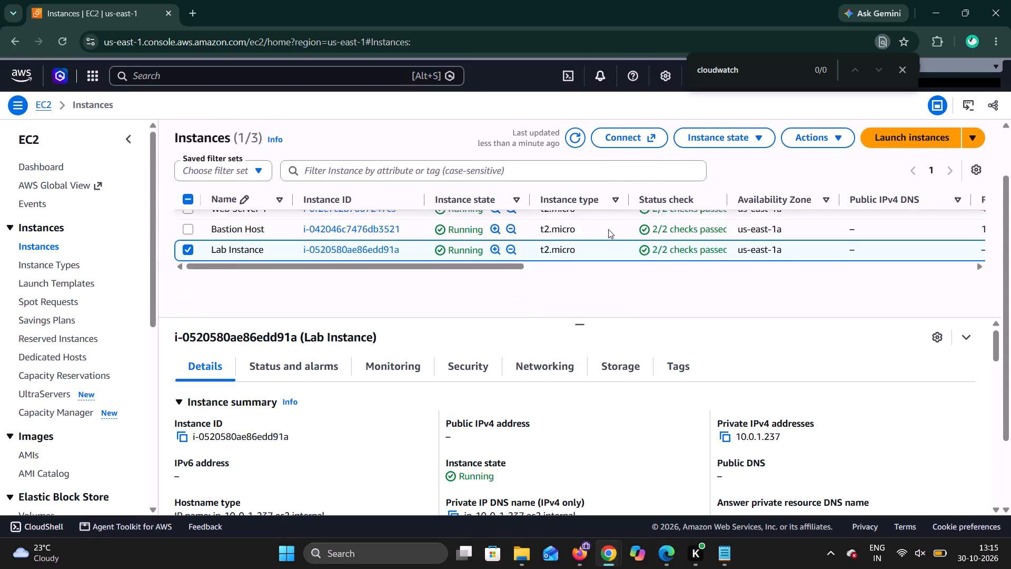
scroll(608, 229, down, 2)
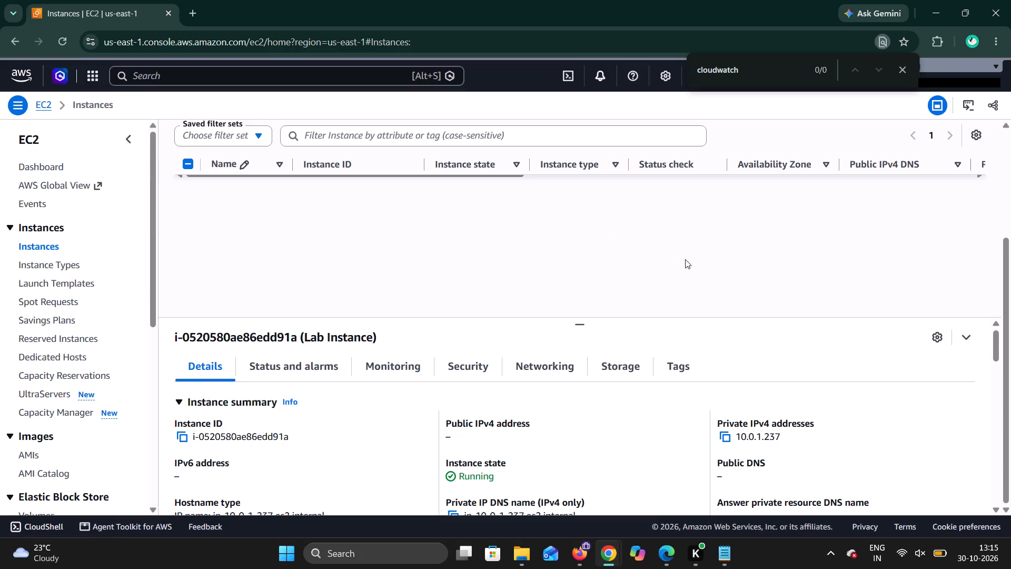
scroll(683, 251, up, 2)
scroll(683, 251, down, 1)
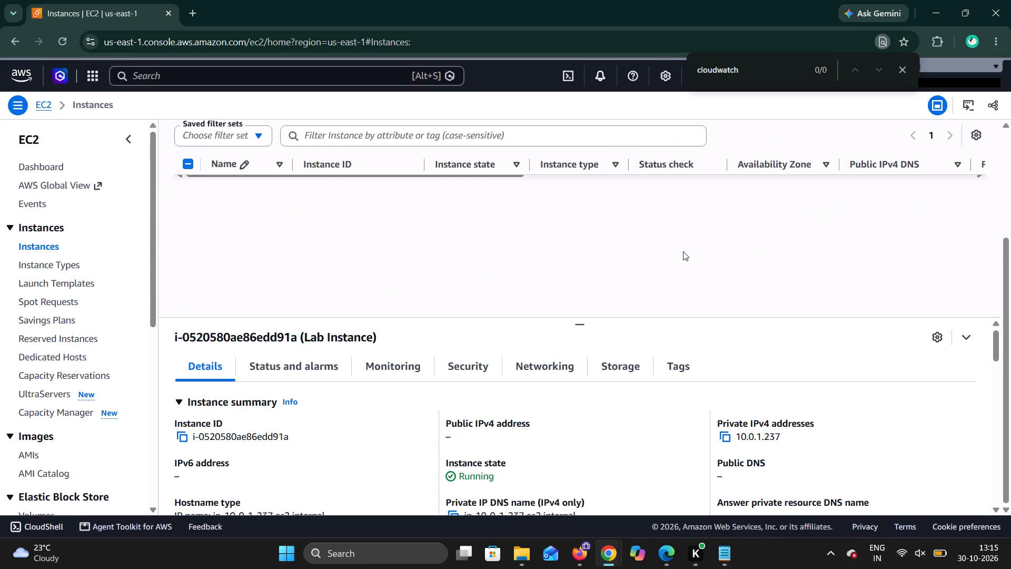
scroll(683, 251, up, 3)
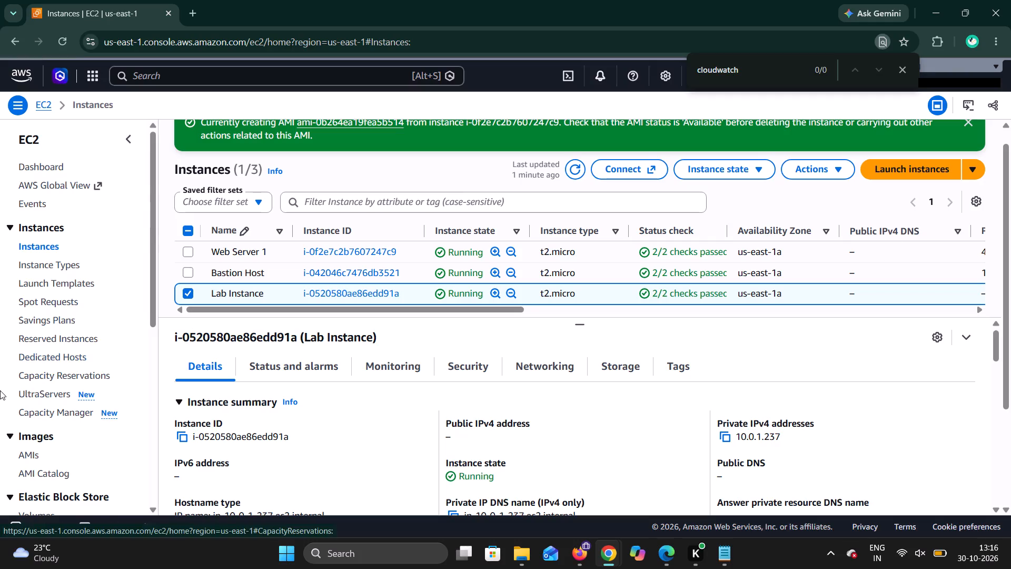
Open the EC2 Load Balancers page and examine LabELB's status, availability zones and DNS name.
scroll(94, 503, down, 3)
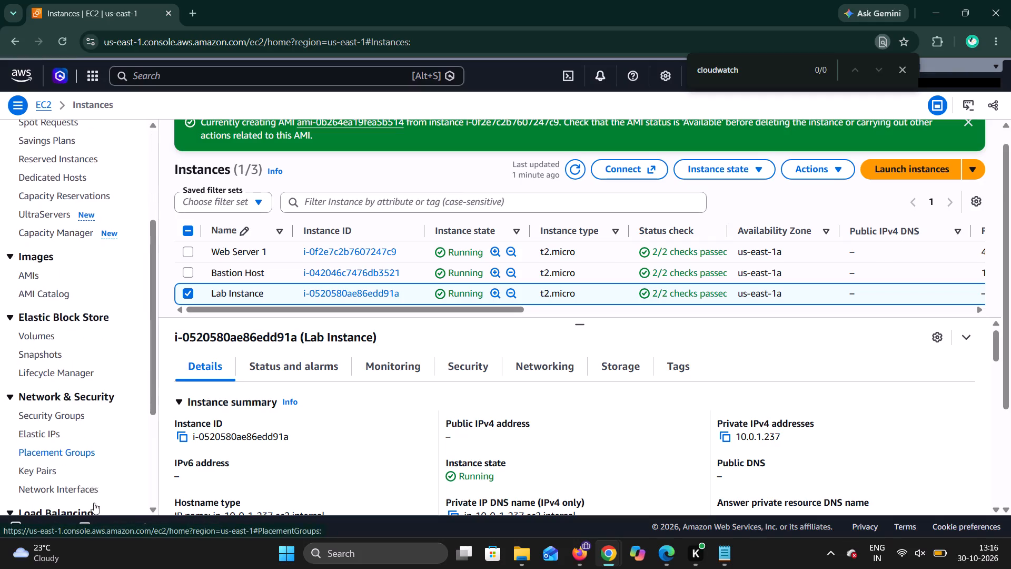
scroll(74, 466, down, 2)
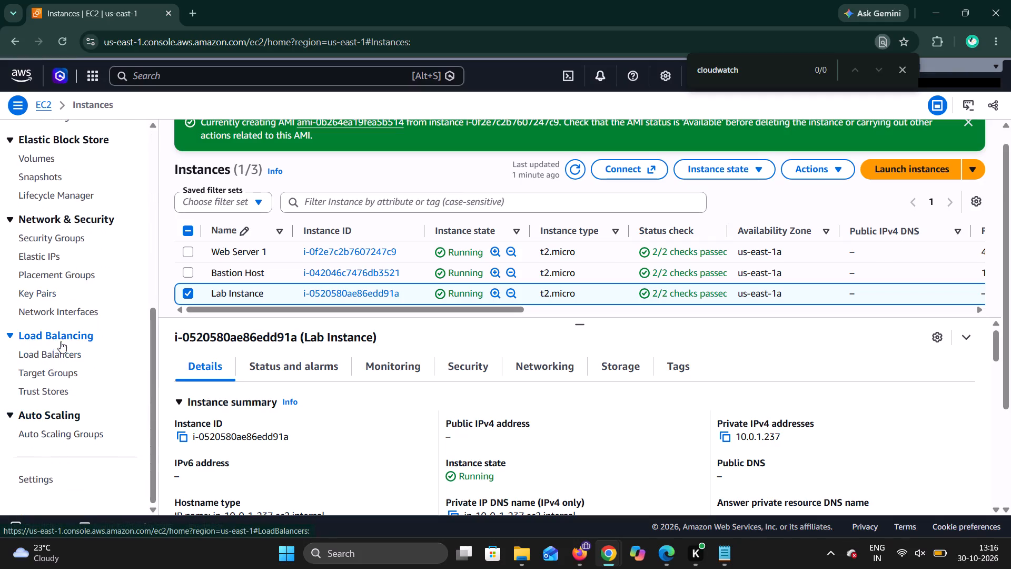
click(60, 354)
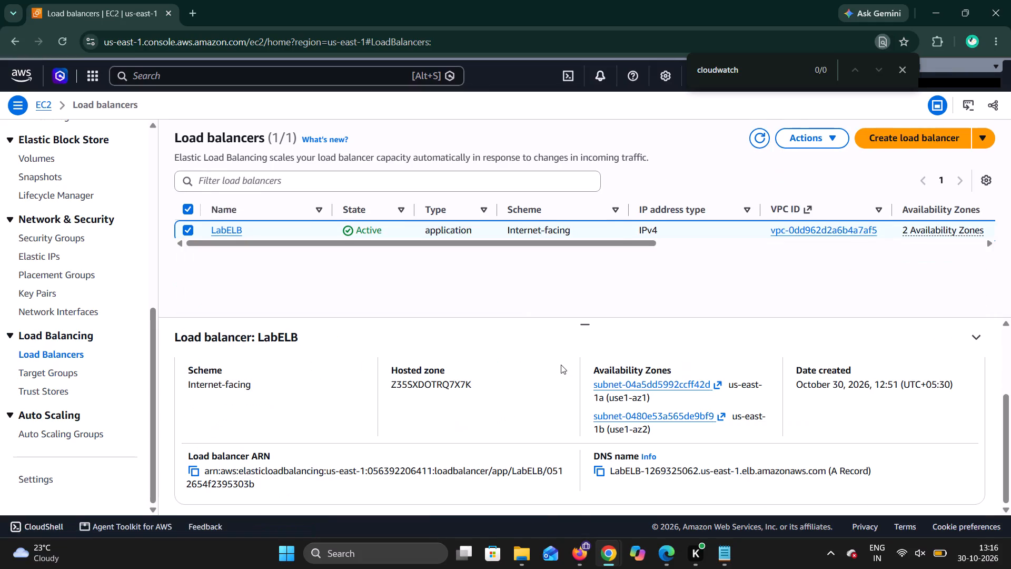
scroll(561, 365, down, 2)
scroll(561, 365, up, 1)
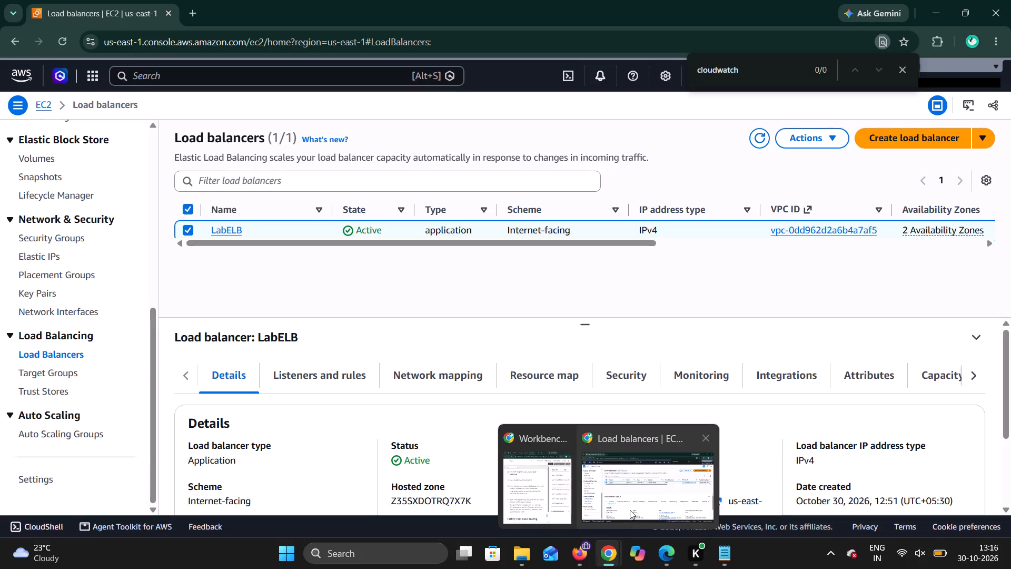
Bring up the lab instructions window and arrange it side by side with the AWS console window.
click(638, 502)
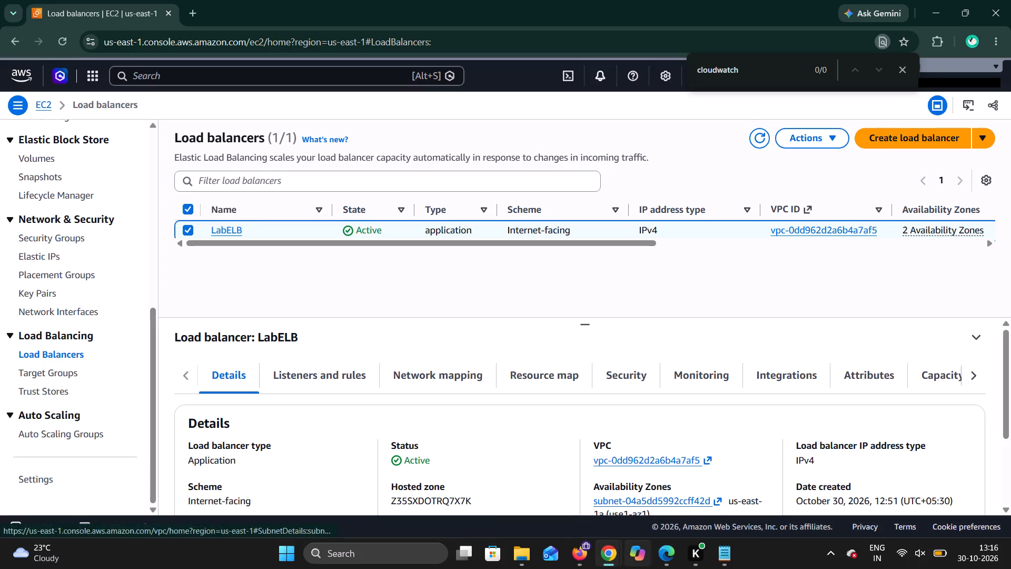
click(557, 506)
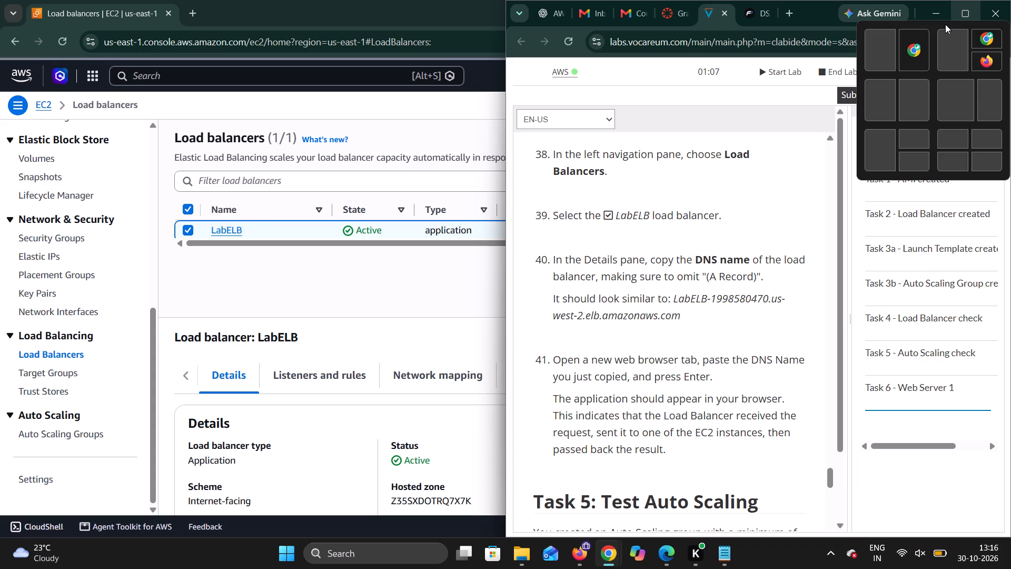
click(866, 56)
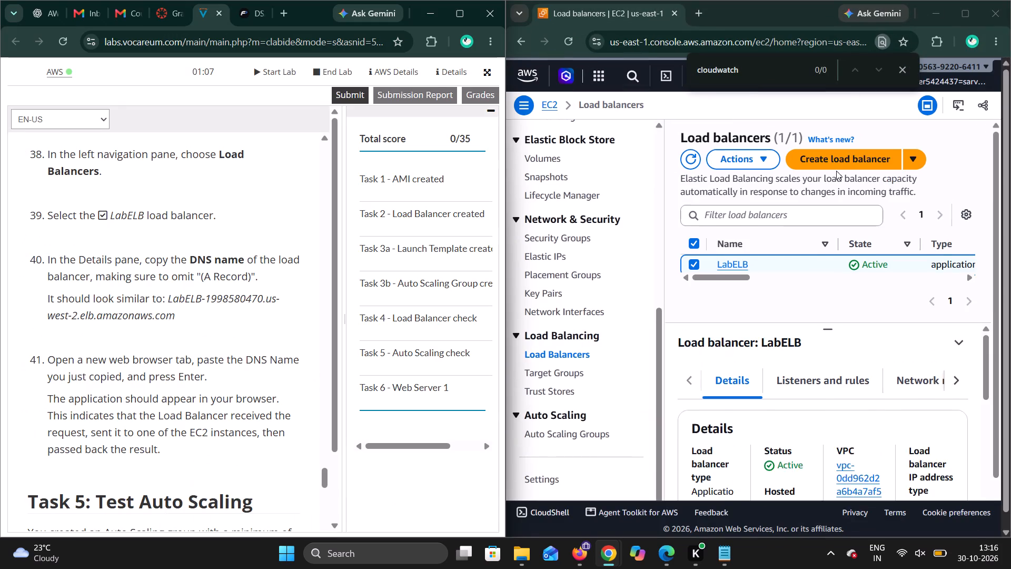
Switch to Firefox and reload the load balancer's application page three times.
click(582, 560)
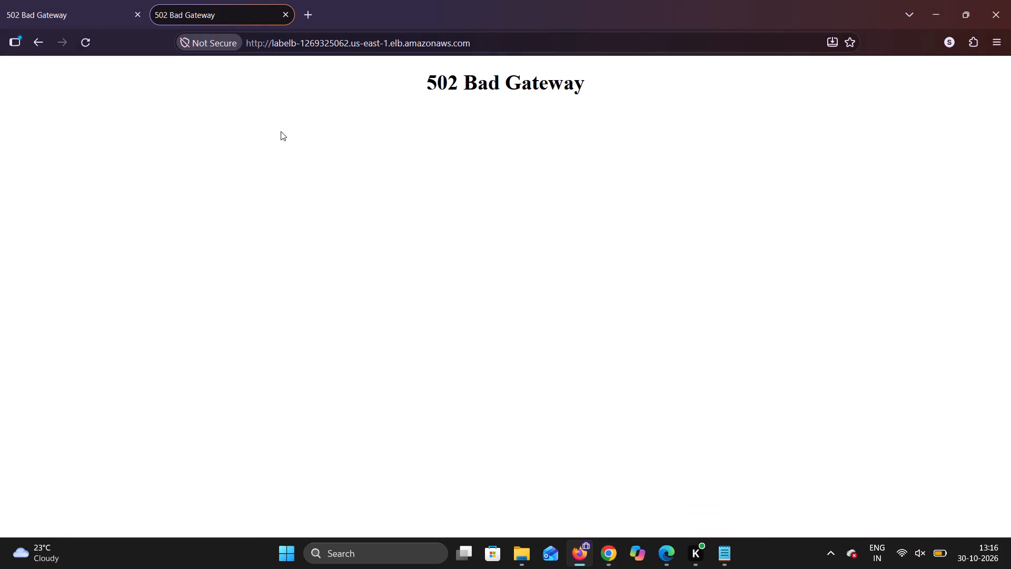
click(82, 42)
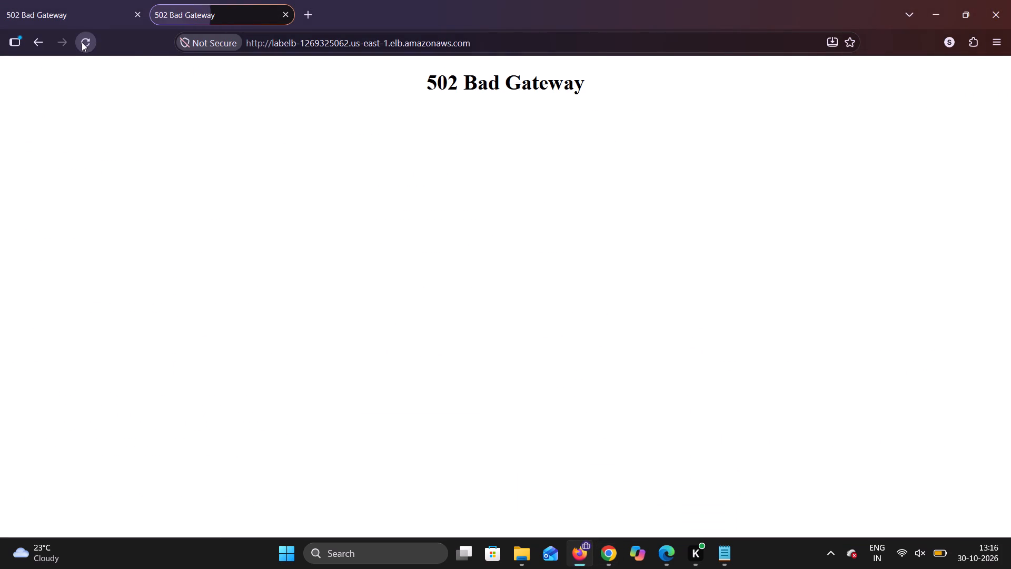
click(82, 42)
click(82, 42)
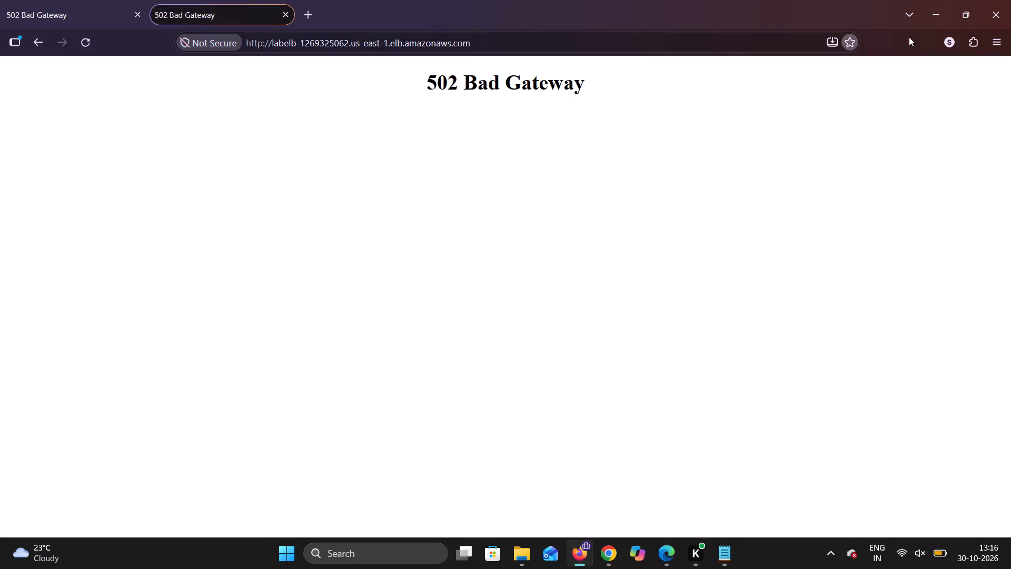
Try the LabELB DNS name in a new Firefox private window, then close that window.
click(994, 39)
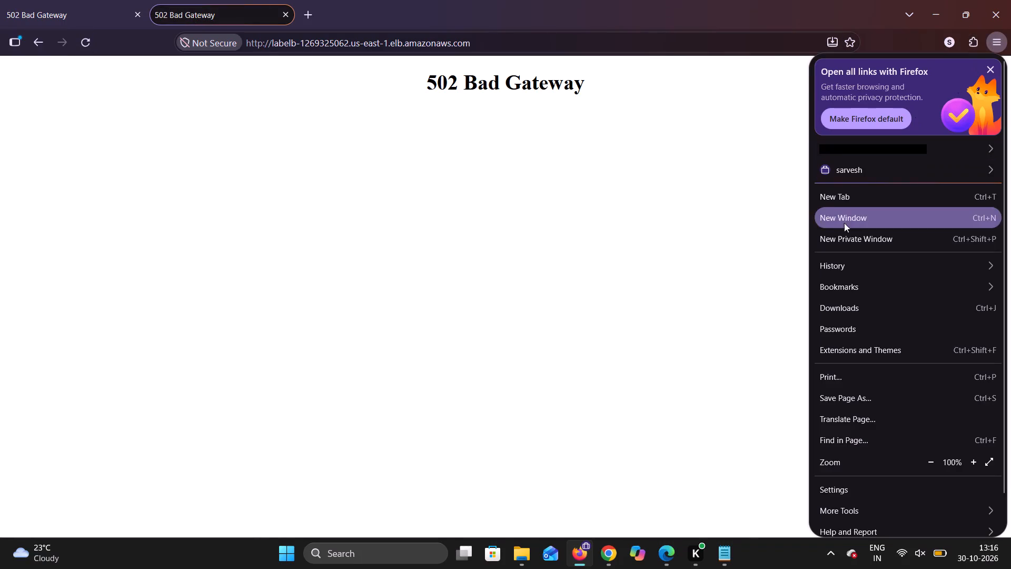
click(853, 235)
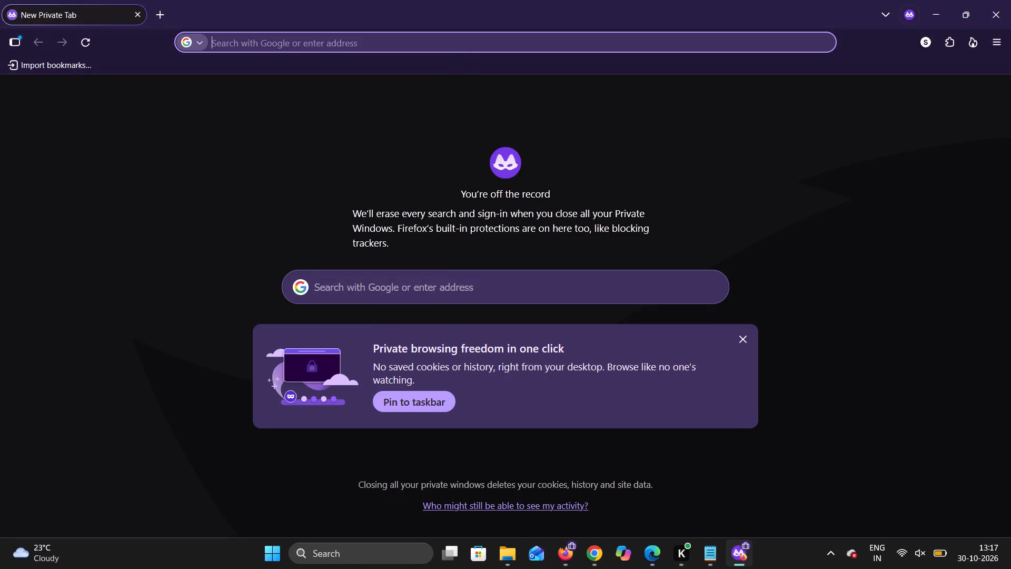
key(ctrl+v)
key(Return)
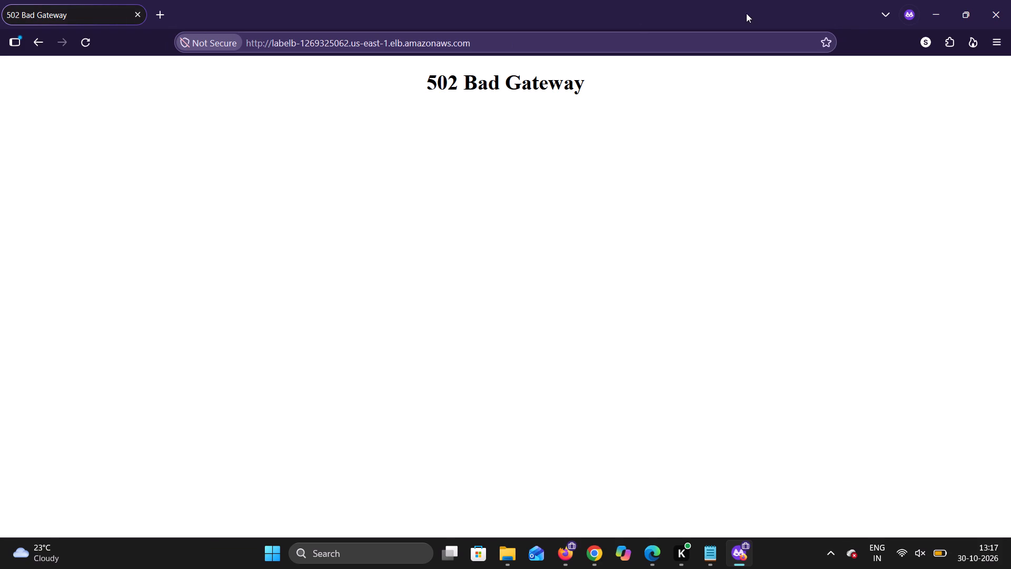
click(1006, 23)
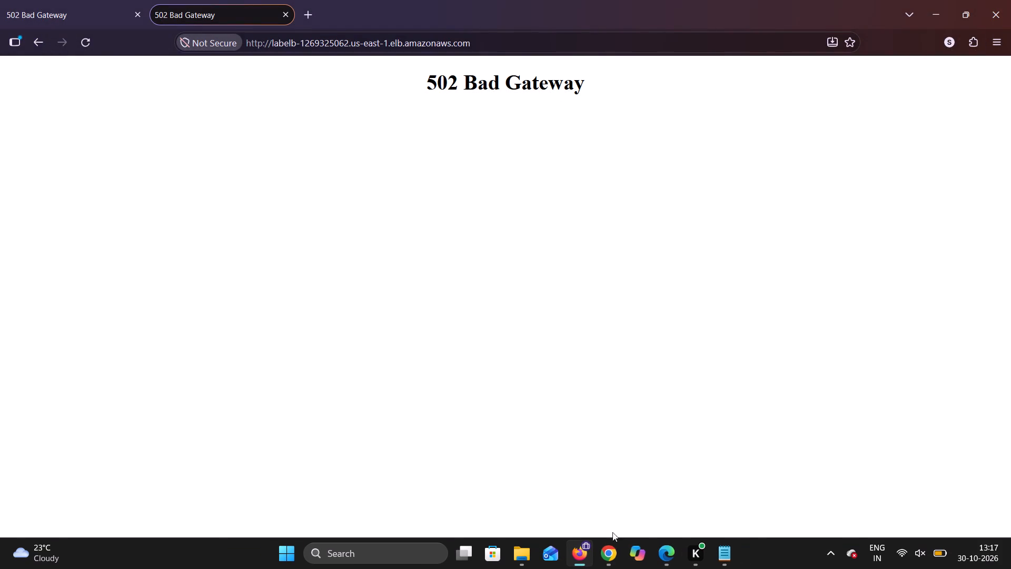
Return to the side-by-side Chrome windows and read the lab instructions from Task 5 through Lab Complete.
click(612, 551)
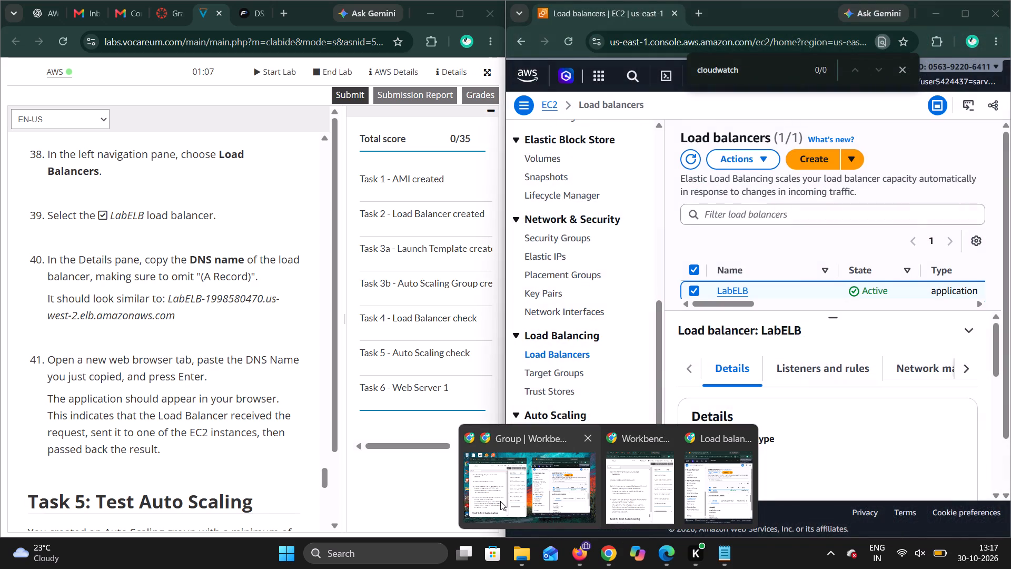
click(500, 501)
scroll(586, 473, down, 1)
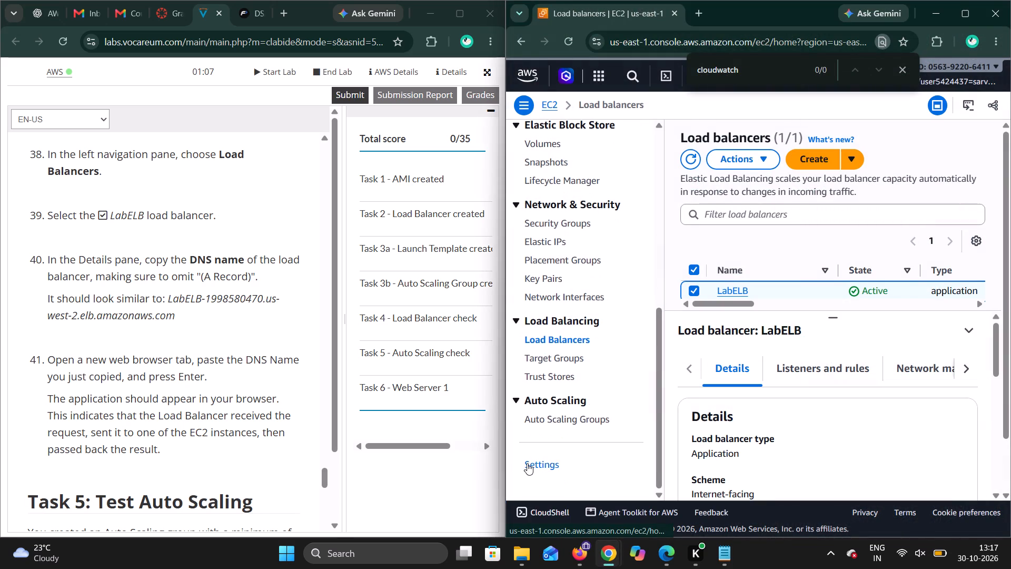
scroll(264, 348, down, 3)
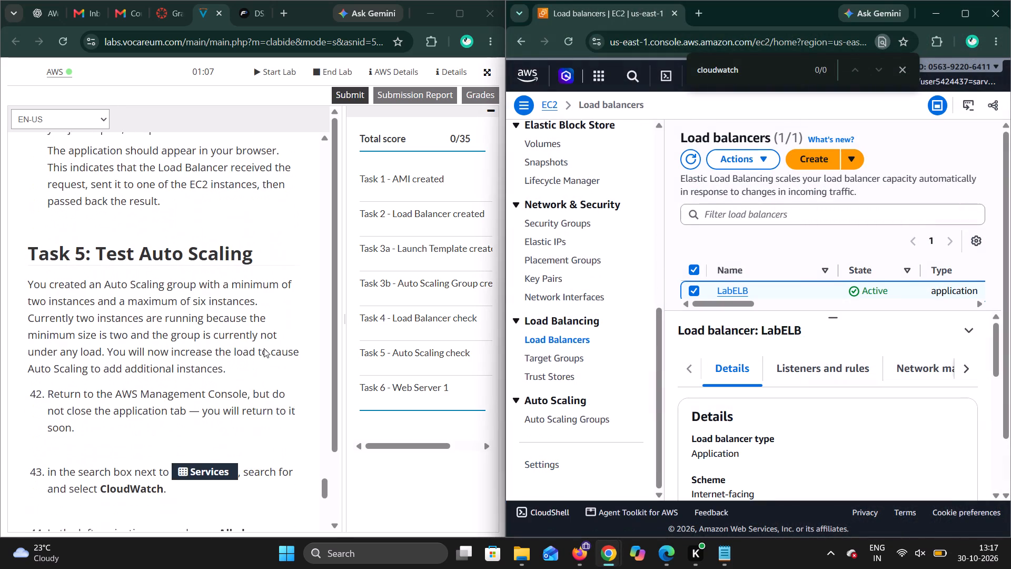
scroll(264, 348, up, 1)
scroll(264, 348, down, 1)
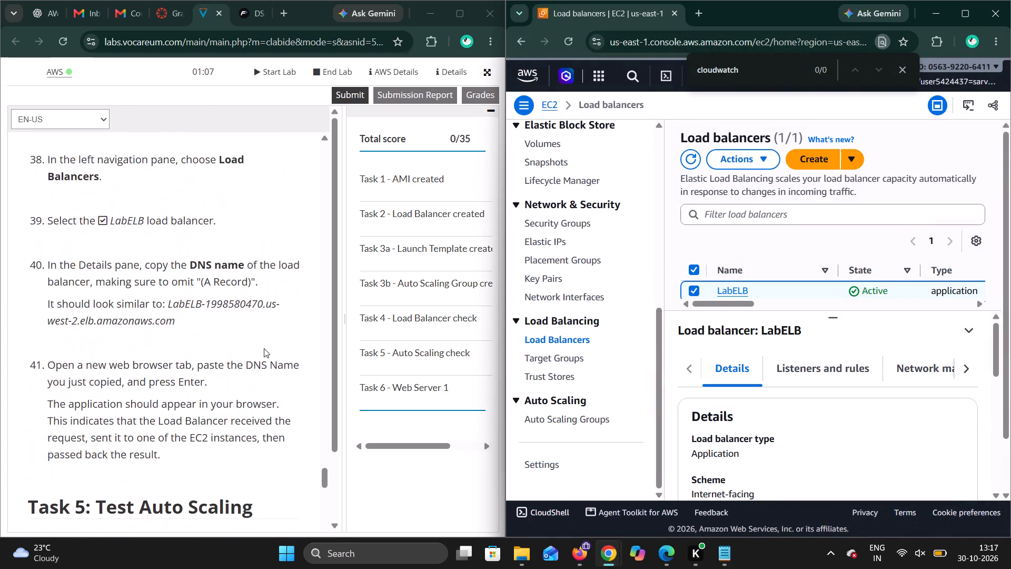
scroll(264, 348, down, 3)
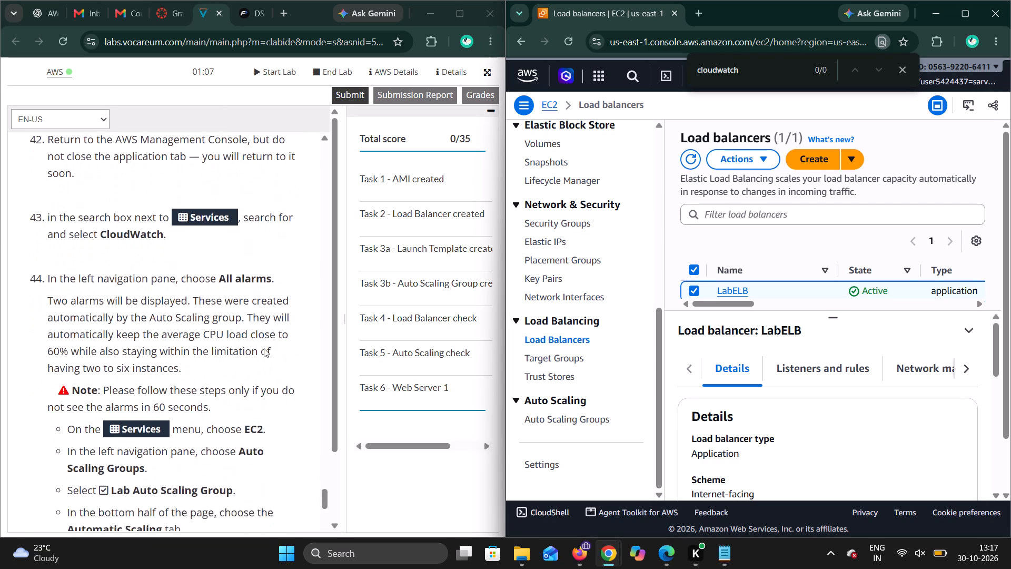
scroll(264, 348, down, 3)
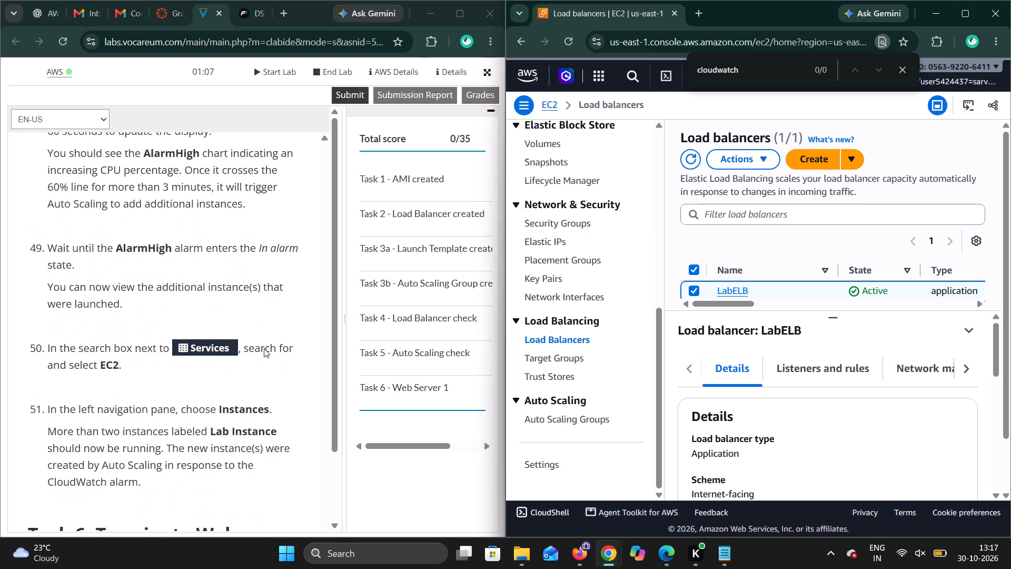
scroll(264, 348, down, 3)
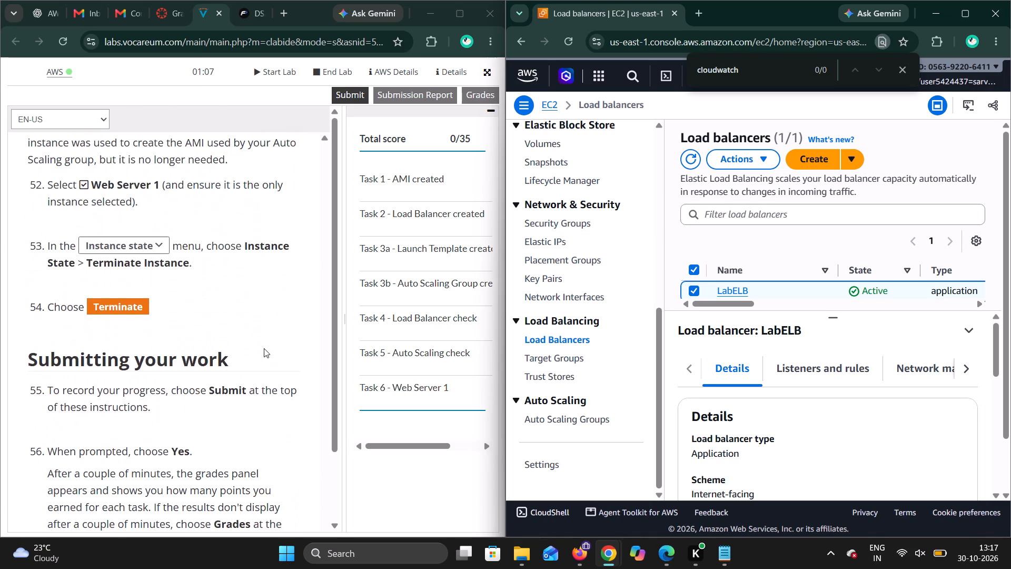
scroll(264, 348, down, 1)
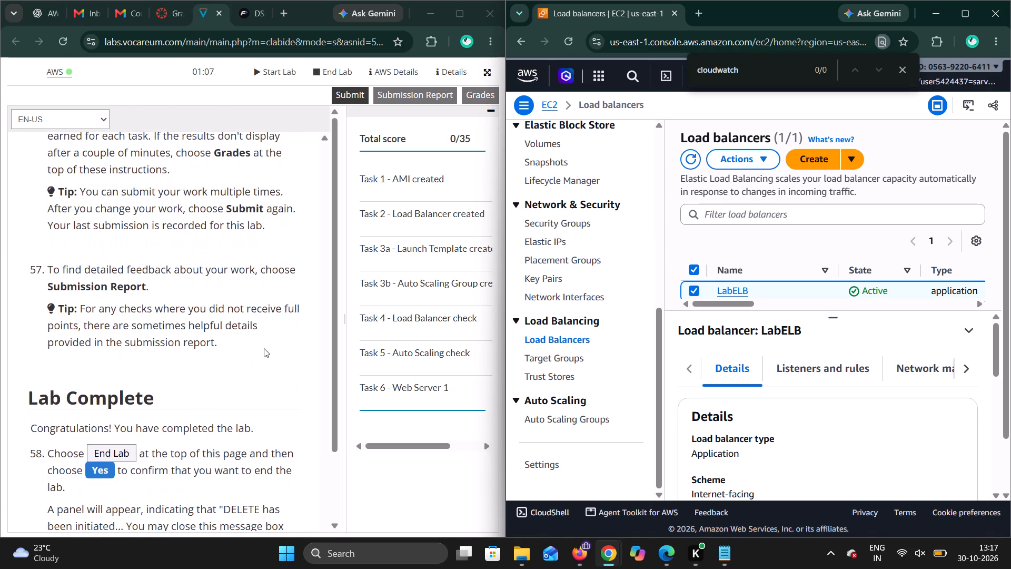
scroll(264, 348, down, 2)
scroll(264, 348, up, 4)
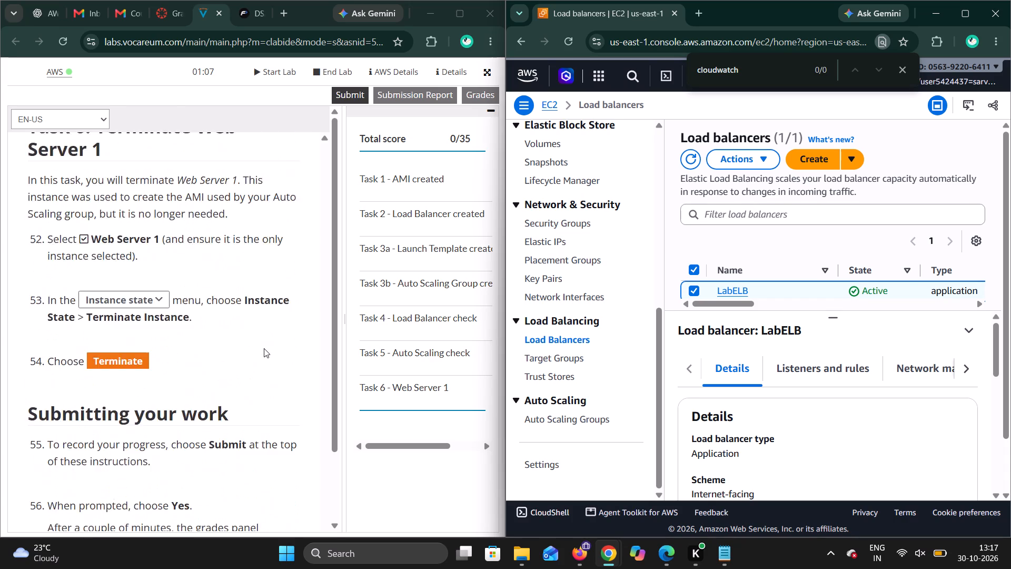
scroll(264, 348, up, 2)
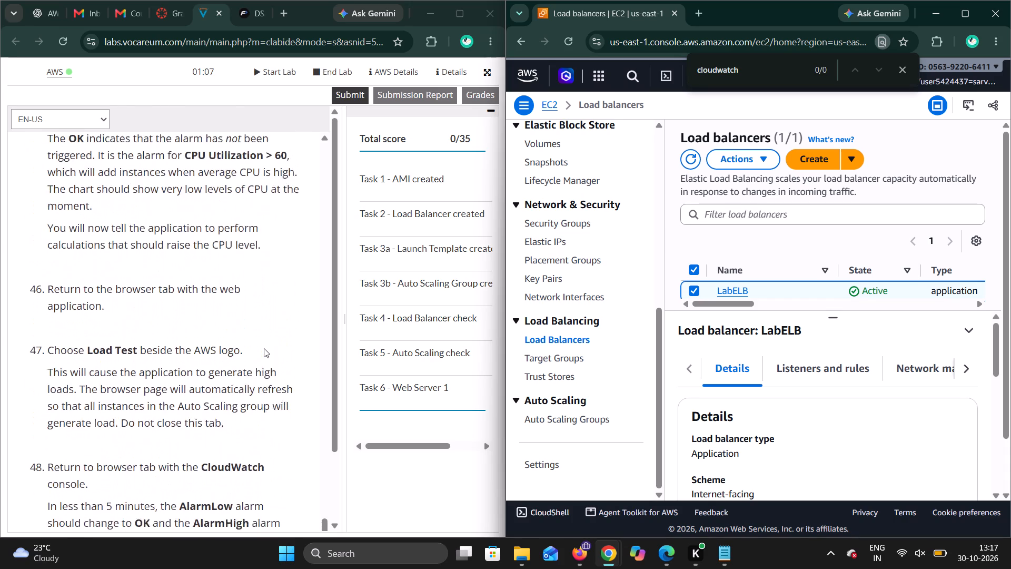
scroll(264, 348, up, 2)
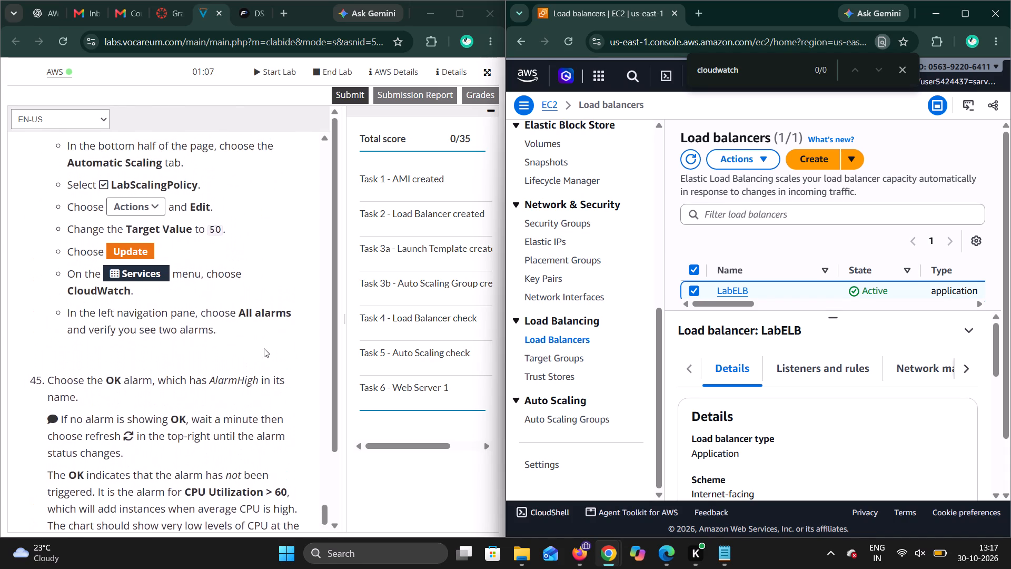
scroll(264, 348, up, 1)
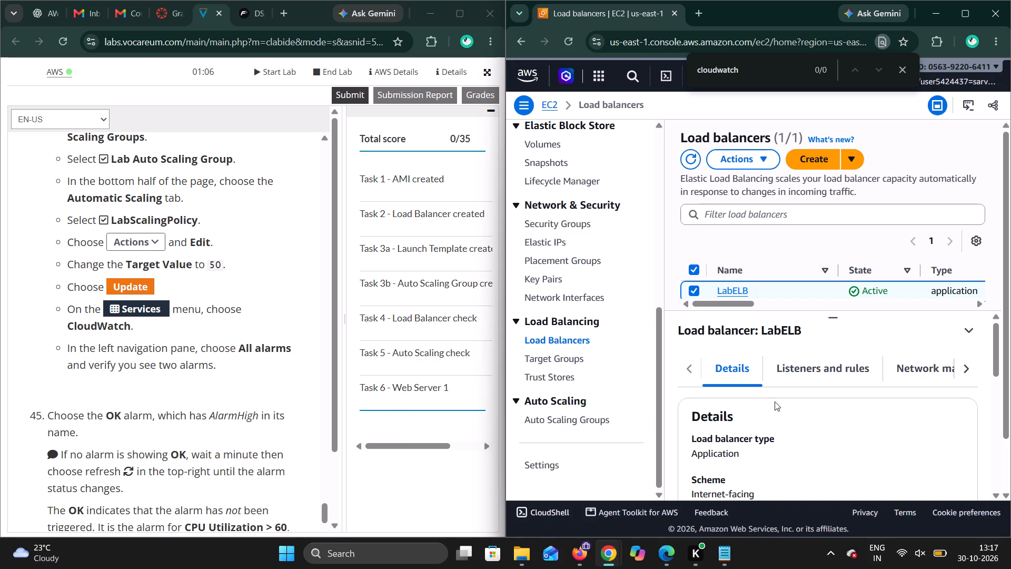
Copy LabELB's DNS name from the load balancer's details in the AWS console.
scroll(825, 374, down, 1)
scroll(825, 374, up, 1)
scroll(825, 374, down, 1)
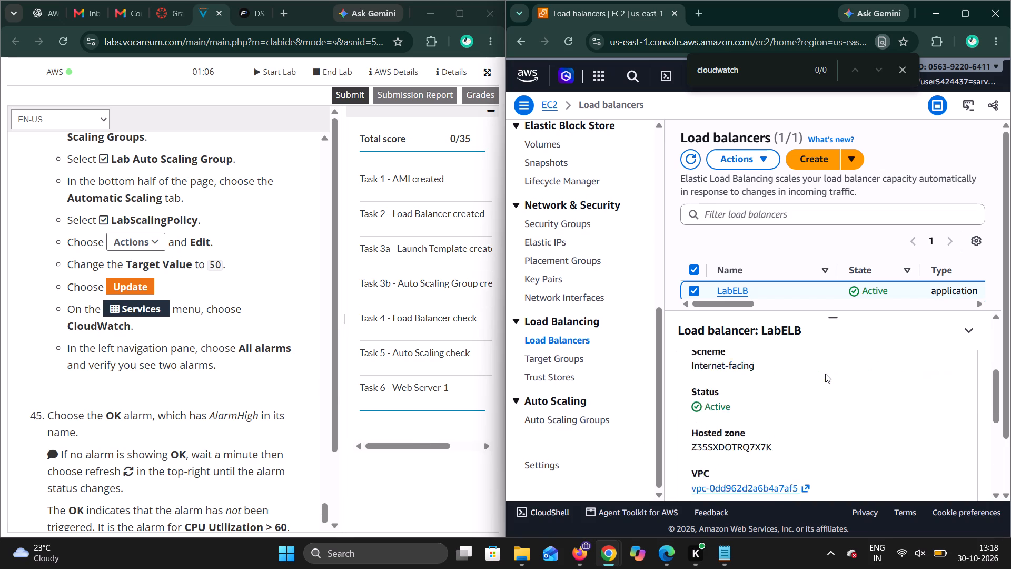
scroll(825, 374, down, 2)
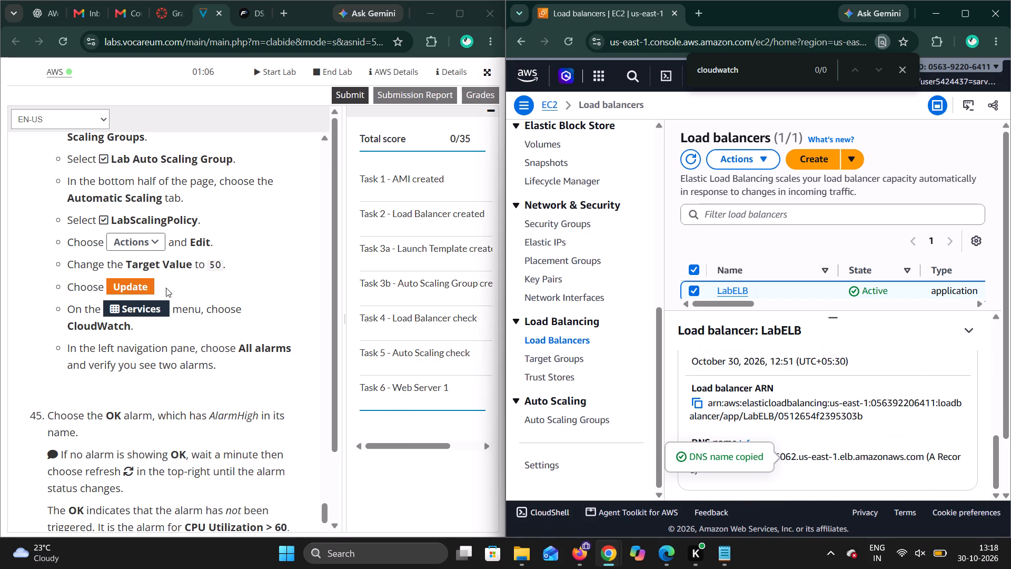
Go back to lab steps 34 to 37 in the instructions and open the EC2 Target Groups page.
scroll(166, 288, up, 5)
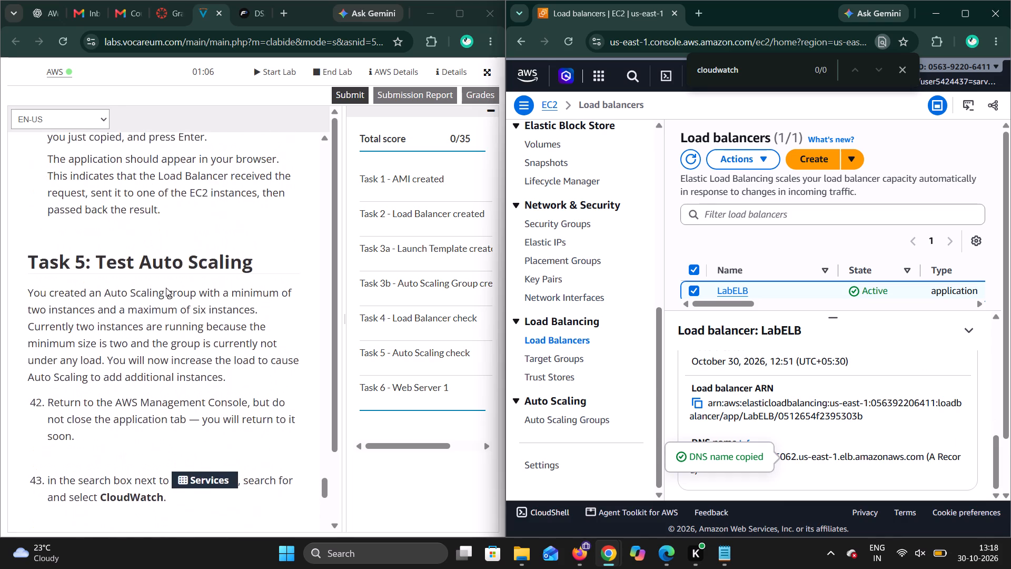
scroll(166, 288, up, 4)
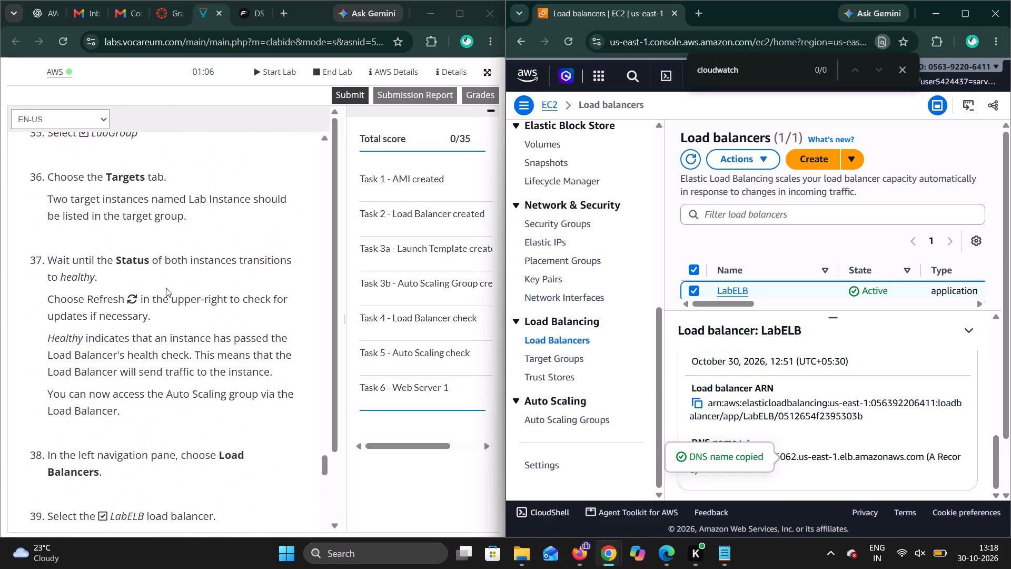
scroll(166, 288, up, 2)
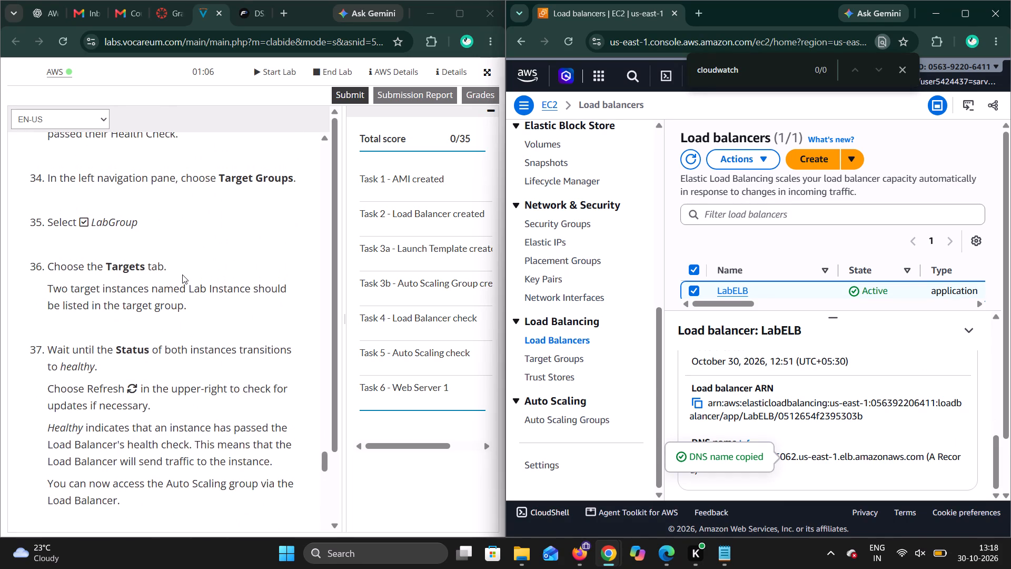
scroll(182, 274, up, 1)
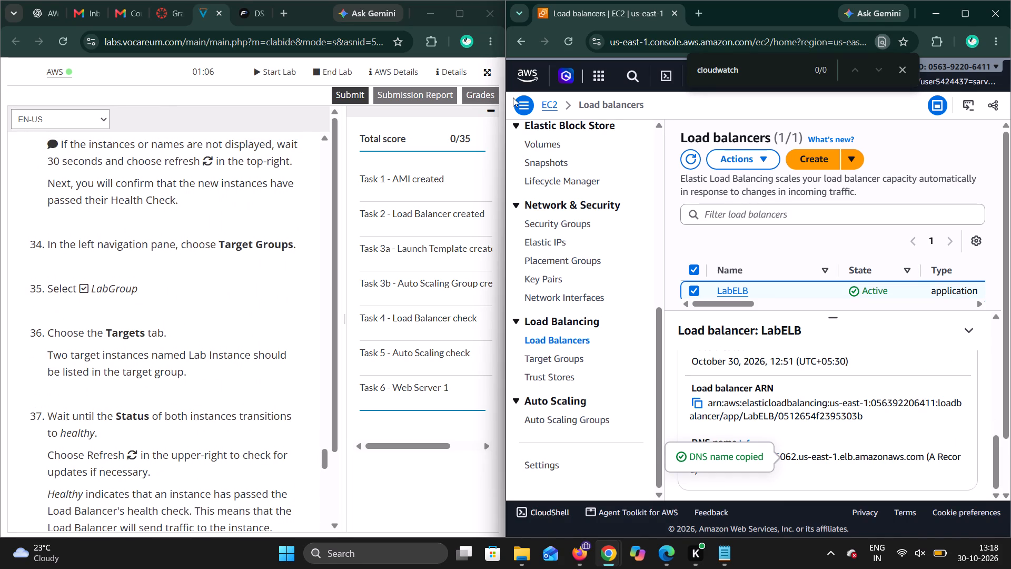
scroll(556, 222, up, 3)
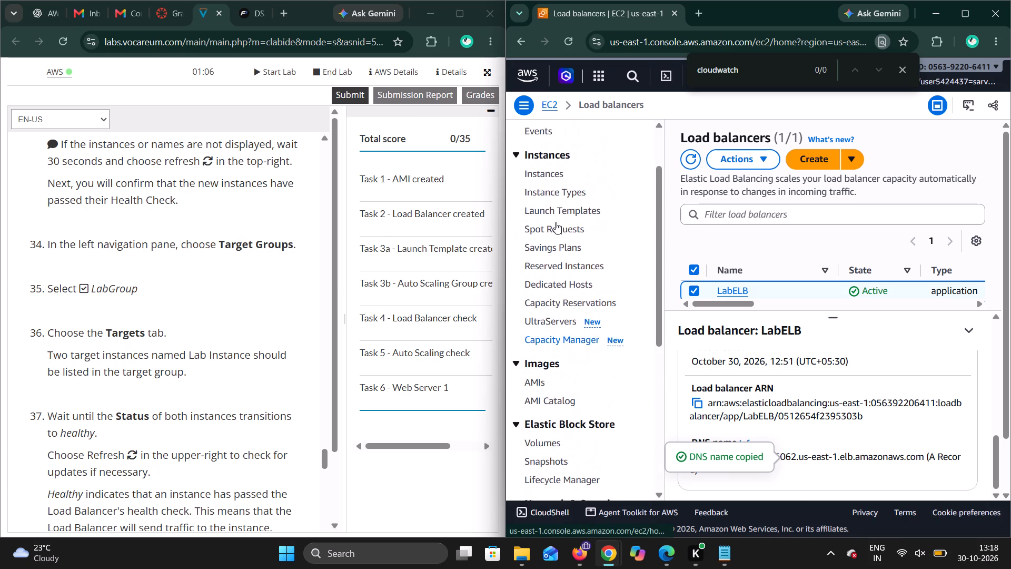
scroll(556, 222, up, 1)
scroll(559, 322, down, 4)
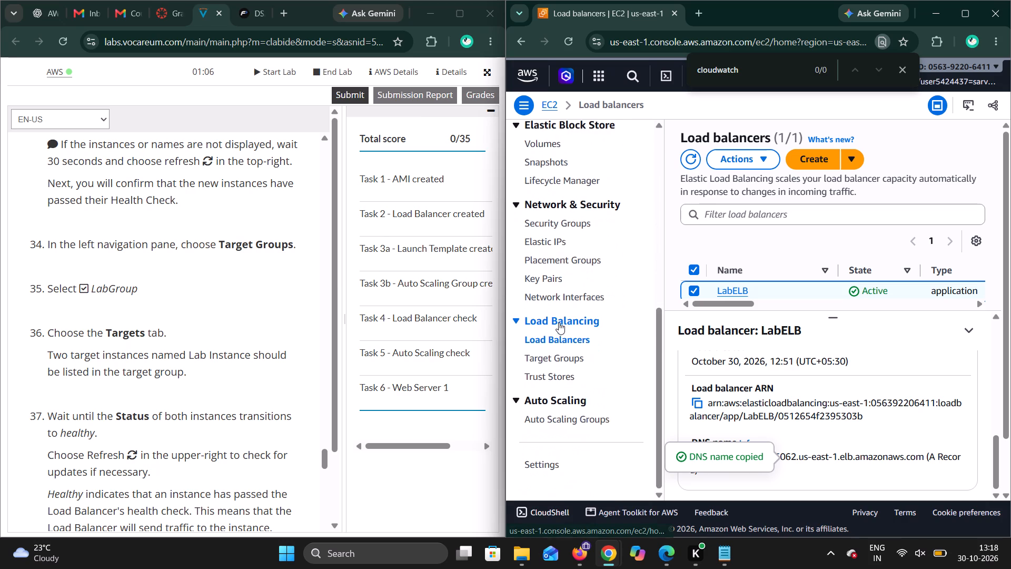
click(557, 359)
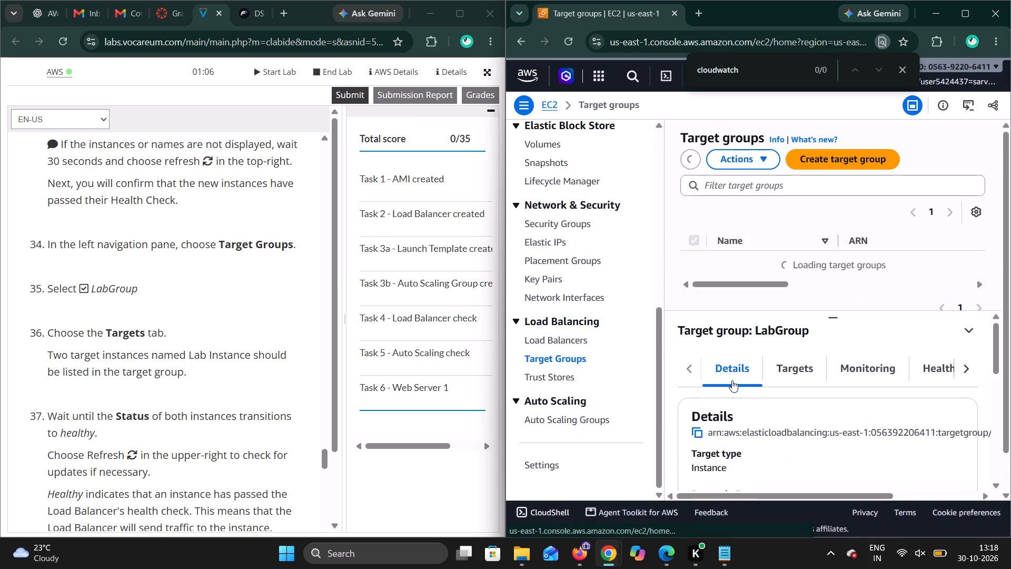
Show LabGroup's Targets and look through its registered targets for the Lab Instance entries described in lab step 36.
scroll(779, 413, down, 4)
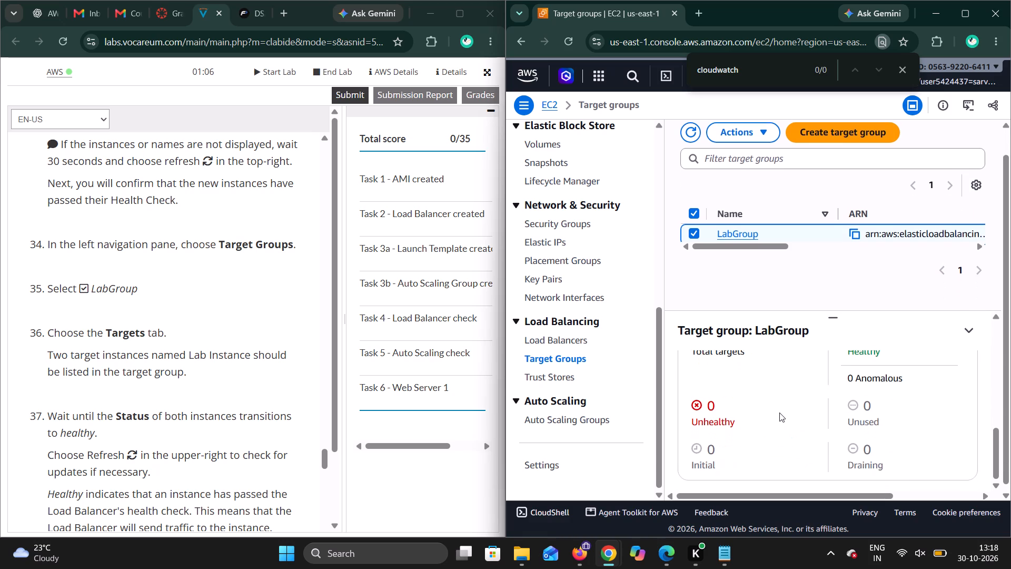
scroll(779, 413, up, 5)
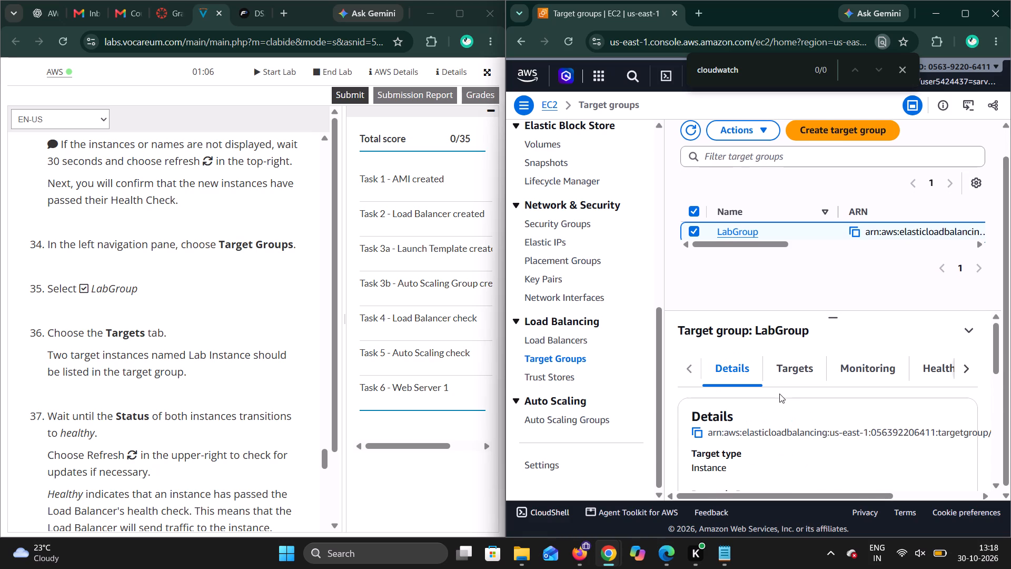
click(801, 375)
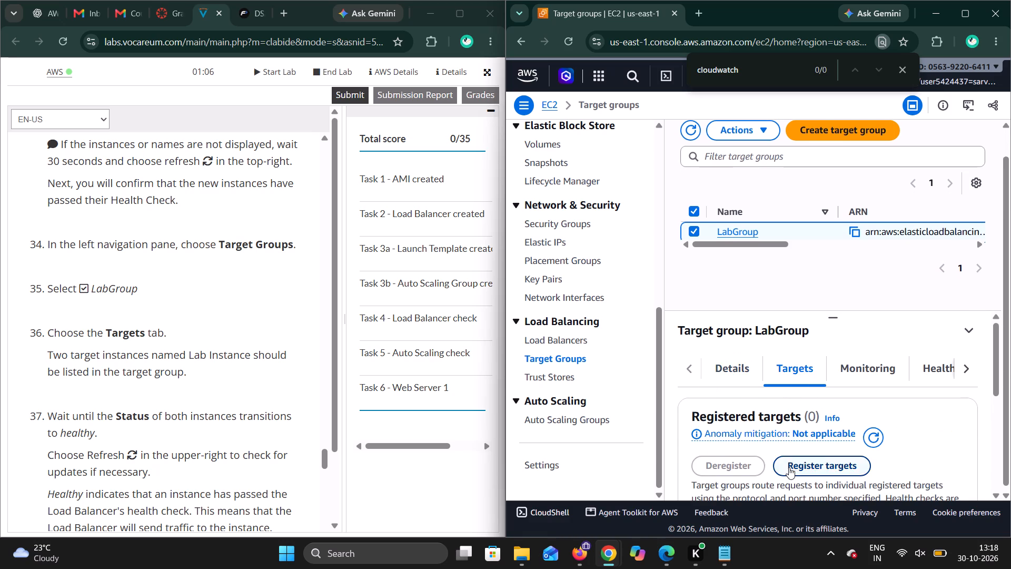
scroll(789, 467, down, 3)
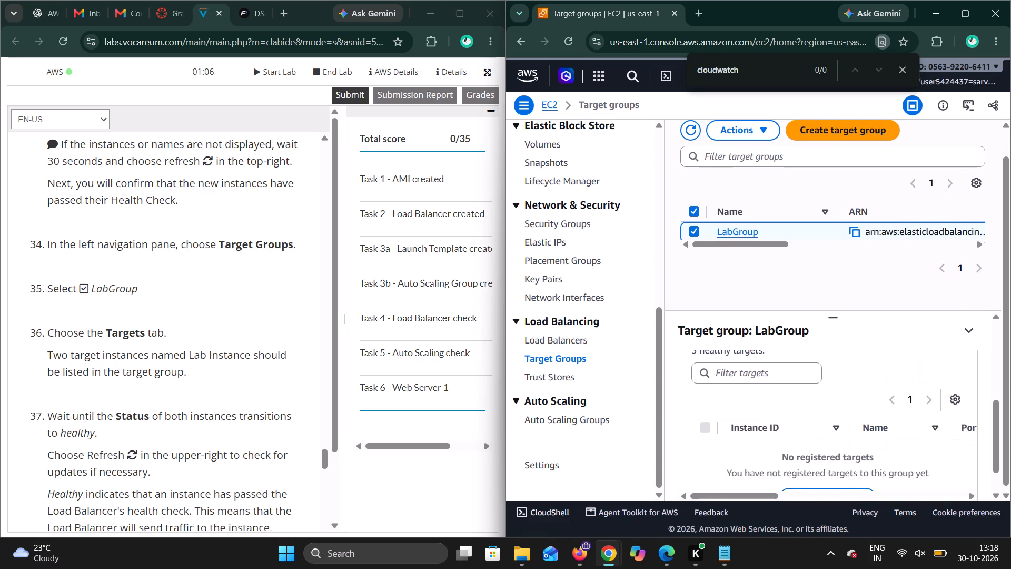
scroll(789, 467, down, 1)
scroll(815, 439, up, 1)
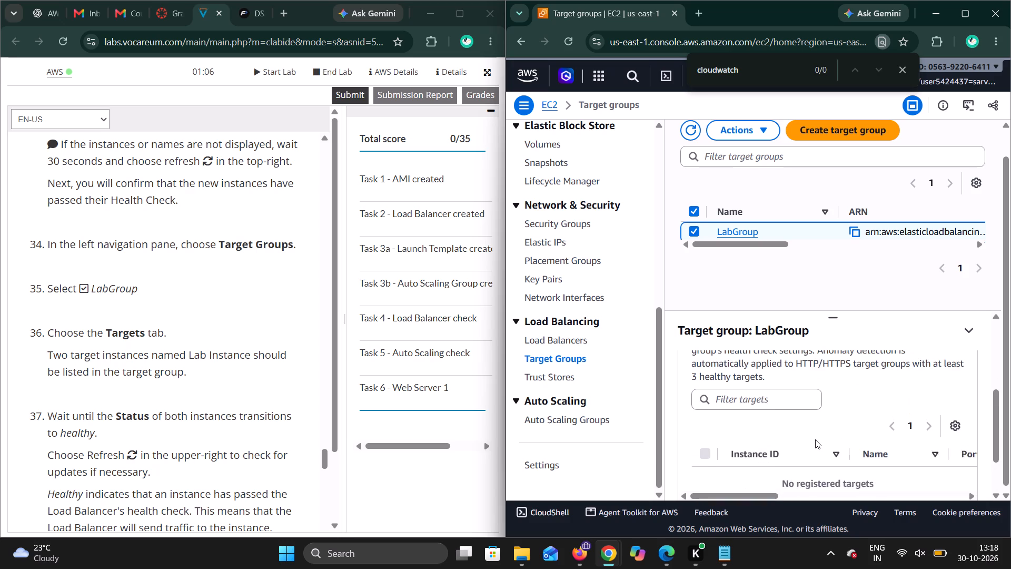
scroll(815, 439, up, 2)
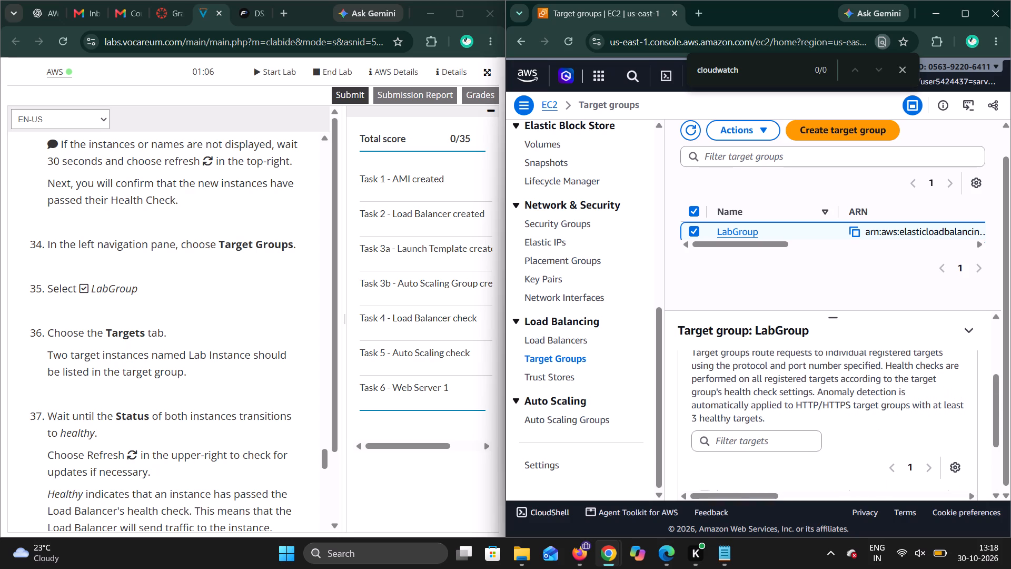
scroll(909, 397, down, 2)
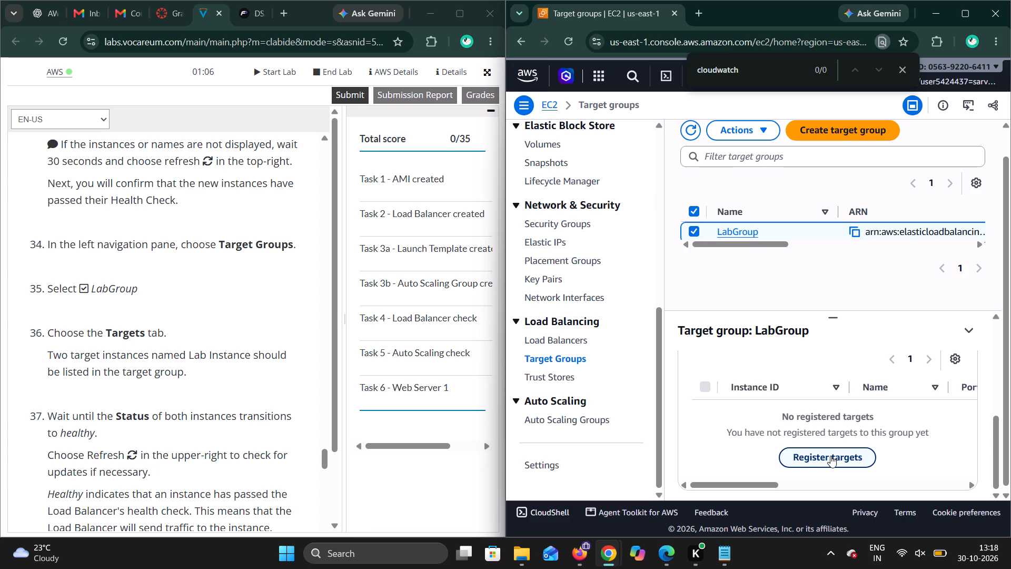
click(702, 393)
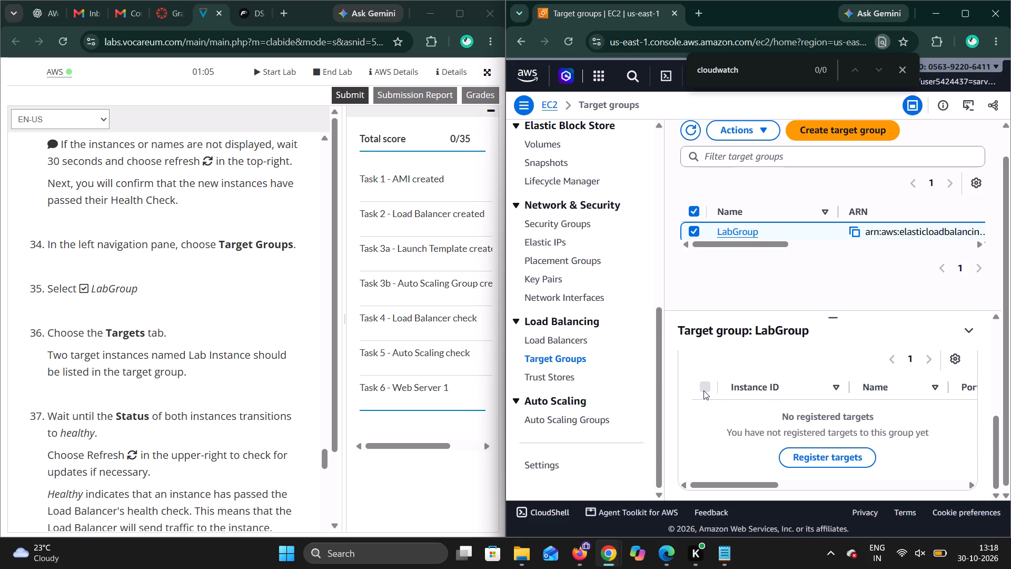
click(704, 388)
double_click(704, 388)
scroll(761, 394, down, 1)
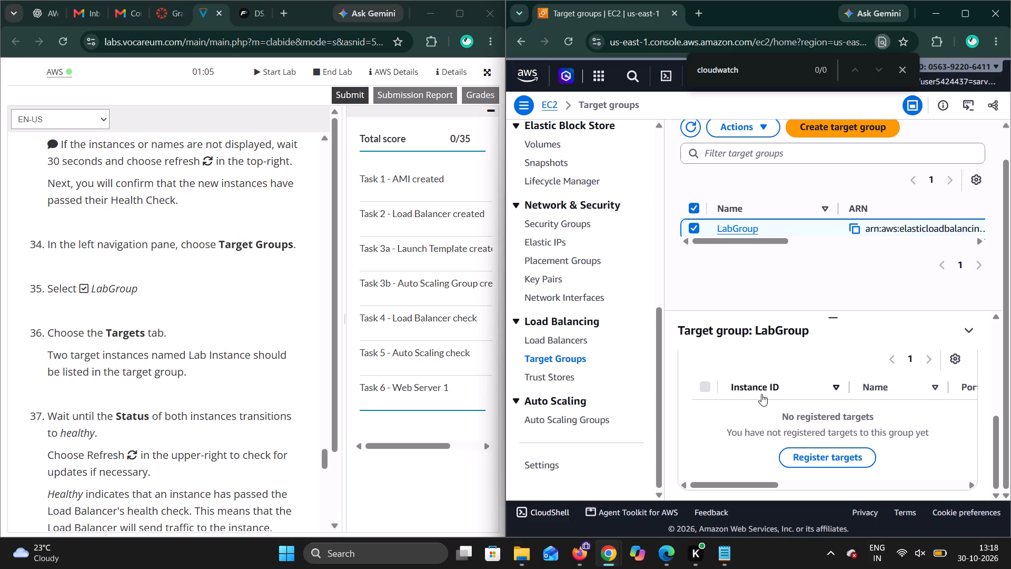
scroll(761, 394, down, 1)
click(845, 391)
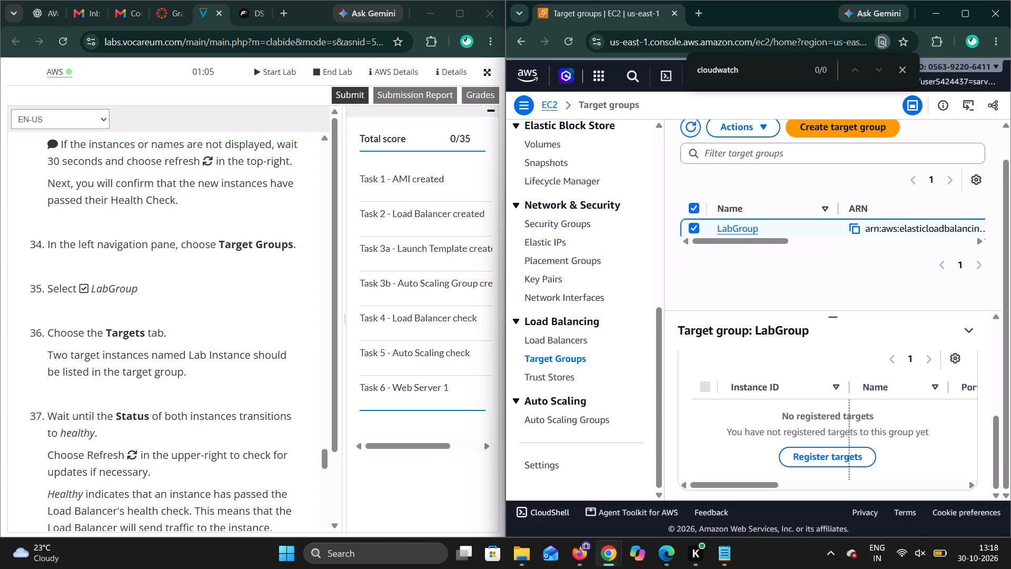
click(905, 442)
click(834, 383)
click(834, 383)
Refresh LabGroup's registered targets and check which instances are listed.
scroll(834, 383, up, 2)
scroll(834, 383, down, 1)
scroll(834, 383, up, 2)
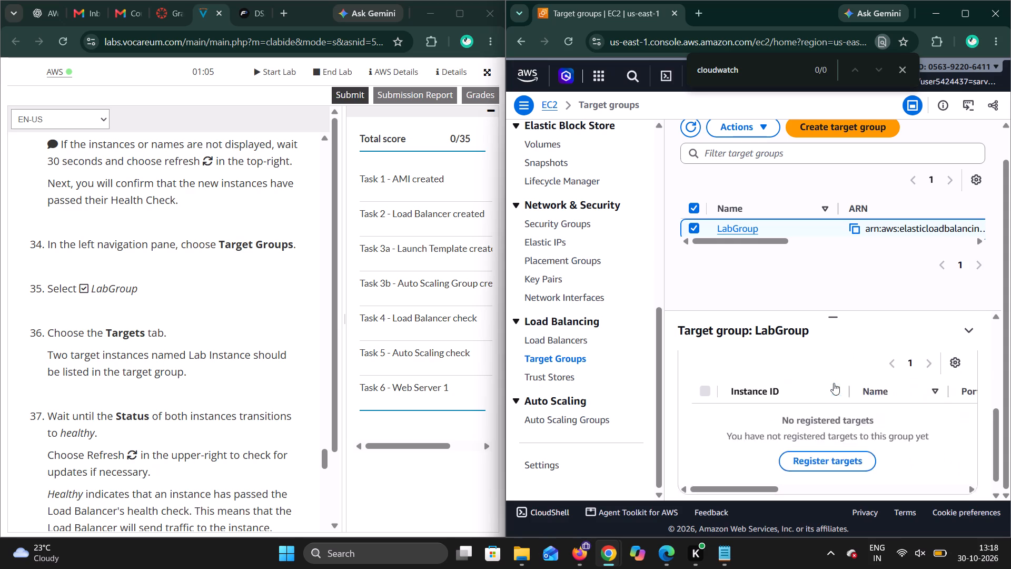
scroll(834, 383, up, 2)
scroll(834, 383, down, 1)
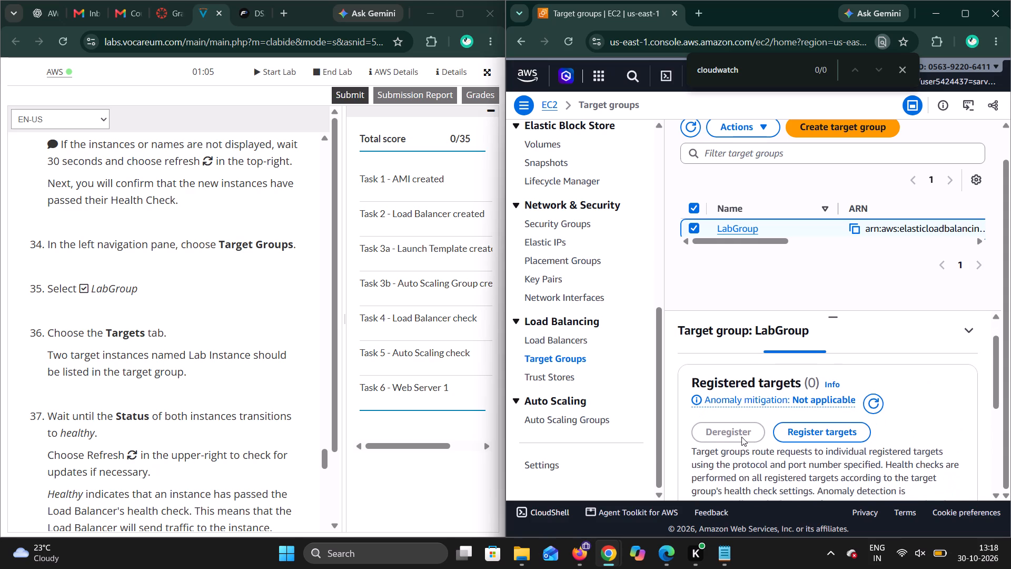
click(741, 437)
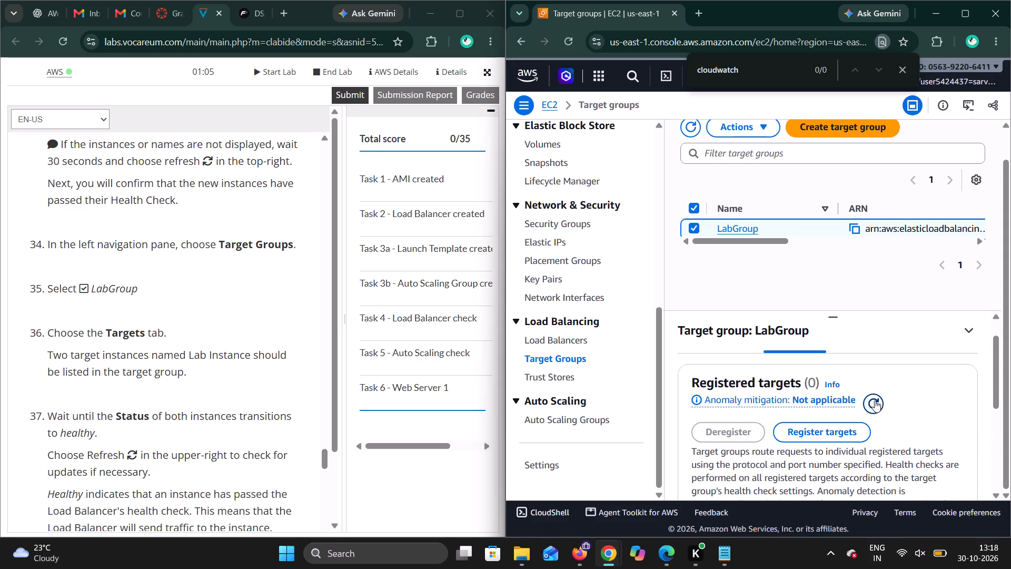
click(875, 400)
scroll(875, 400, down, 2)
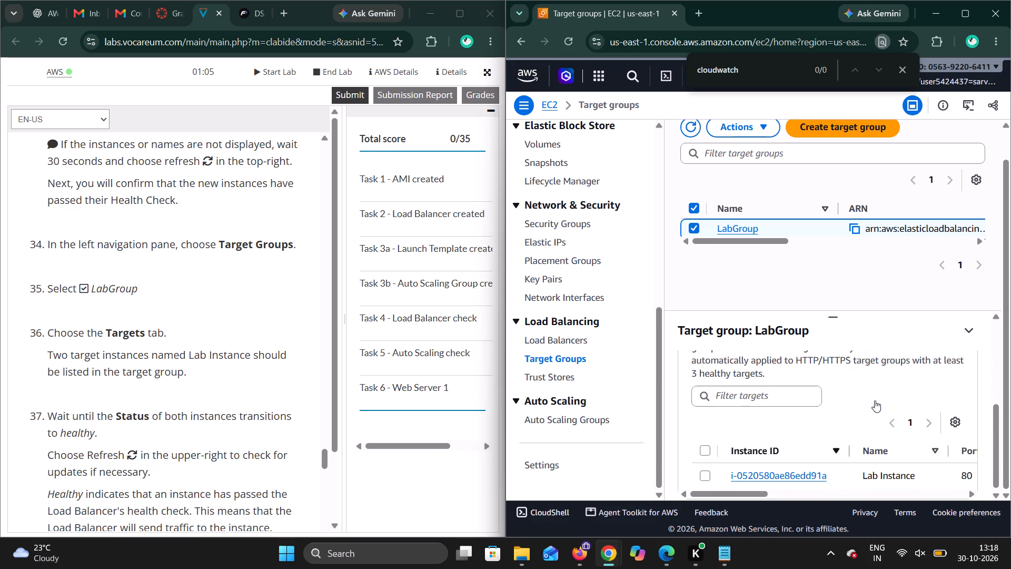
scroll(875, 400, down, 1)
scroll(870, 463, down, 1)
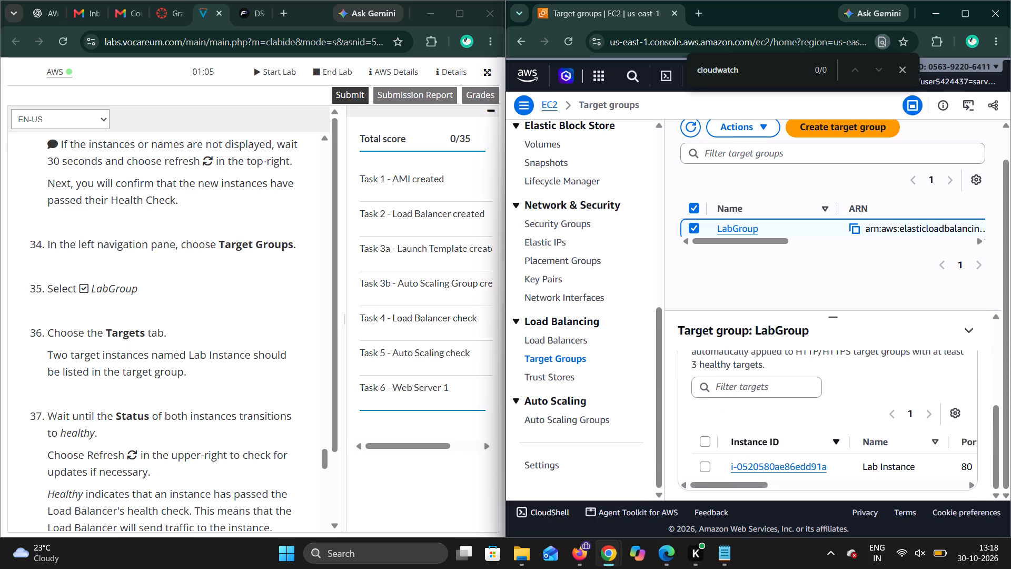
scroll(875, 456, up, 2)
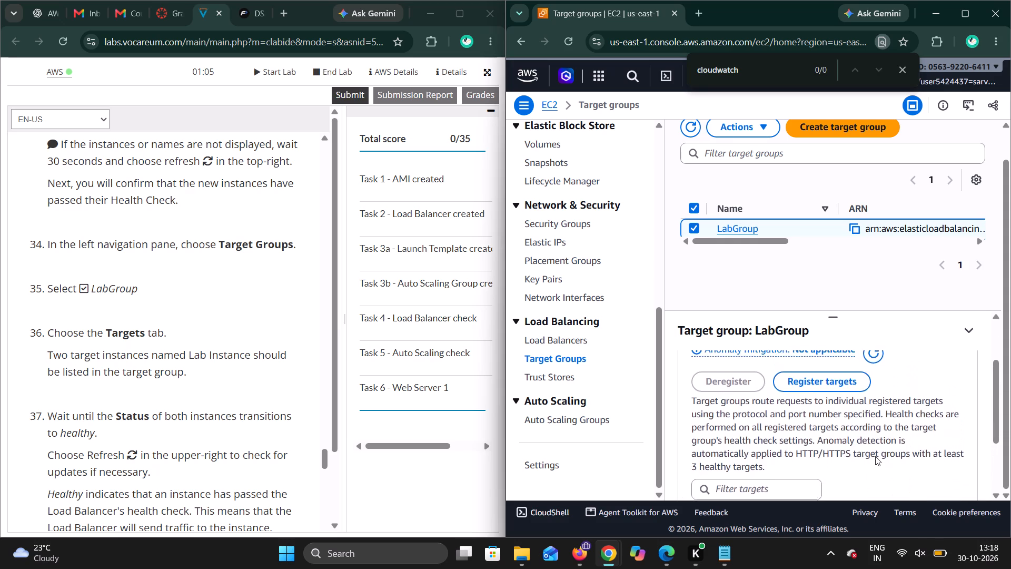
scroll(875, 456, up, 1)
click(868, 396)
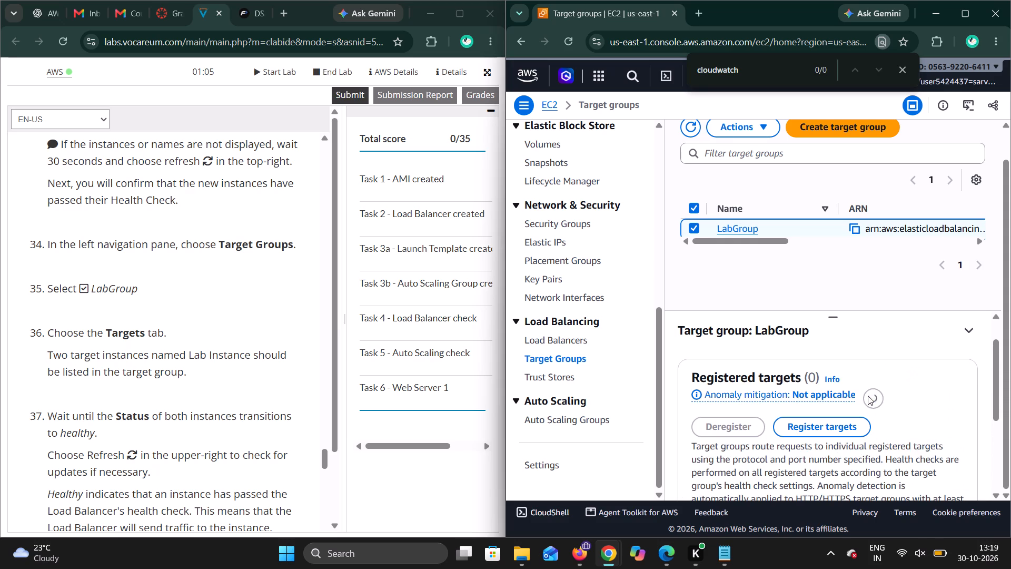
scroll(868, 396, down, 1)
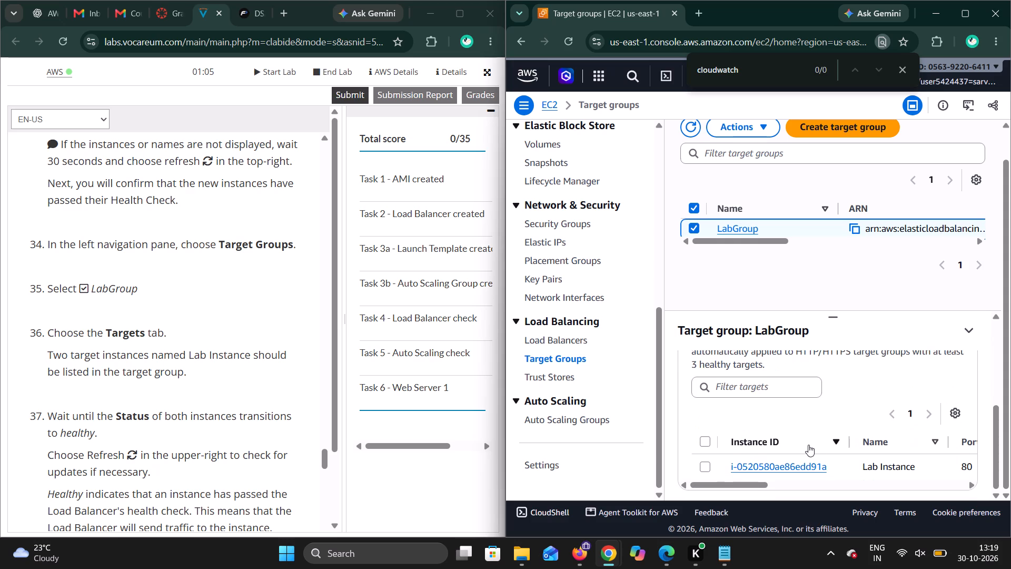
scroll(863, 470, down, 1)
Examine the zone, health status and health status details of the Lab Instance target registered in LabGroup.
scroll(863, 470, down, 1)
scroll(863, 470, left, 3)
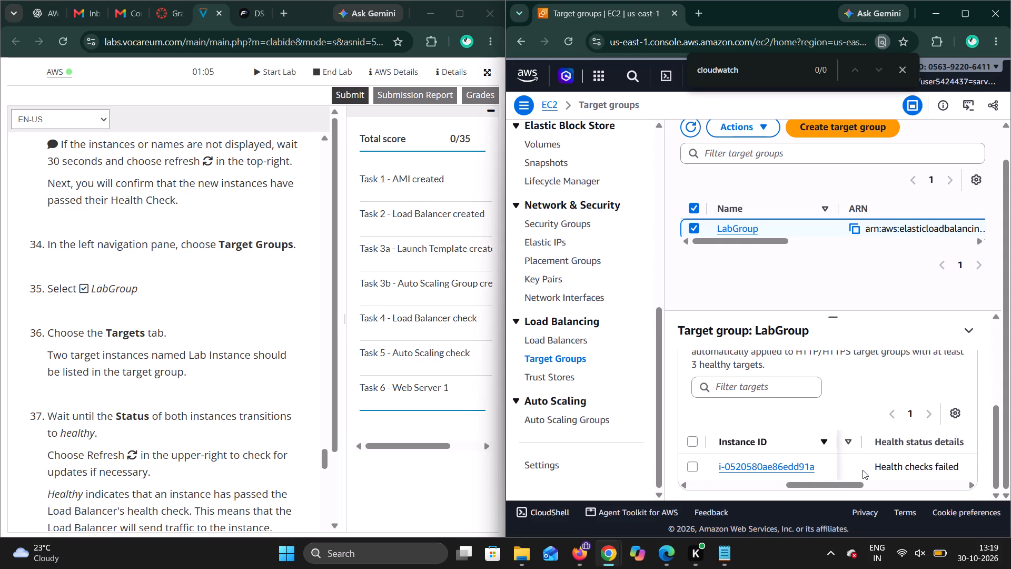
scroll(863, 470, right, 2)
scroll(863, 470, left, 1)
right_click(863, 470)
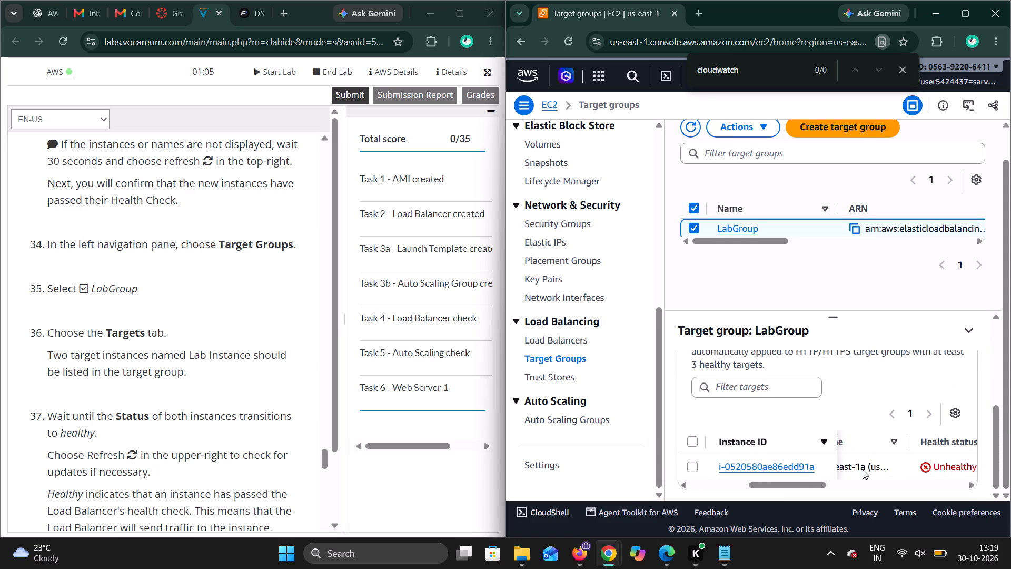
click(901, 468)
scroll(901, 468, left, 2)
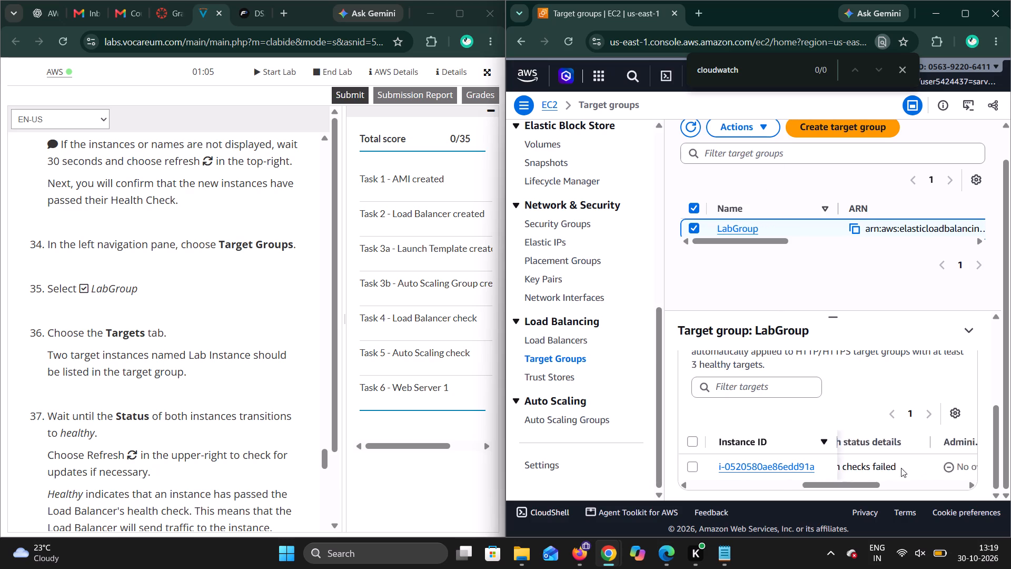
scroll(901, 468, right, 2)
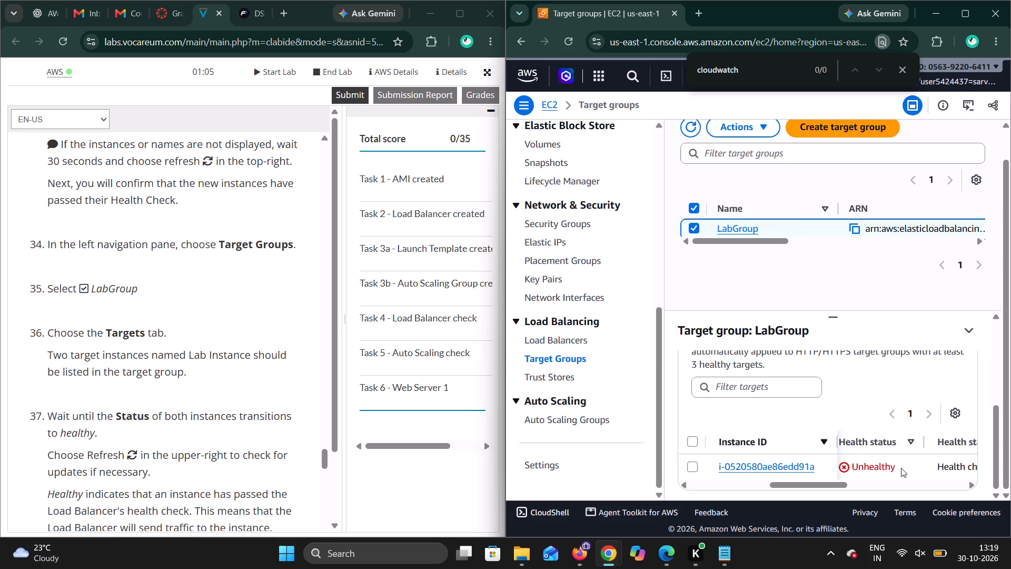
scroll(901, 468, right, 3)
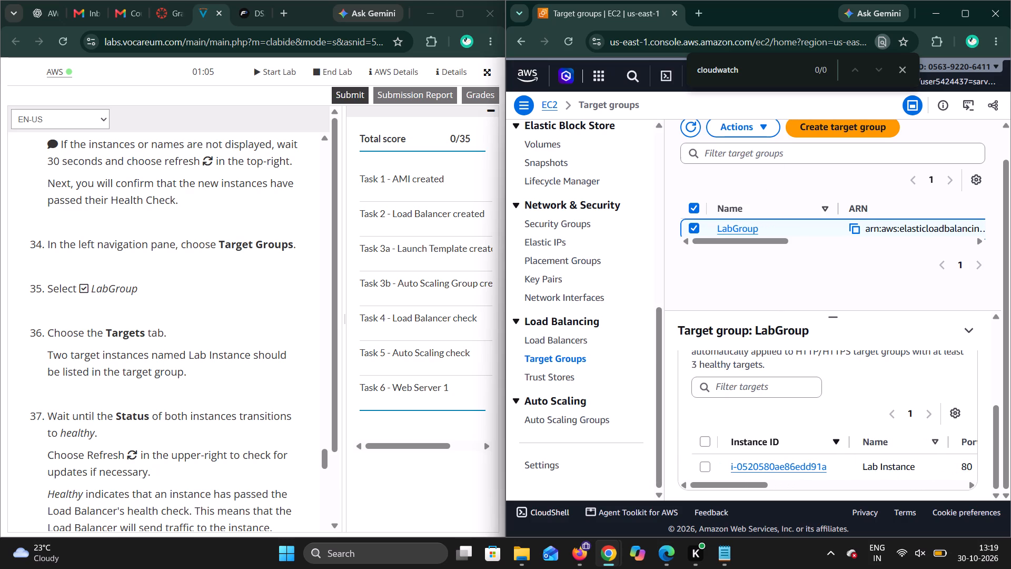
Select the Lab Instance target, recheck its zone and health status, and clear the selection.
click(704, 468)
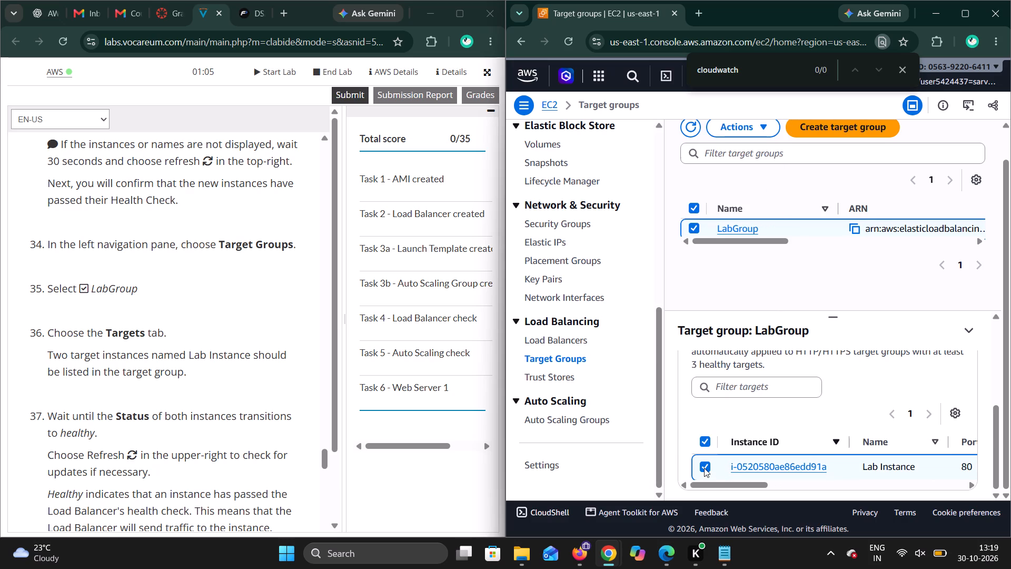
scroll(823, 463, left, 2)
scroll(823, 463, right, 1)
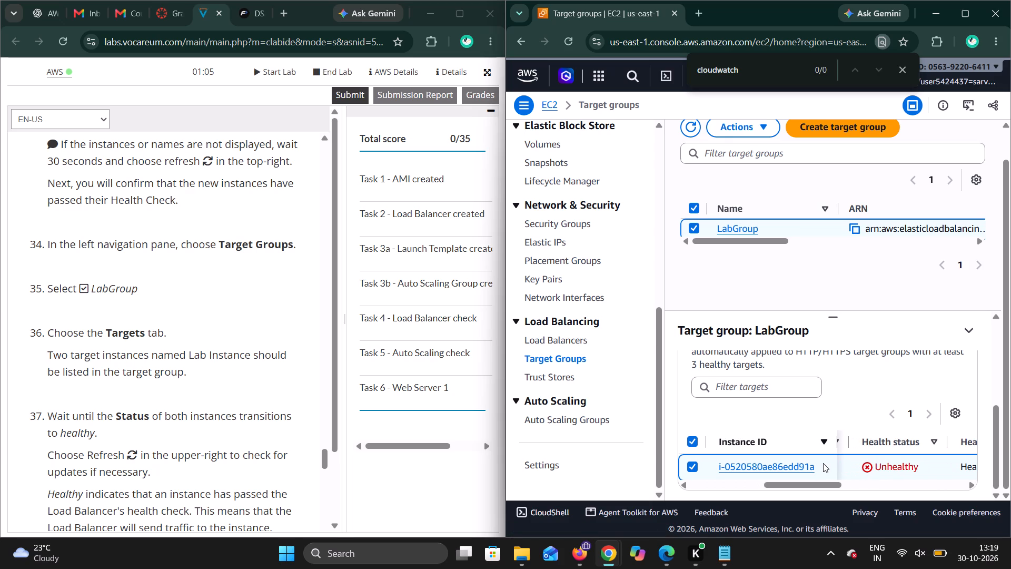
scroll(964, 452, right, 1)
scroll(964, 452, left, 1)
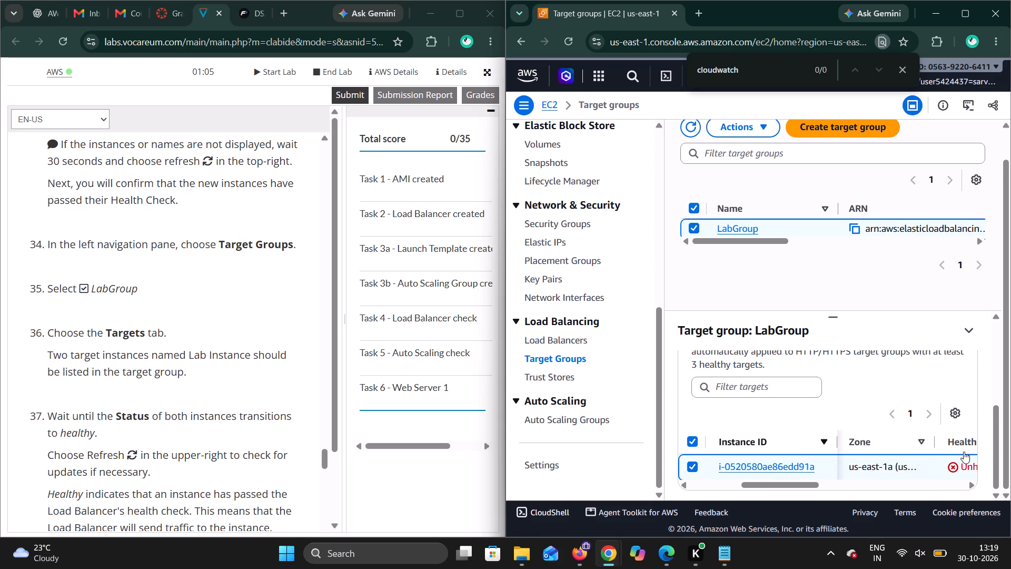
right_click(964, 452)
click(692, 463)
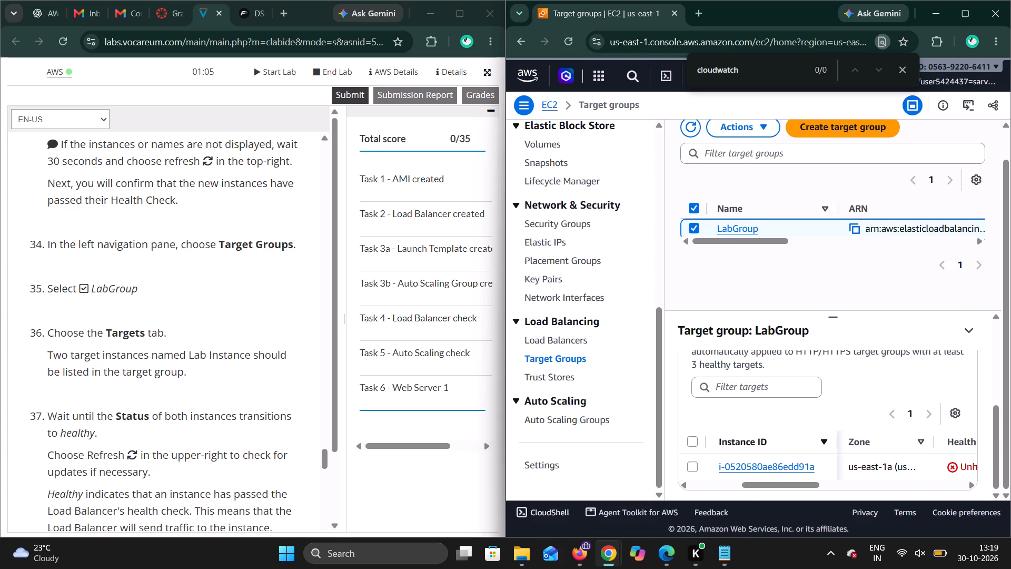
Read lab steps 37 to 40 in the instructions and compare them with the Lab Instance target's health status.
scroll(195, 373, down, 1)
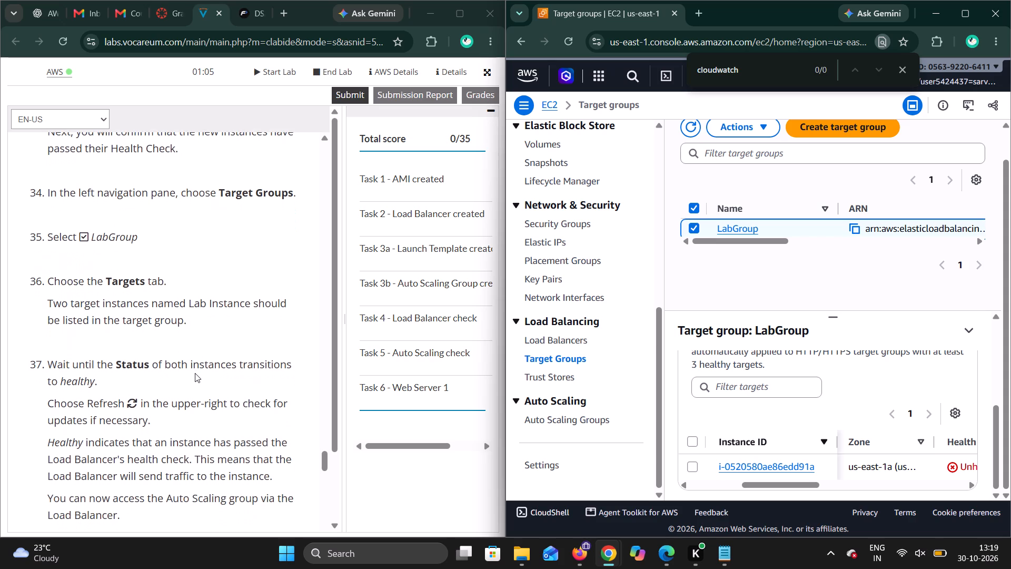
scroll(195, 373, down, 1)
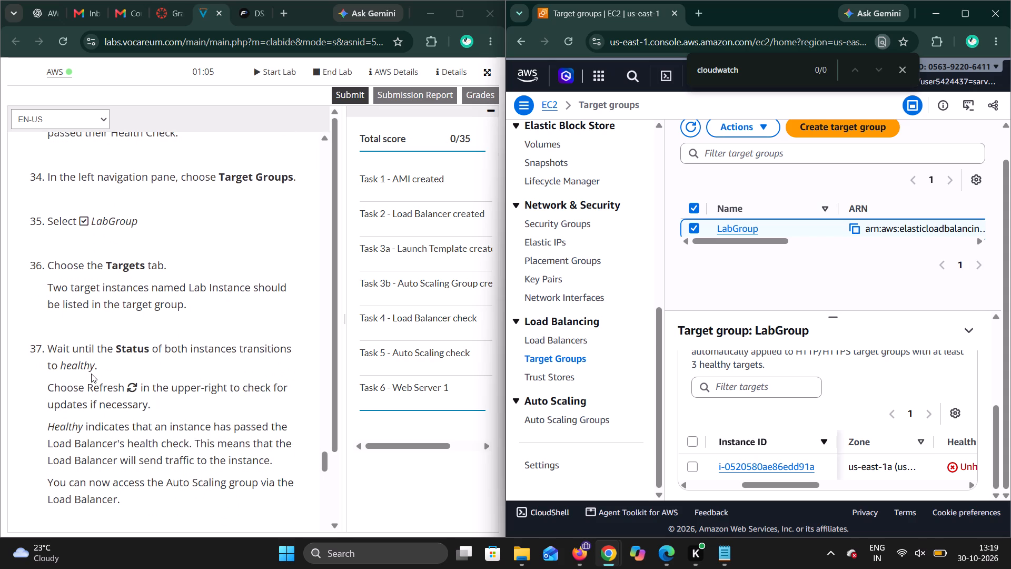
scroll(194, 381, down, 1)
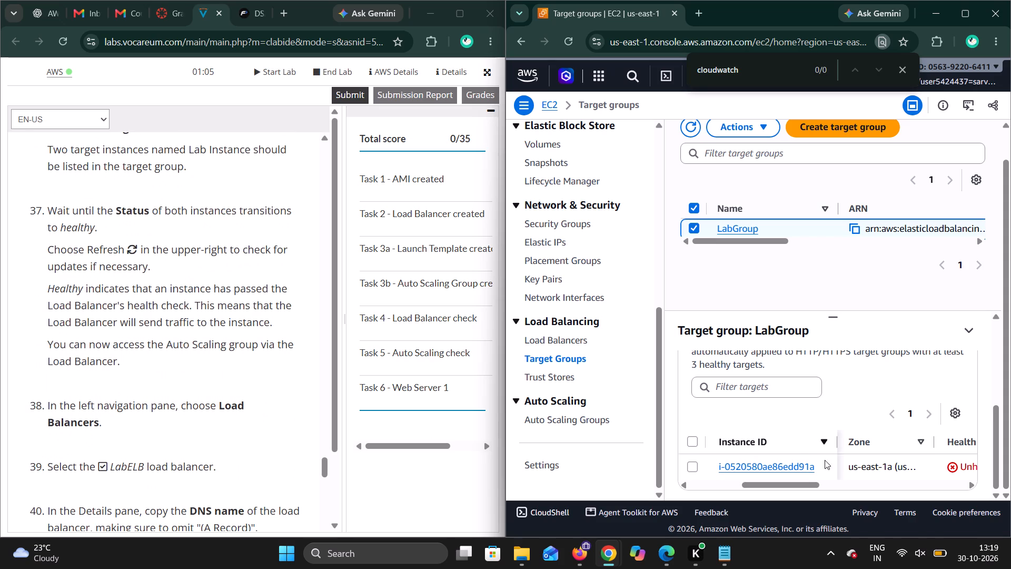
scroll(902, 461, left, 1)
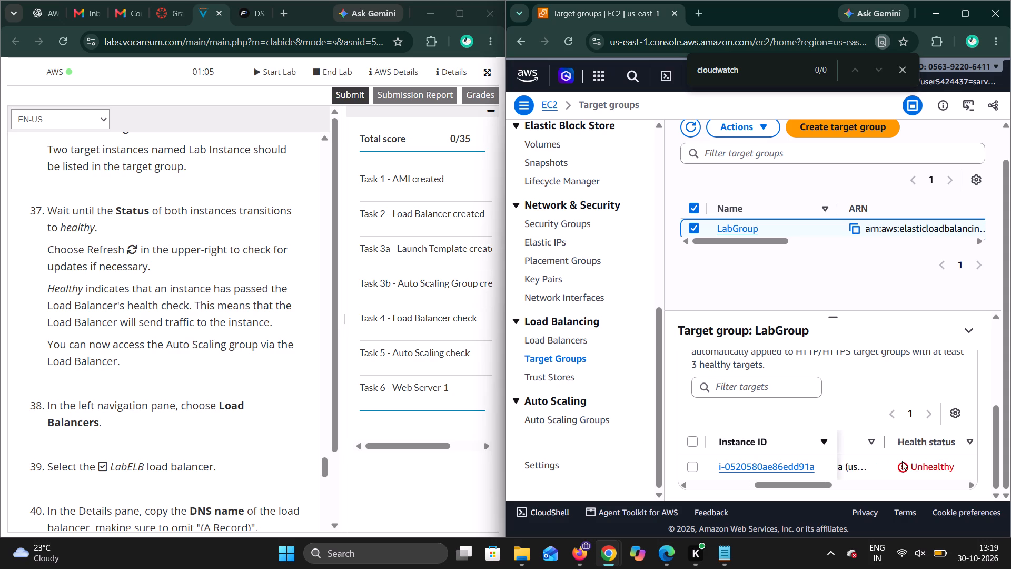
scroll(902, 461, right, 2)
scroll(509, 240, up, 1)
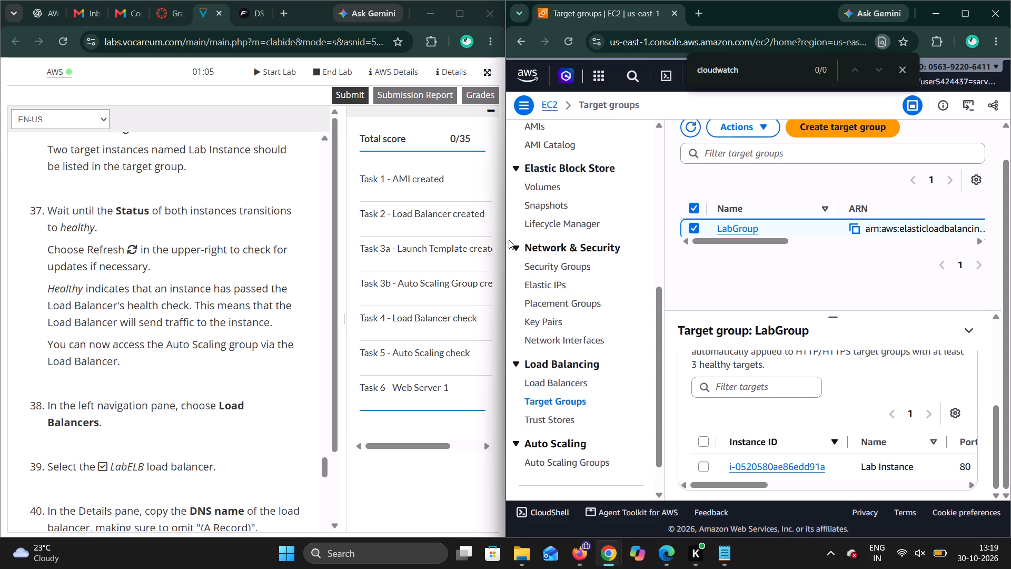
Open the EC2 instances list and examine the selected Lab Instance's state, addresses, instance type, subnet and Auto Scaling group.
scroll(509, 240, up, 1)
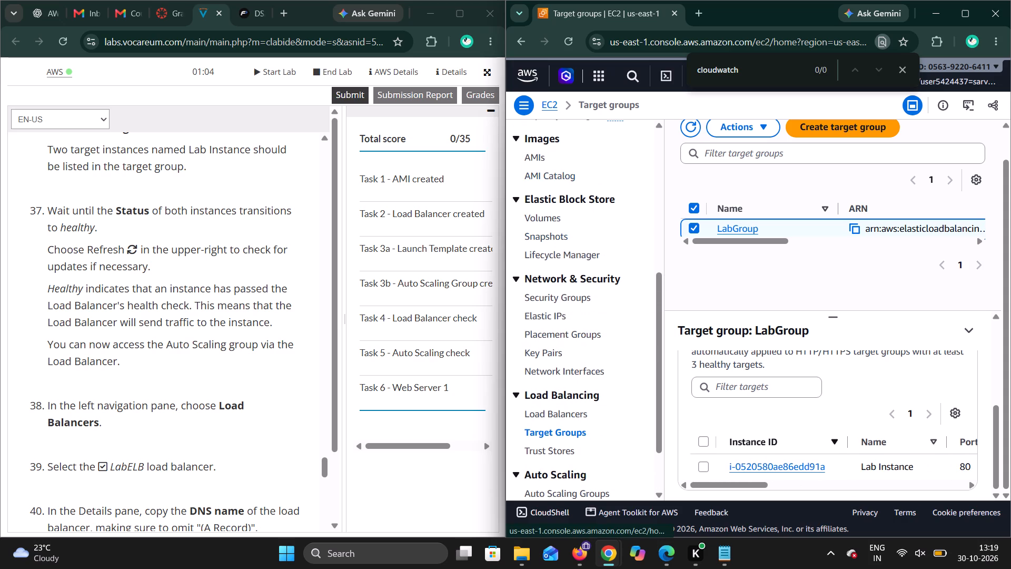
scroll(830, 462, right, 2)
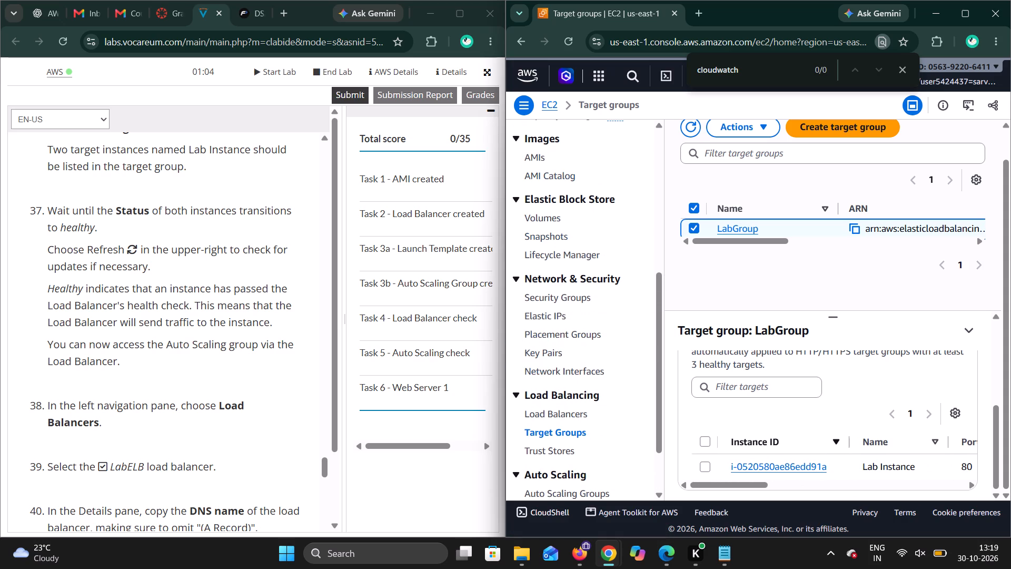
scroll(575, 231, up, 4)
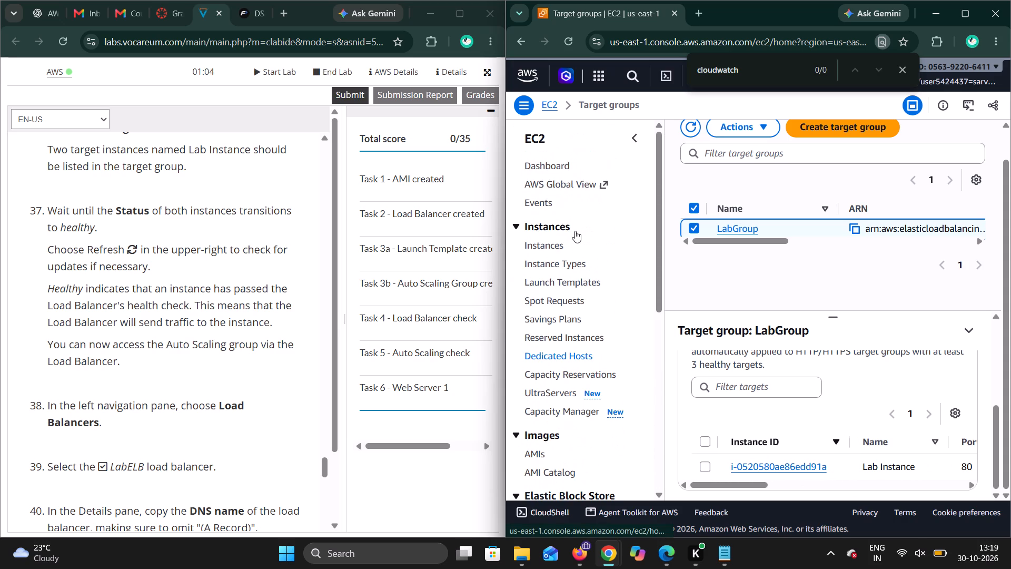
click(555, 248)
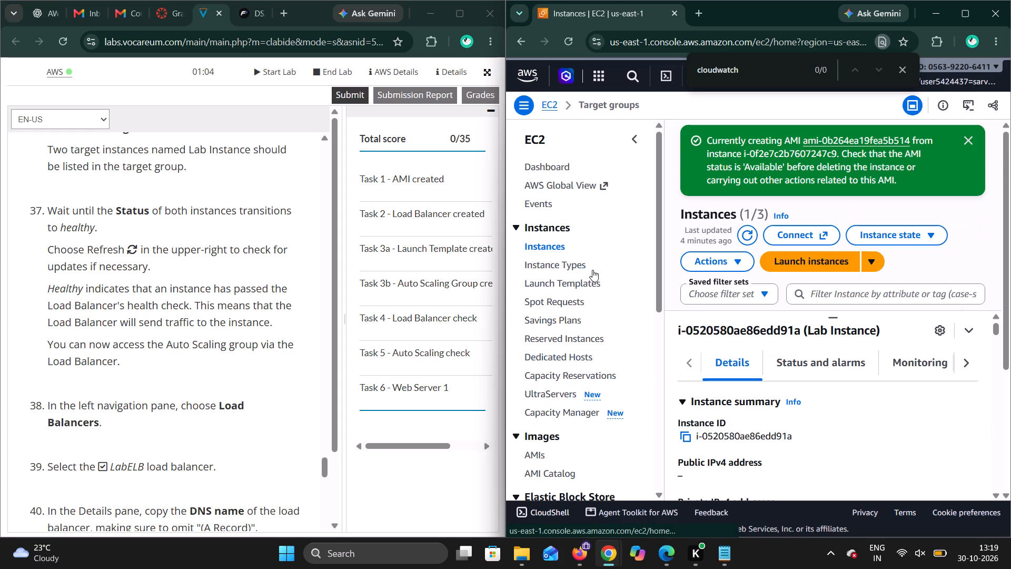
scroll(779, 375, down, 2)
scroll(779, 375, up, 1)
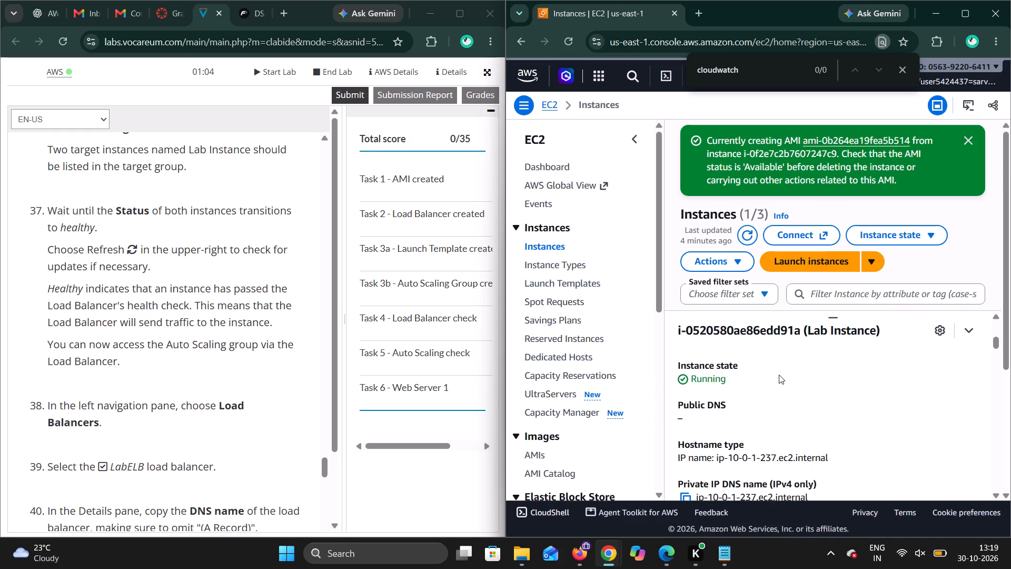
scroll(779, 375, up, 3)
scroll(762, 325, up, 1)
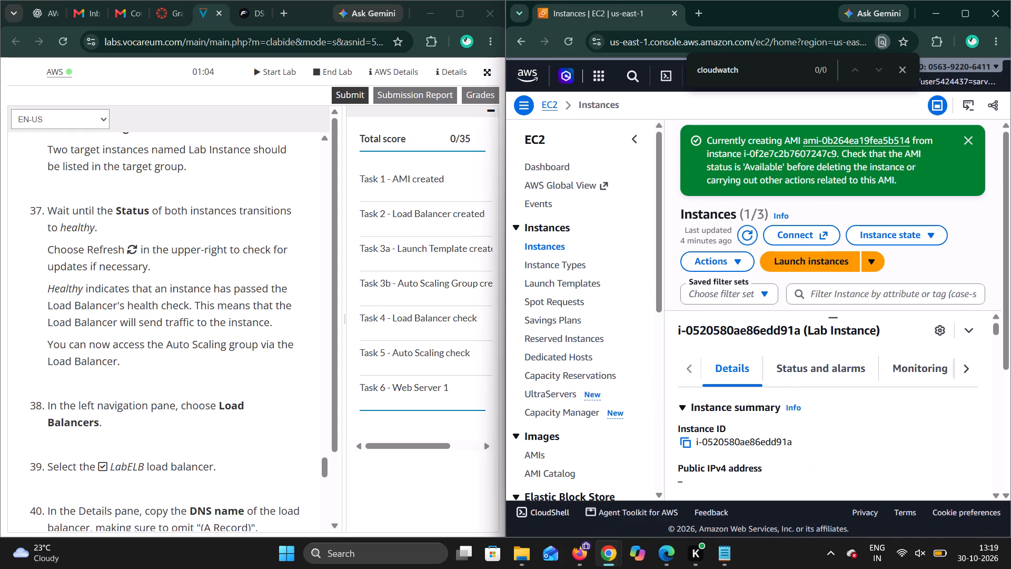
scroll(761, 326, up, 1)
scroll(821, 472, down, 5)
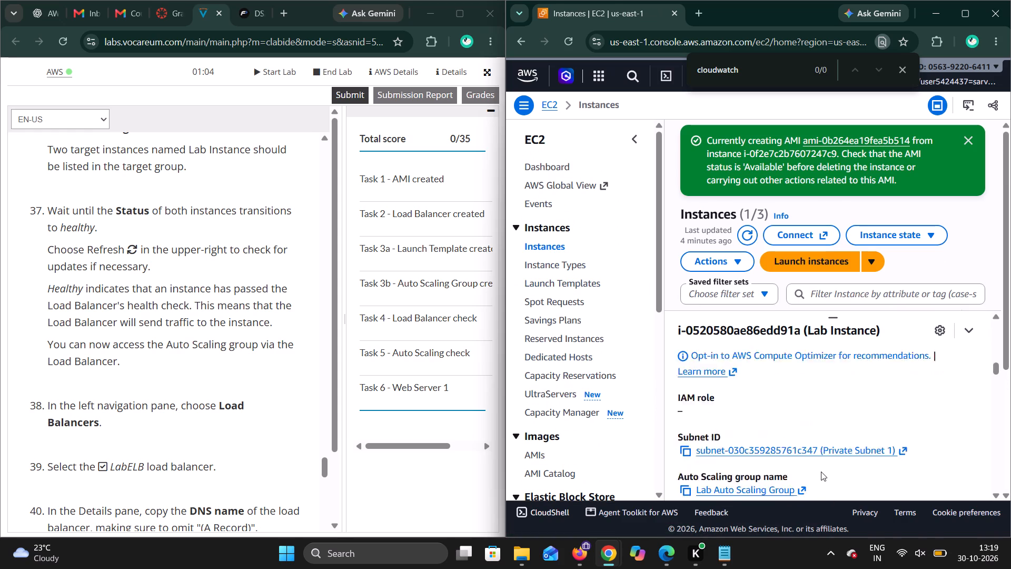
scroll(821, 472, up, 4)
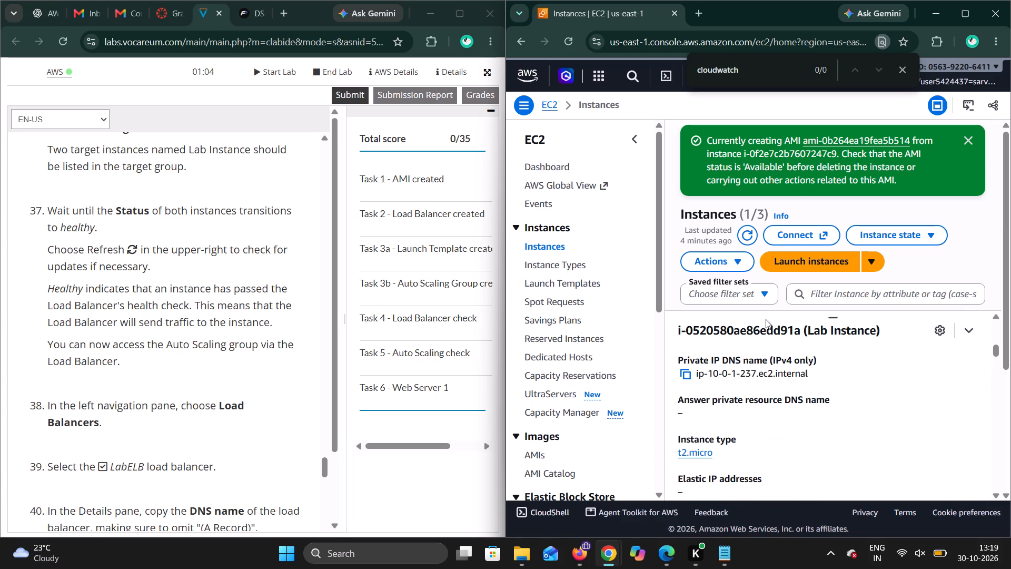
Open the EC2 launch templates list and view the details of the LabConfig template.
click(594, 287)
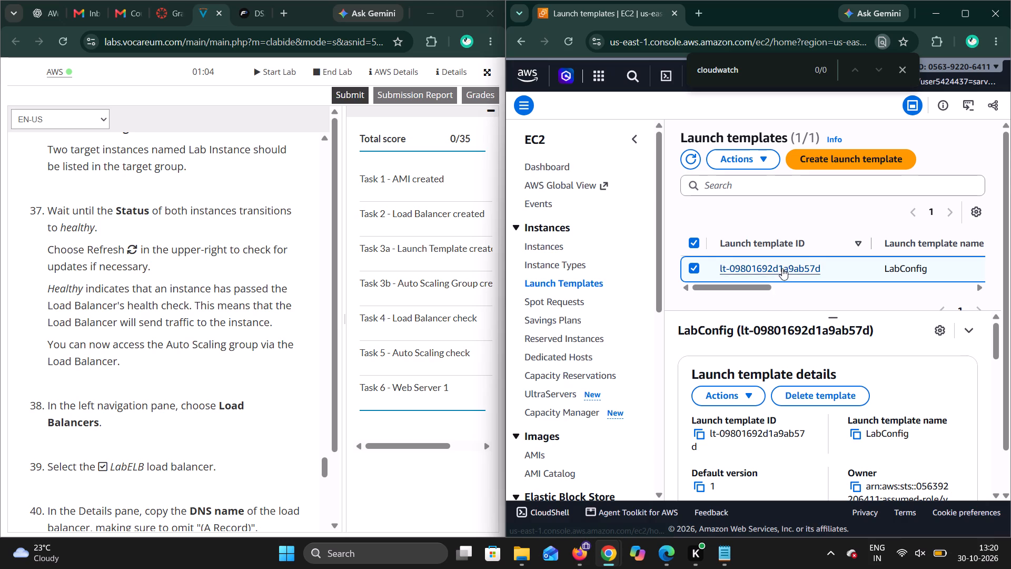
scroll(782, 268, down, 1)
scroll(782, 268, up, 2)
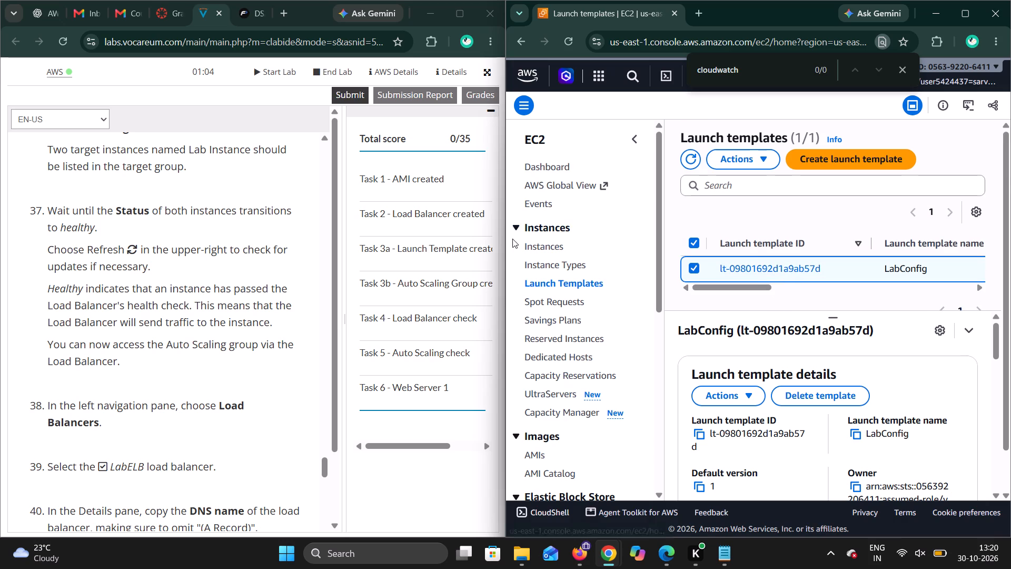
Return to the EC2 instances list and check the state and status checks of Web Server 1, Bastion Host and Lab Instance.
click(532, 247)
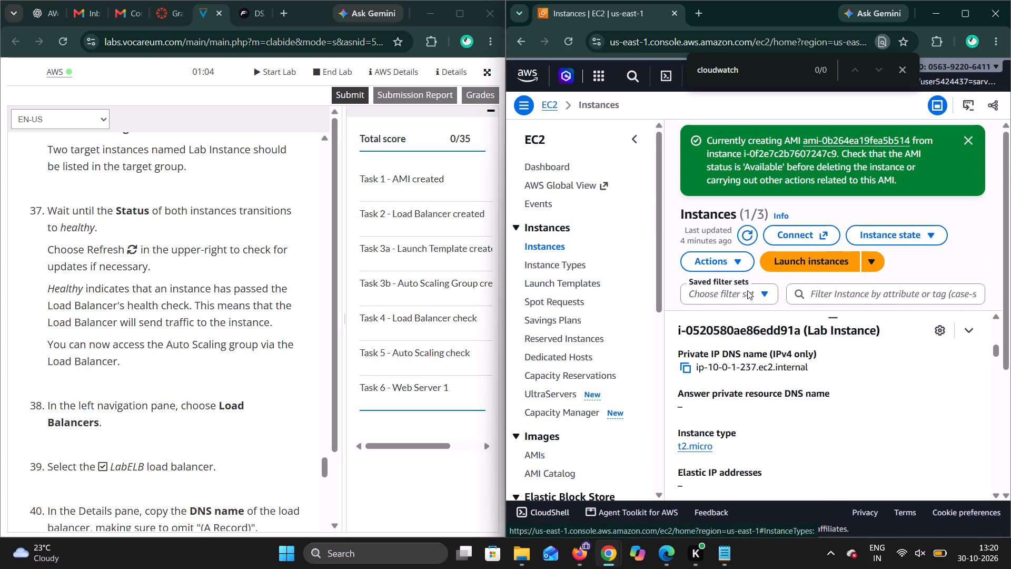
scroll(790, 313, up, 1)
scroll(790, 313, down, 2)
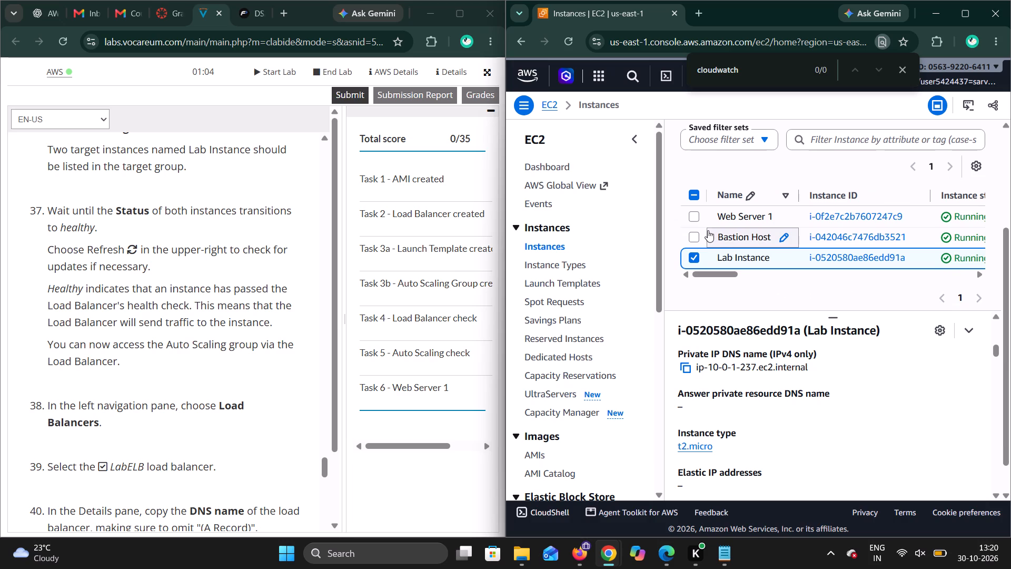
scroll(835, 259, left, 1)
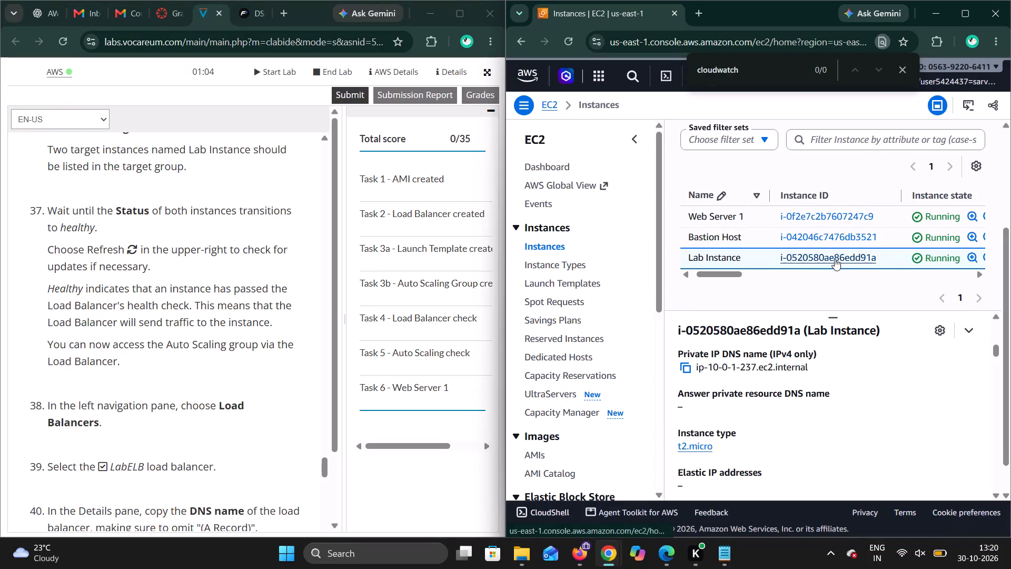
scroll(835, 259, left, 3)
scroll(835, 259, right, 1)
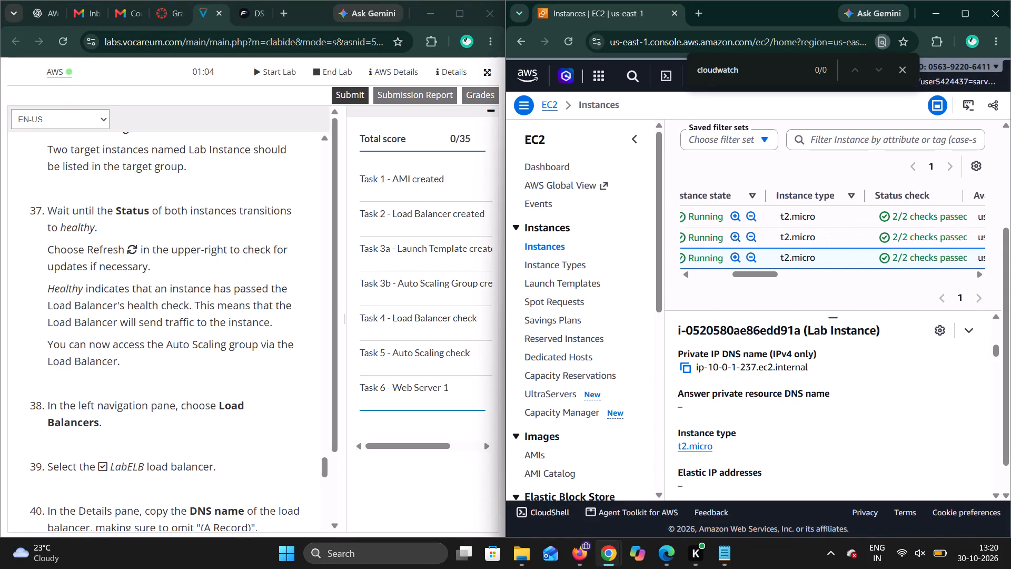
scroll(835, 259, right, 2)
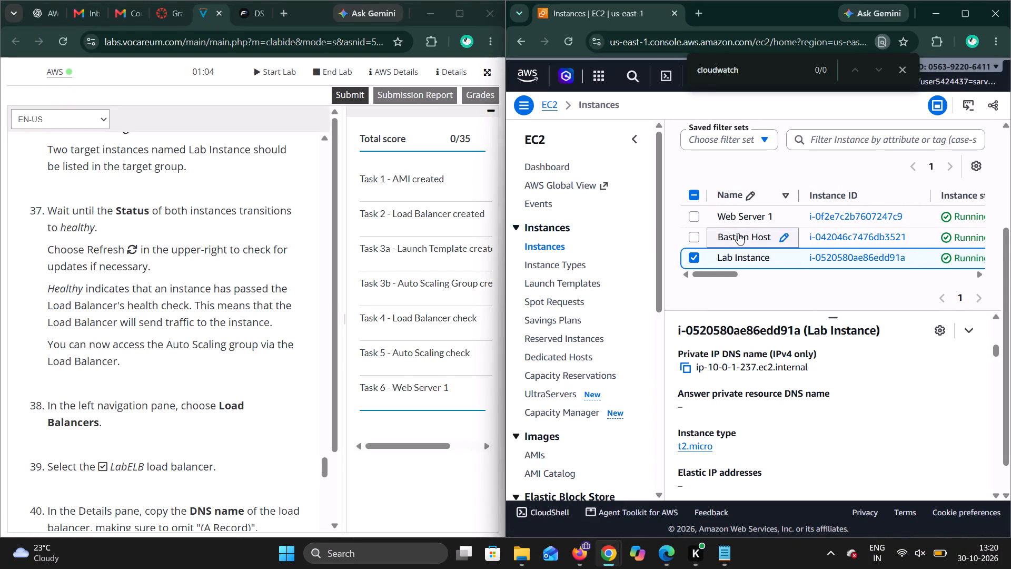
Add Web Server 1 to the selection, clear it again, and check the public IPv4 addresses listed for the instances.
click(687, 221)
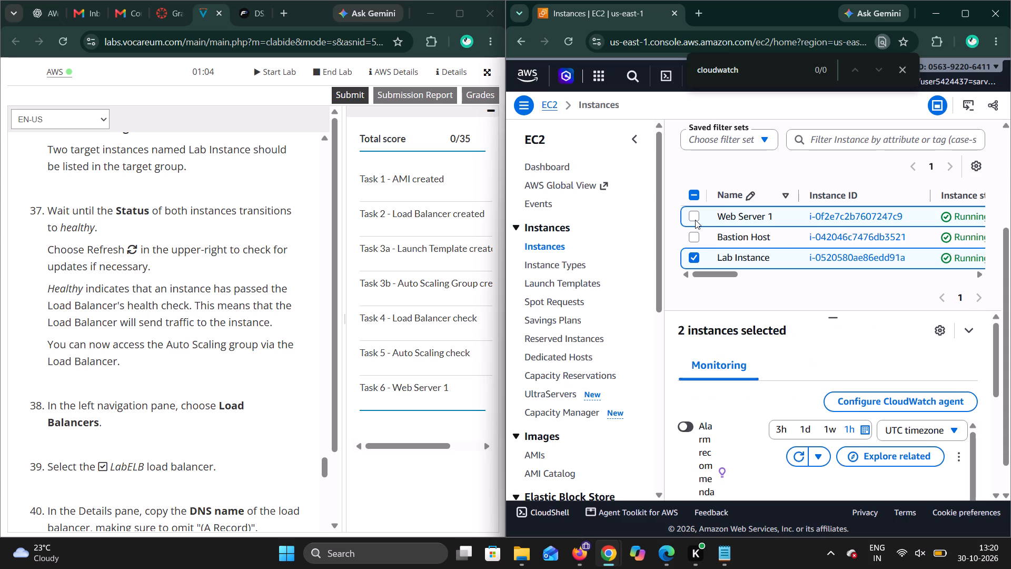
click(695, 220)
scroll(770, 233, left, 1)
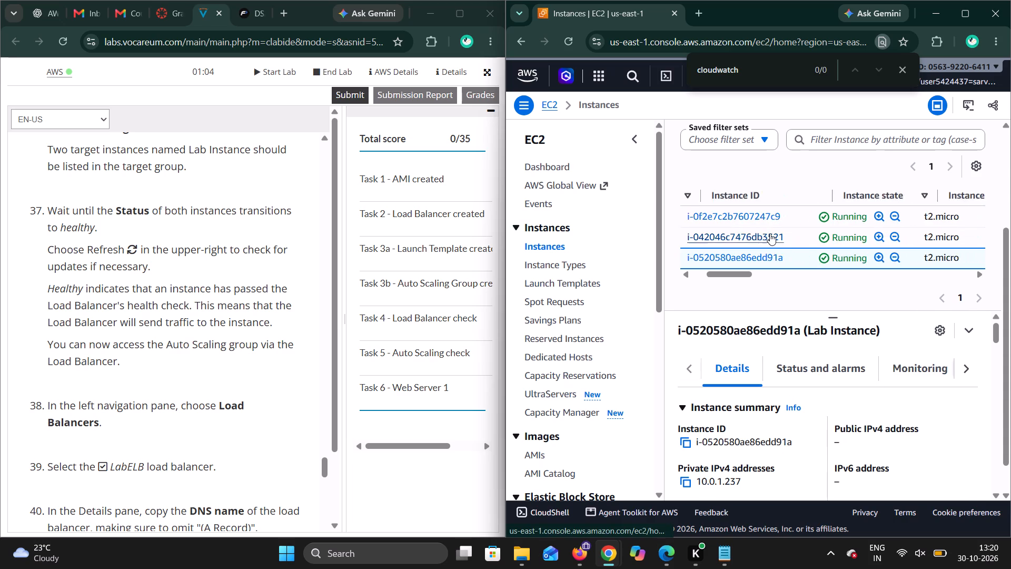
scroll(770, 233, left, 3)
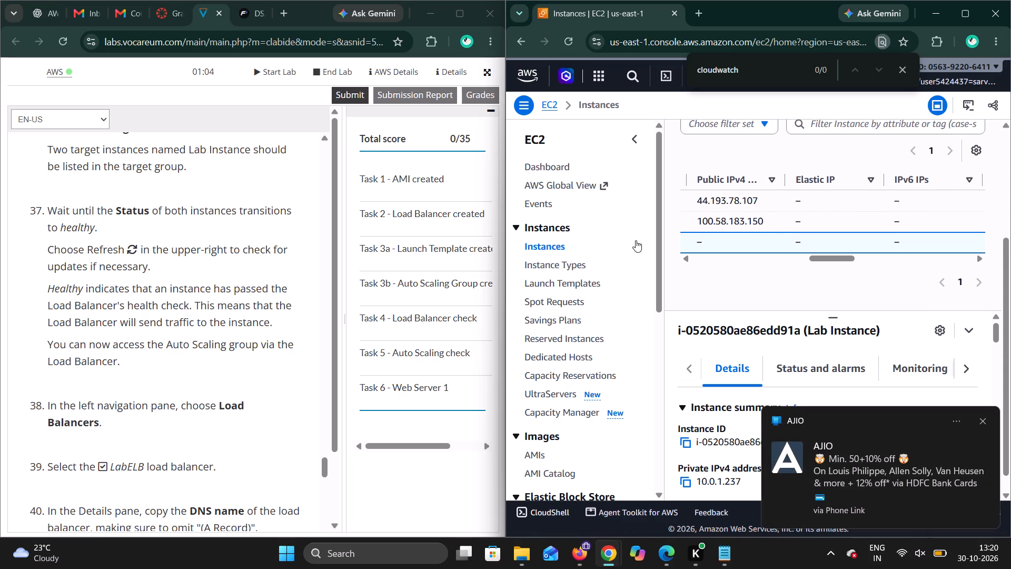
Open the target groups list and examine LabGroup's details, associated load balancer and target health summary.
scroll(583, 426, down, 2)
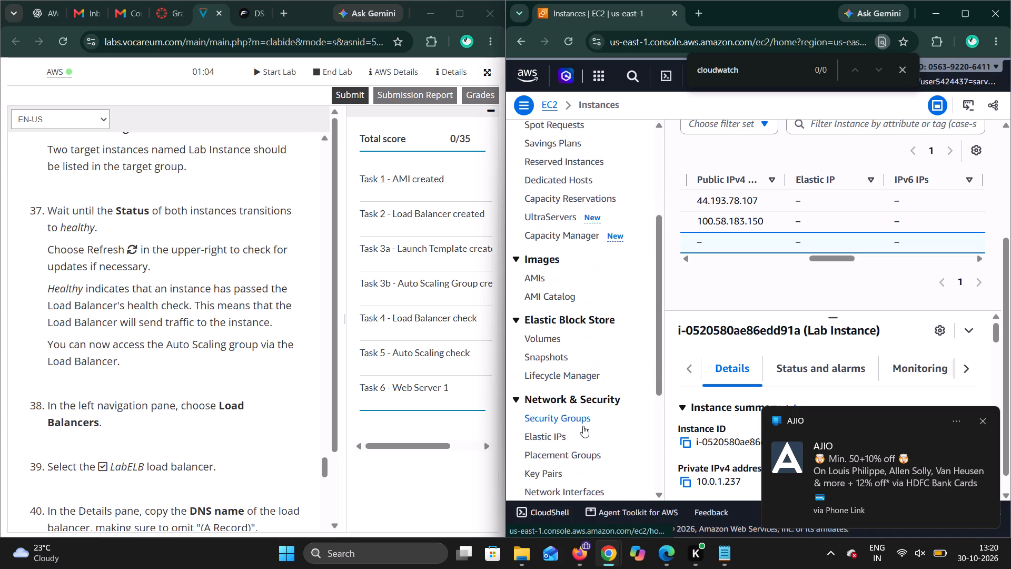
scroll(583, 426, down, 3)
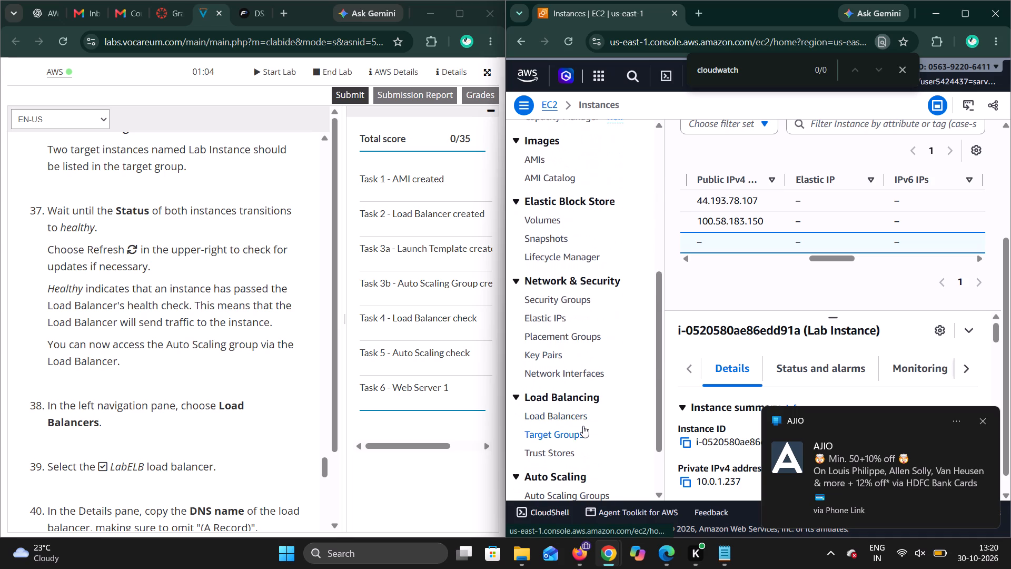
click(574, 433)
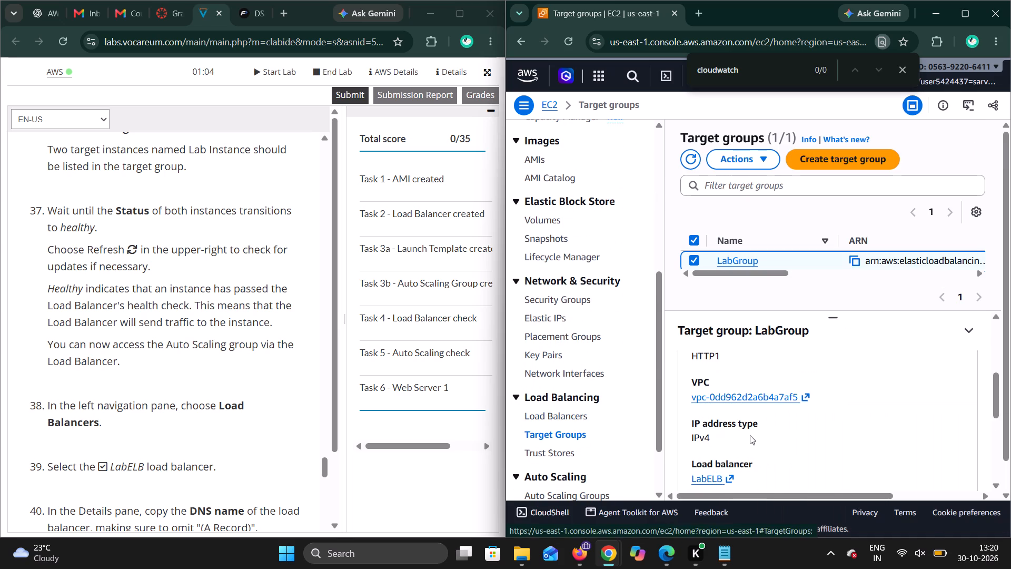
scroll(750, 435, down, 3)
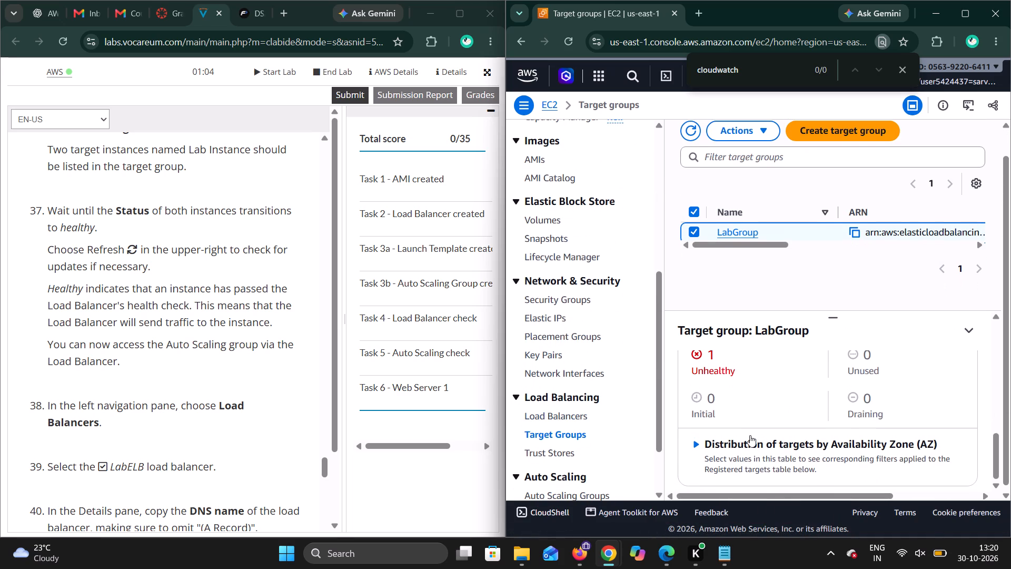
scroll(750, 435, down, 1)
scroll(750, 435, up, 3)
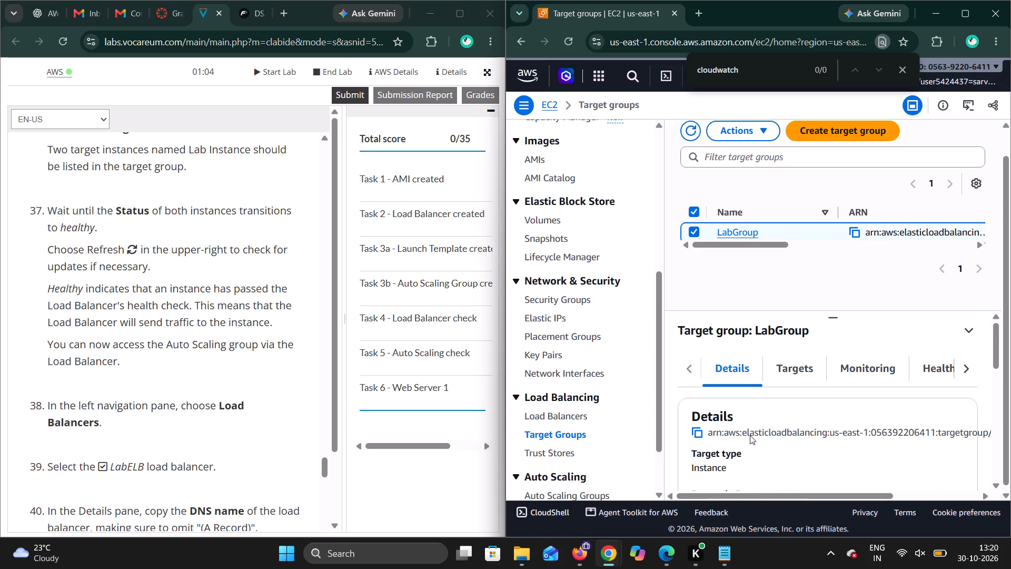
Show LabGroup's registered targets, refresh them, and check which instances are listed.
click(798, 362)
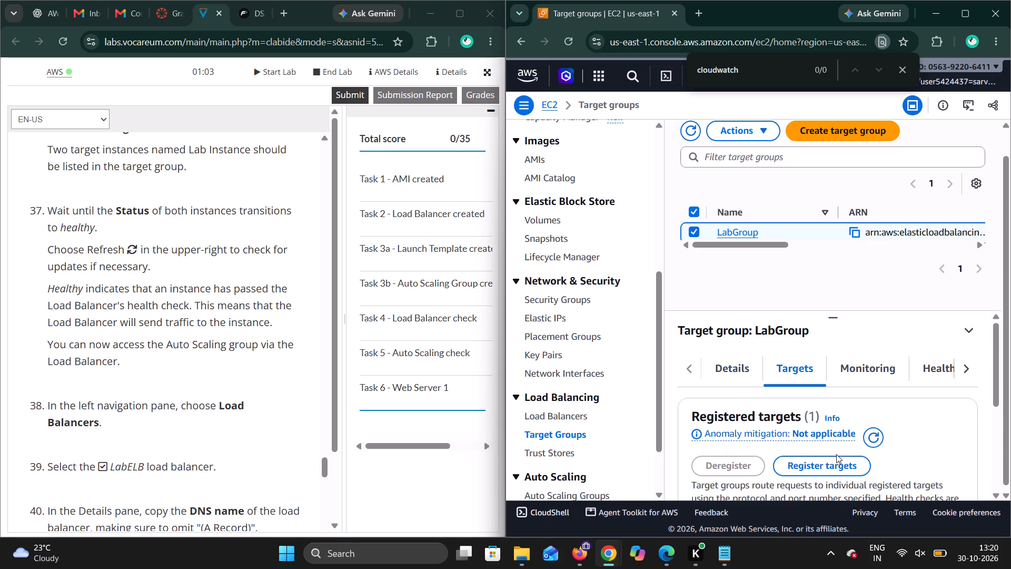
scroll(836, 454, down, 3)
scroll(836, 454, up, 2)
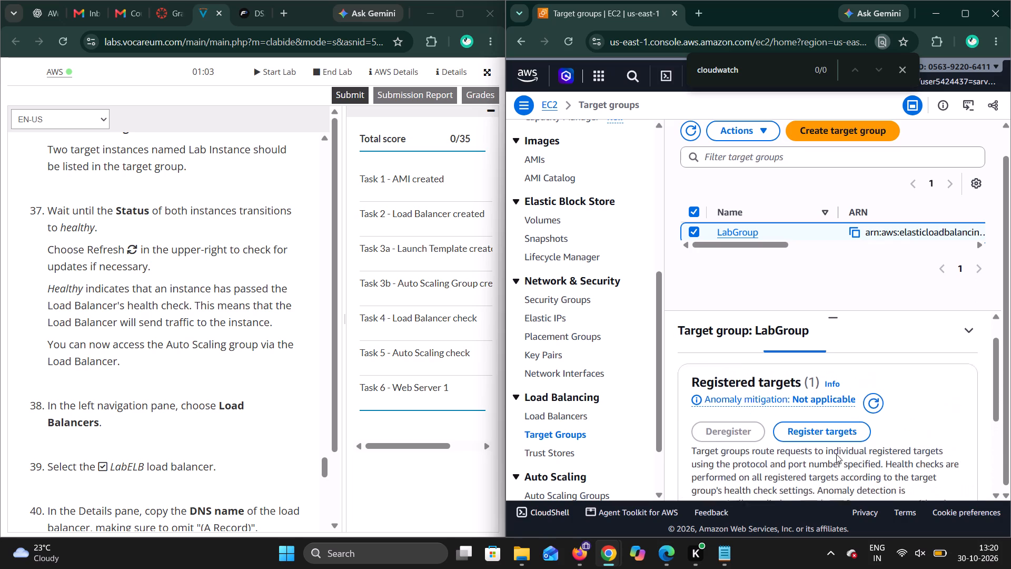
click(868, 403)
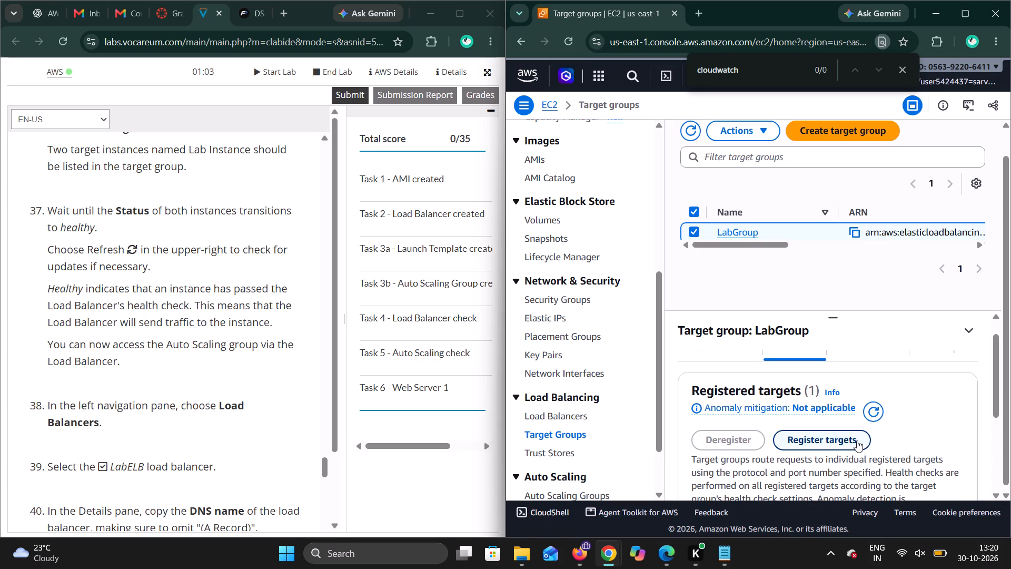
scroll(857, 440, down, 1)
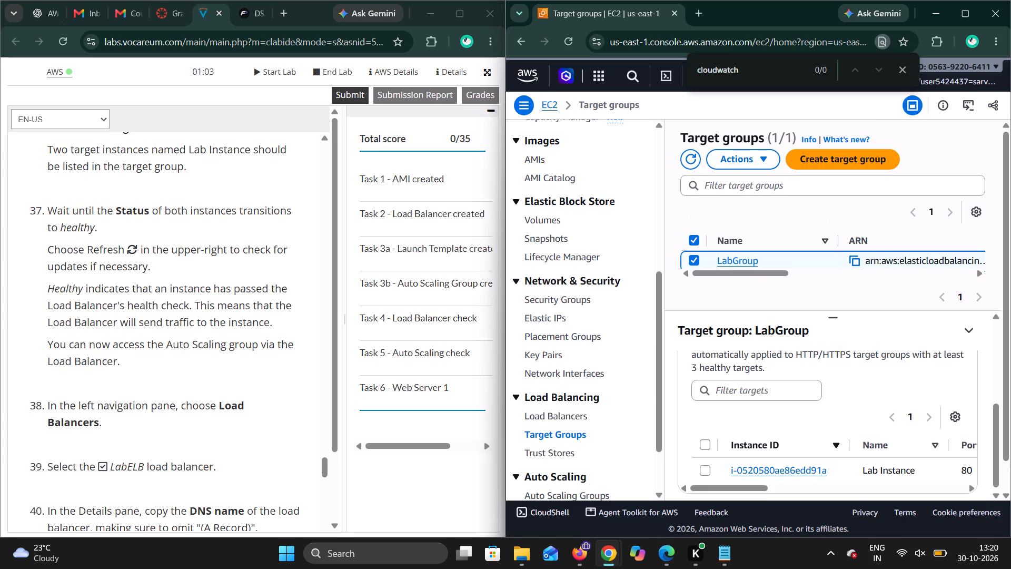
Refresh LabGroup's registered targets again and look over the Lab Instance target's row, including its port and zone.
scroll(870, 464, up, 1)
click(871, 430)
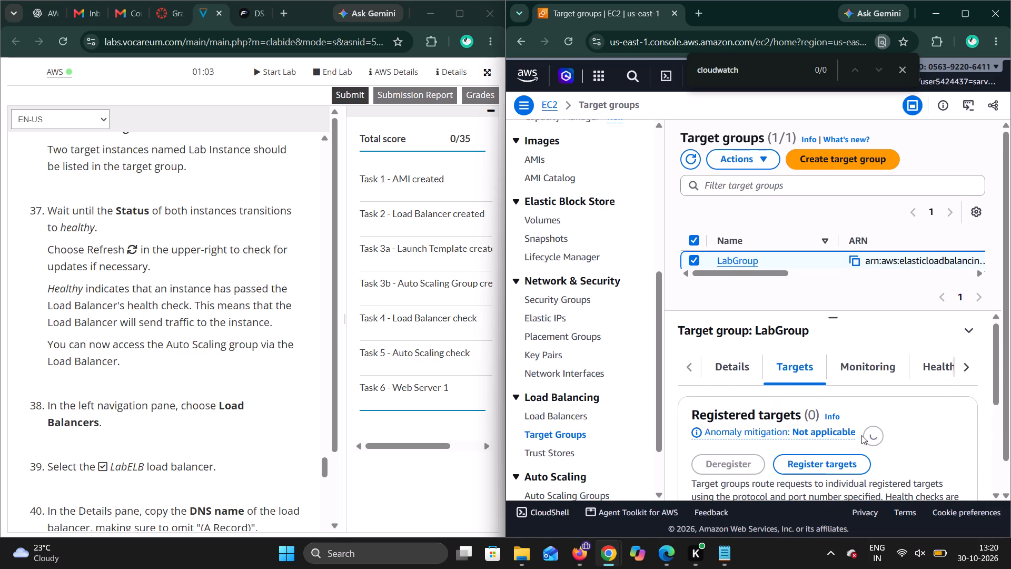
scroll(815, 446, down, 2)
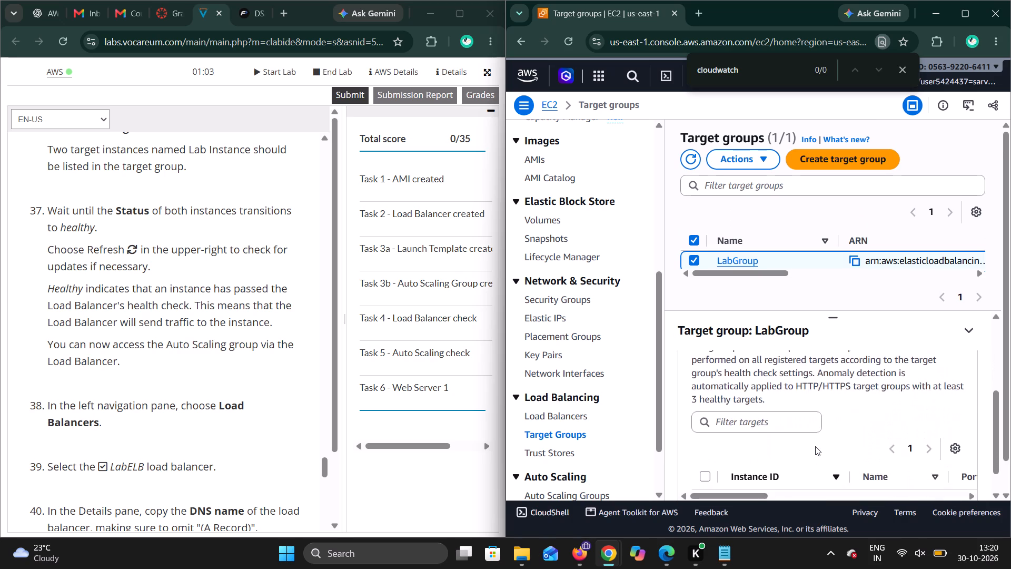
scroll(815, 446, down, 1)
scroll(834, 478, left, 2)
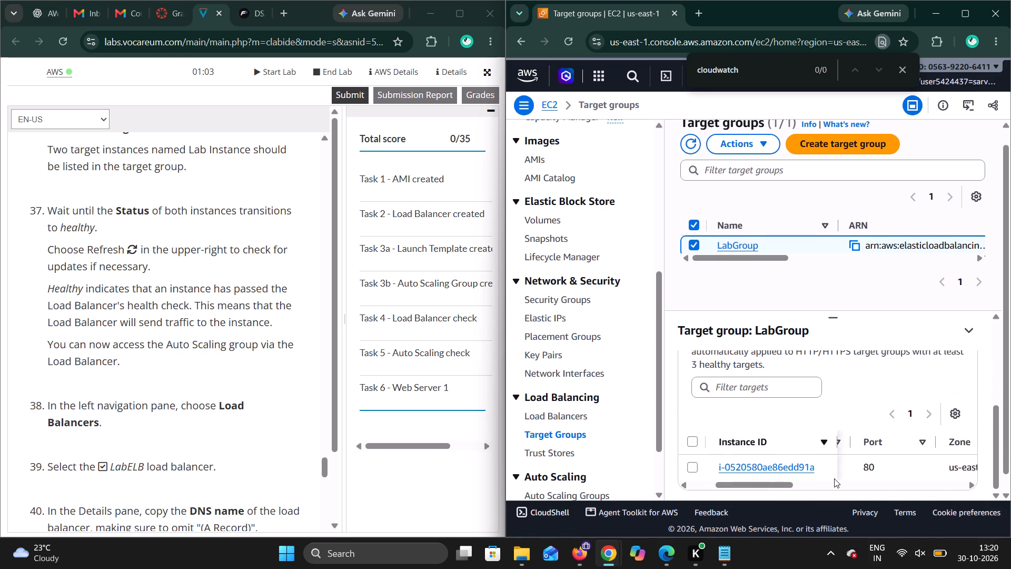
scroll(834, 478, left, 1)
scroll(834, 478, right, 3)
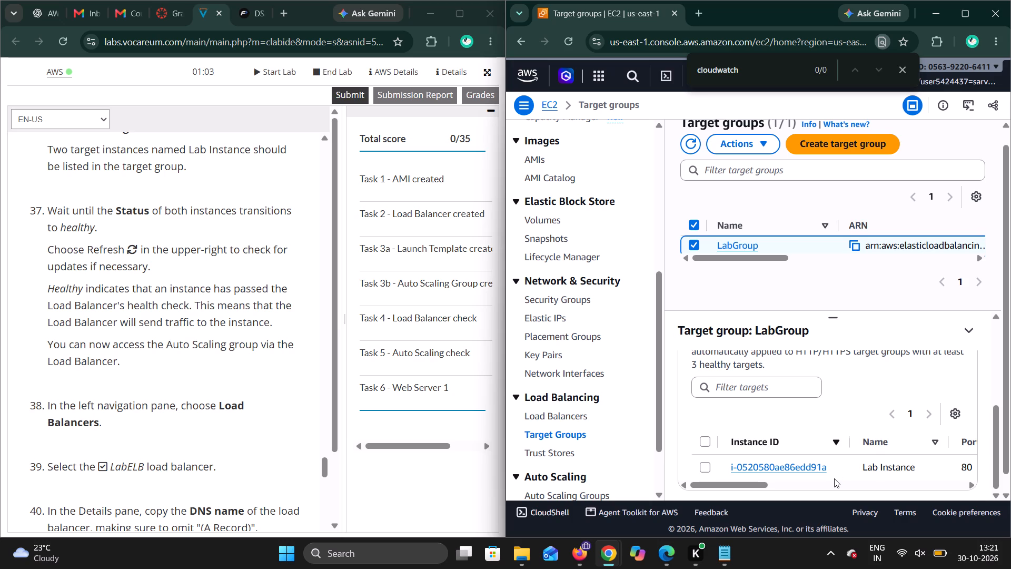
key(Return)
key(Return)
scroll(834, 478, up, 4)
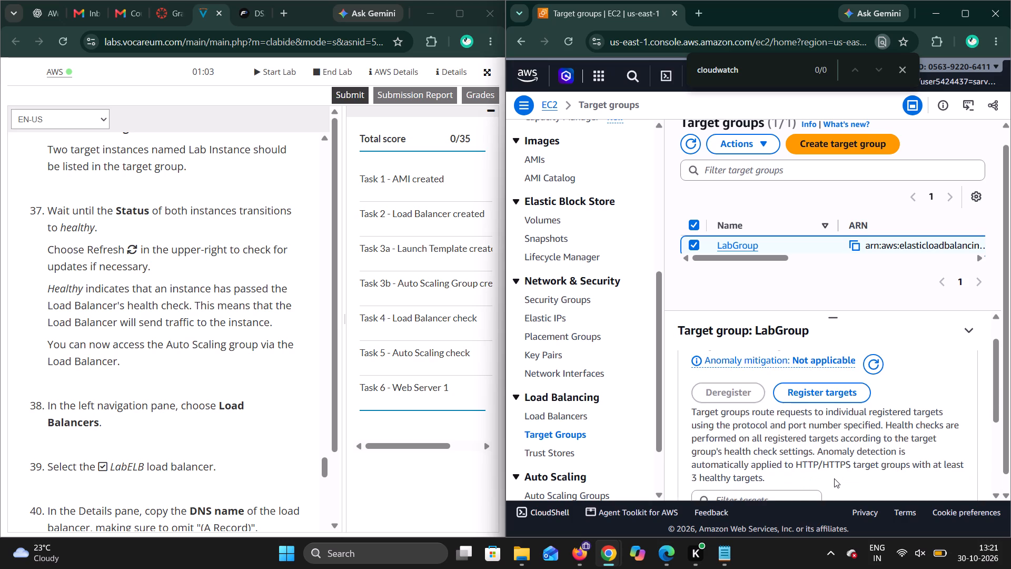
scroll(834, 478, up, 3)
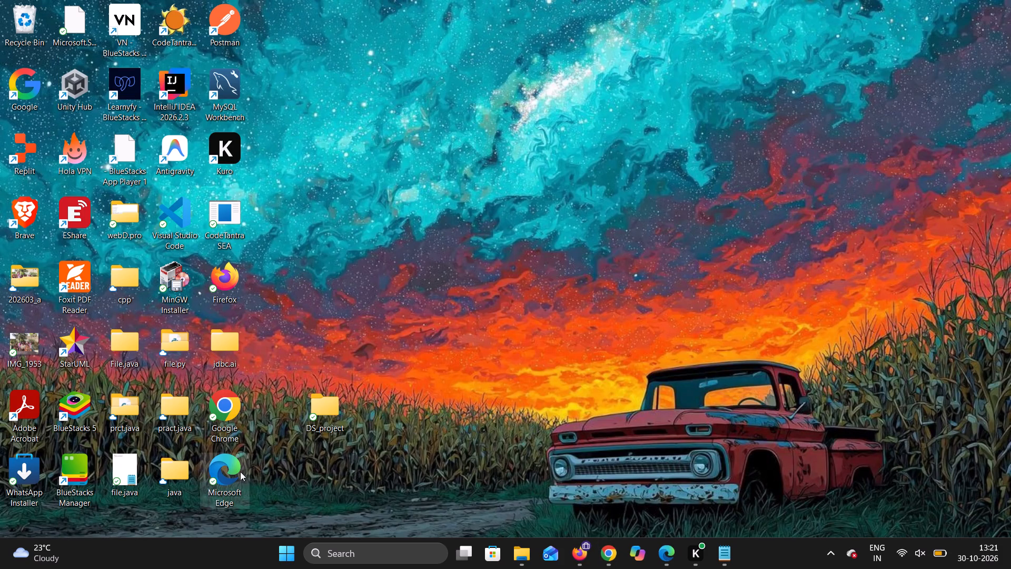
Launch Microsoft Edge from the desktop.
double_click(225, 466)
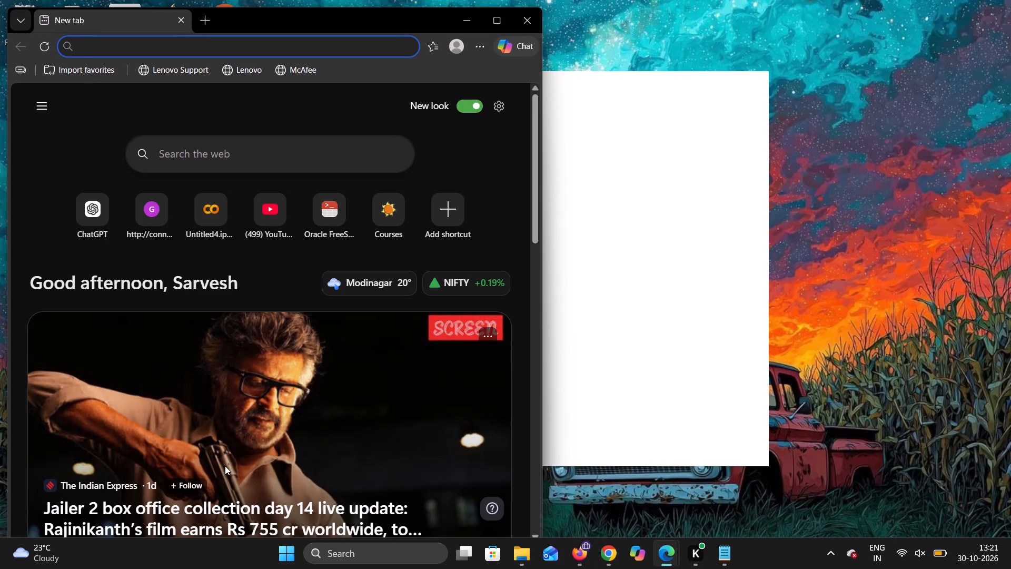
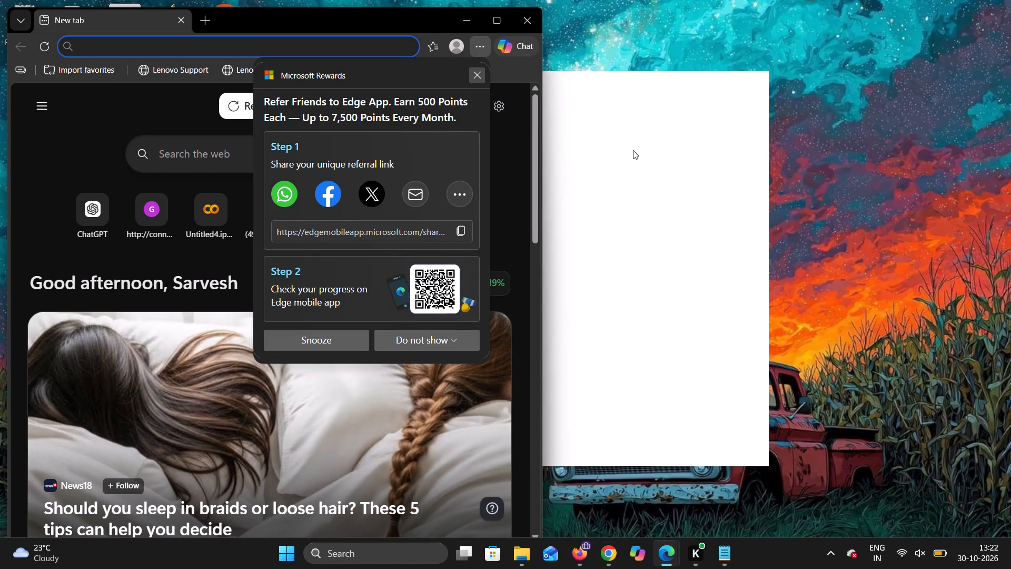
Switch to the Chrome lab and EC2 windows and examine the health status of the LabGroup target group's registered targets.
click(615, 557)
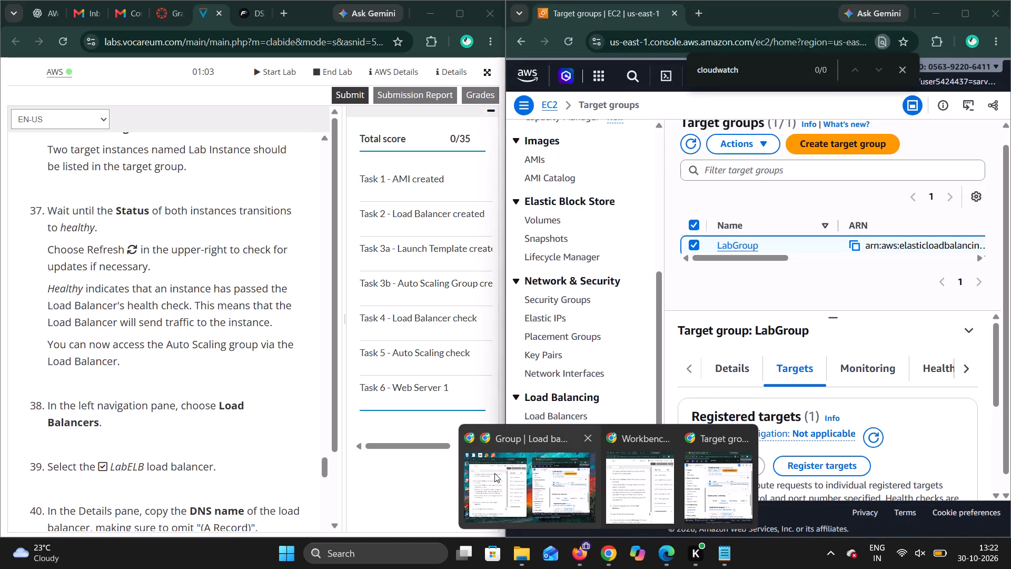
click(494, 473)
scroll(809, 462, down, 3)
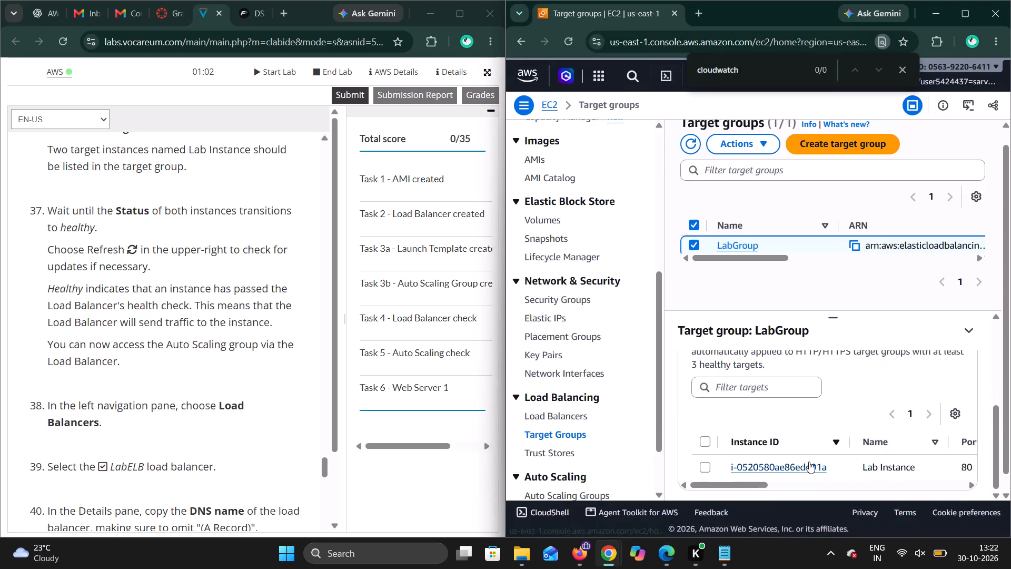
scroll(837, 470, left, 2)
scroll(837, 470, right, 2)
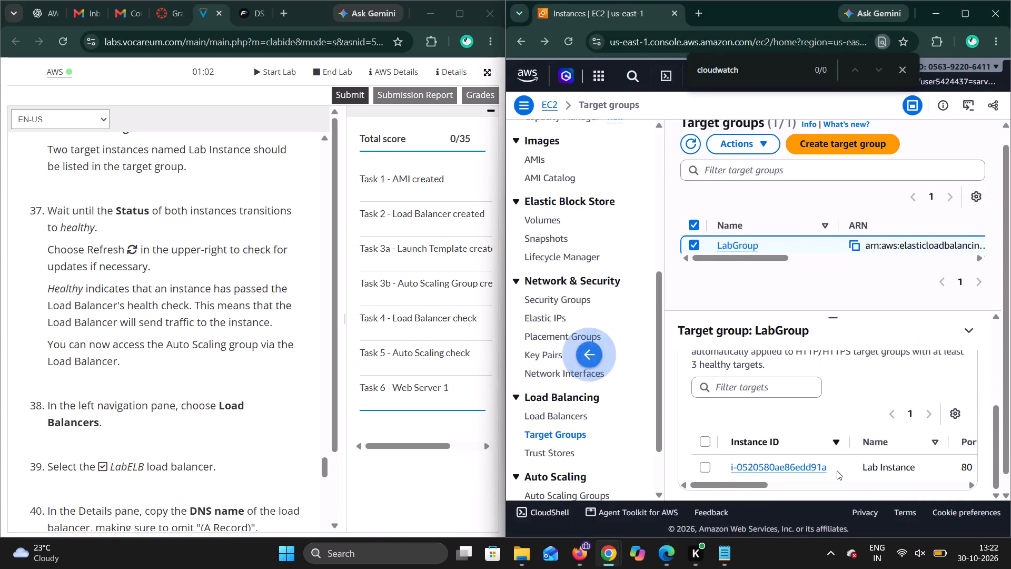
scroll(837, 470, left, 1)
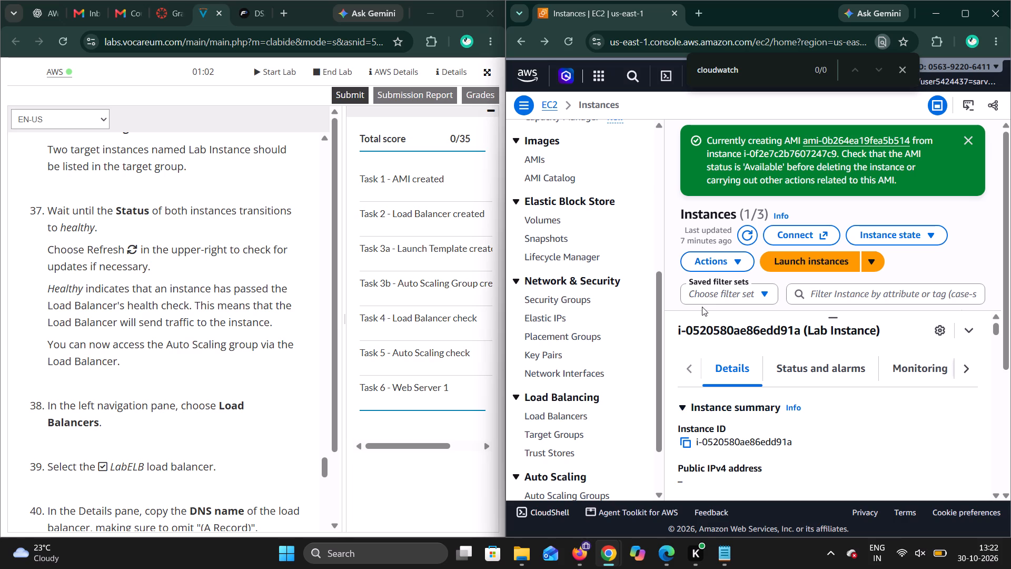
click(554, 437)
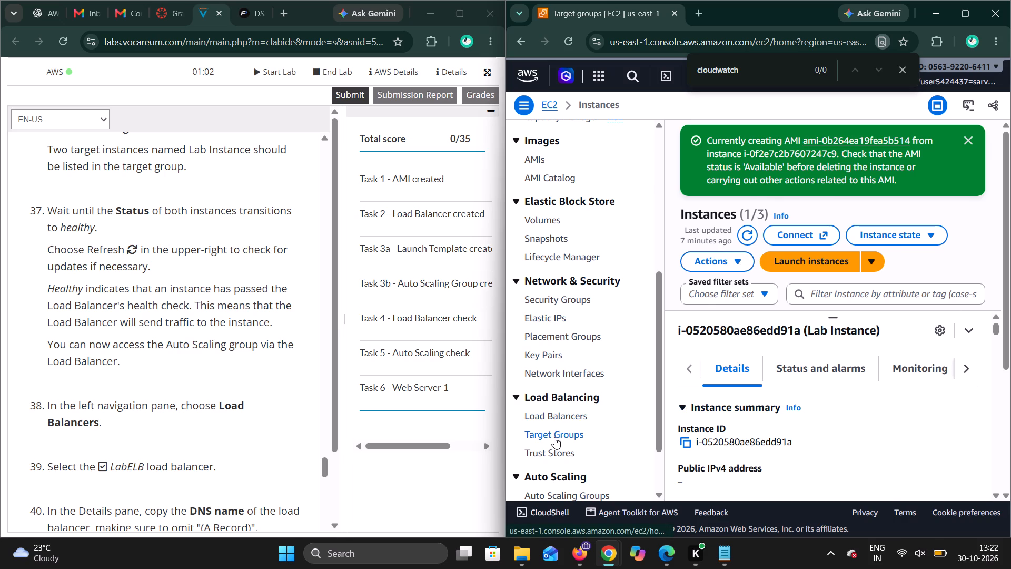
scroll(821, 478, down, 3)
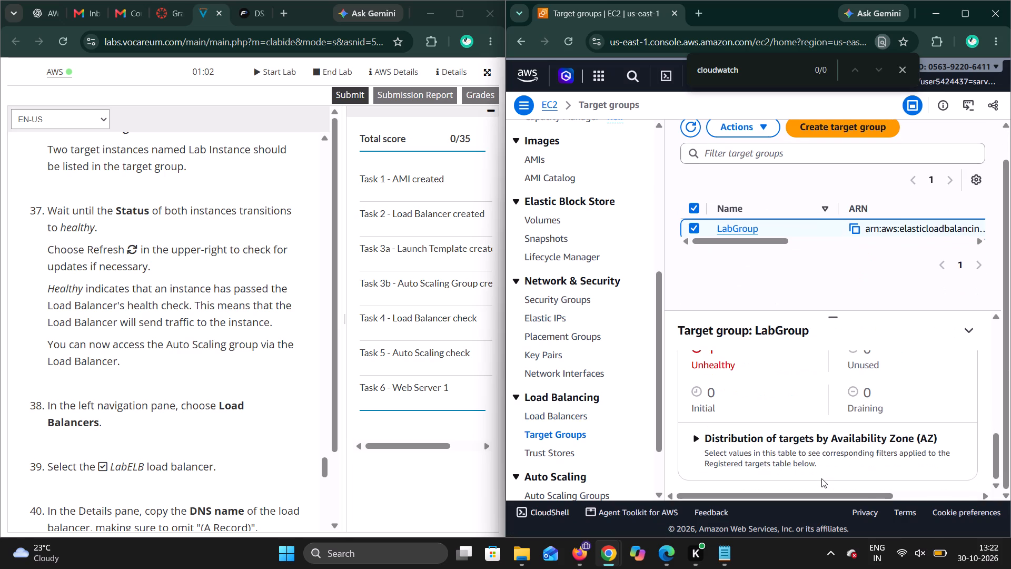
scroll(821, 478, down, 1)
scroll(821, 478, up, 1)
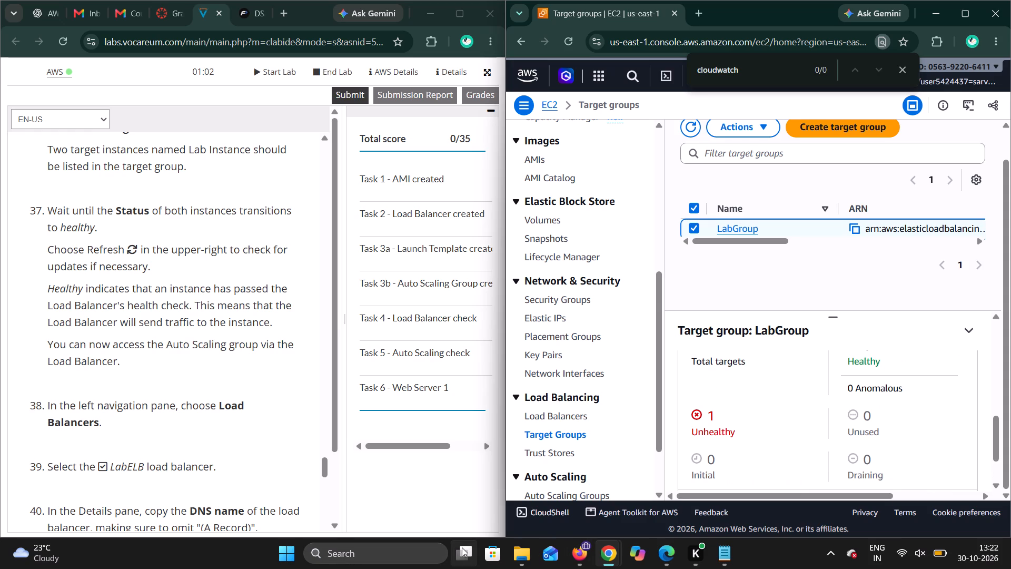
Open the Windows power options.
click(288, 554)
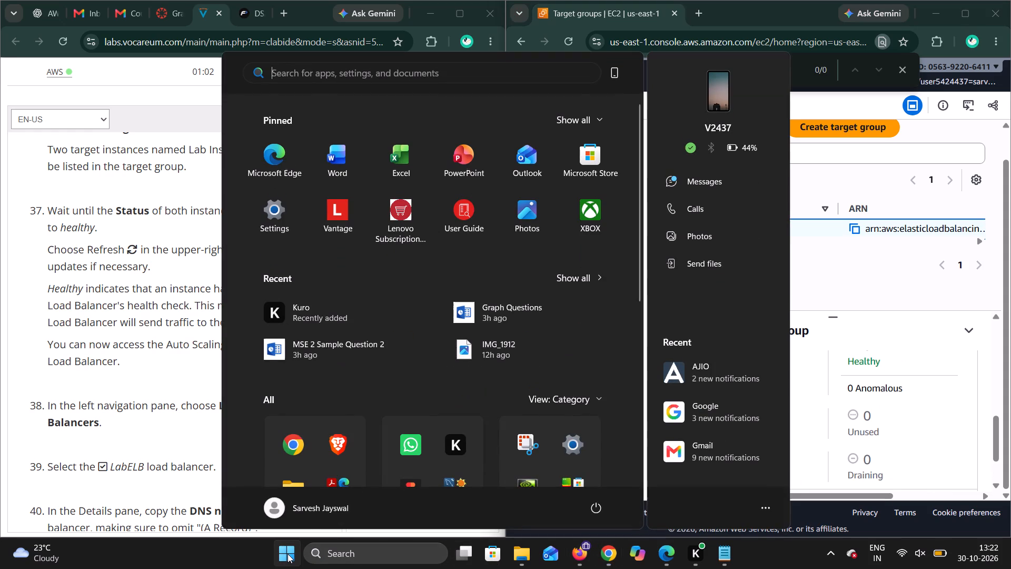
click(596, 509)
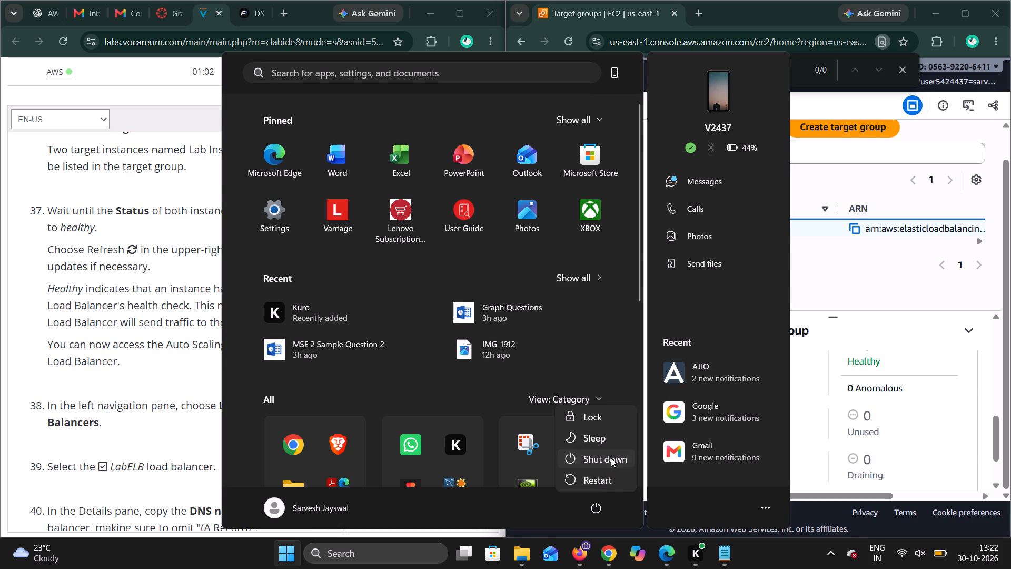